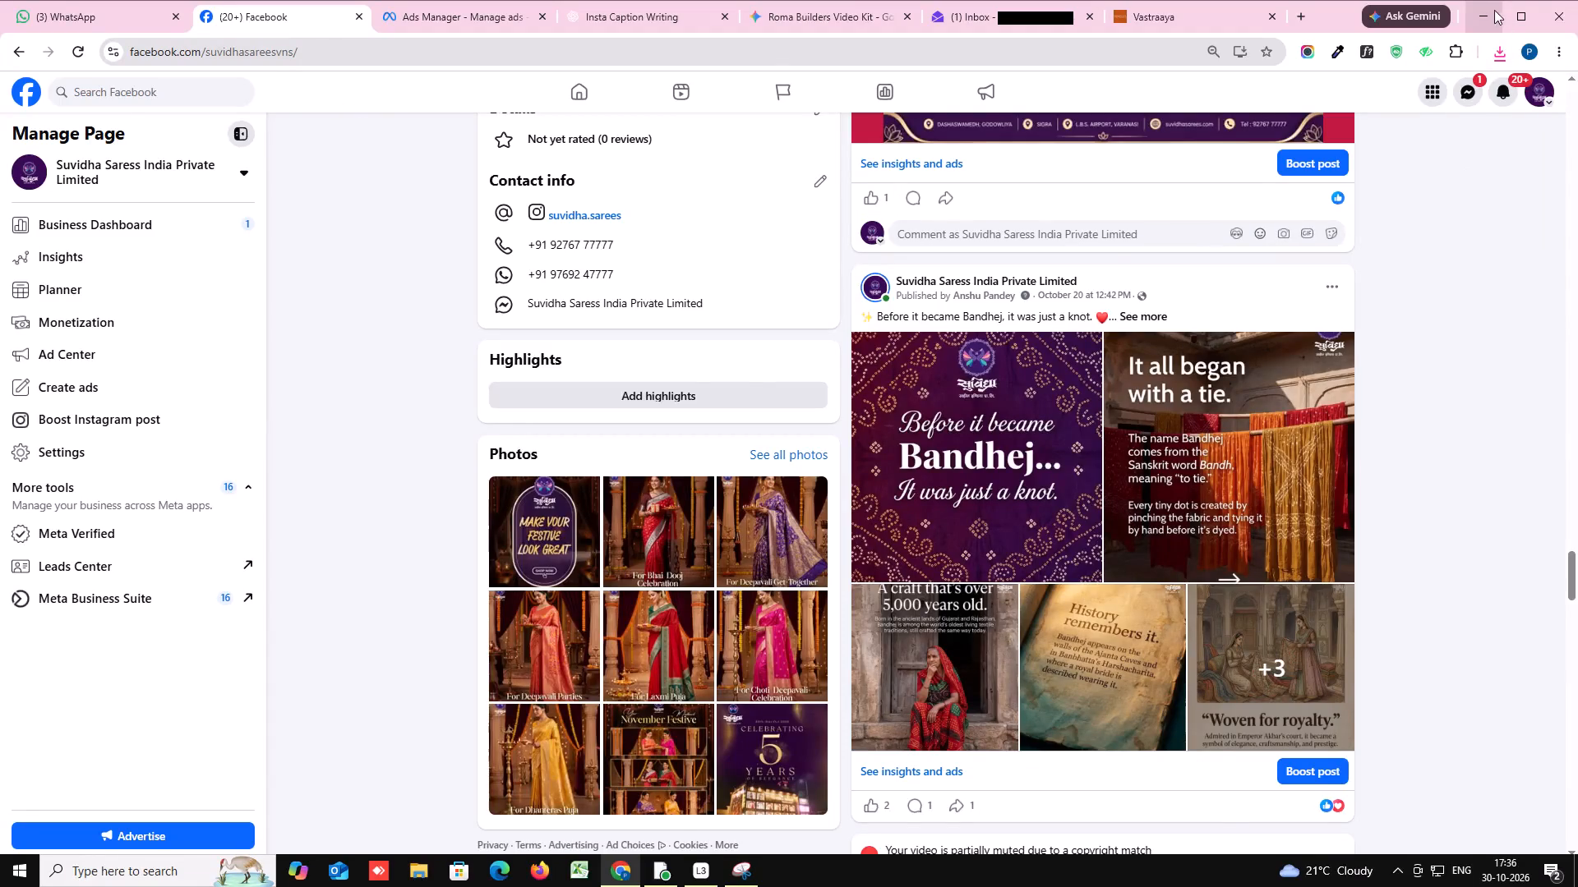
left_click(1474, 7)
left_click(1479, 27)
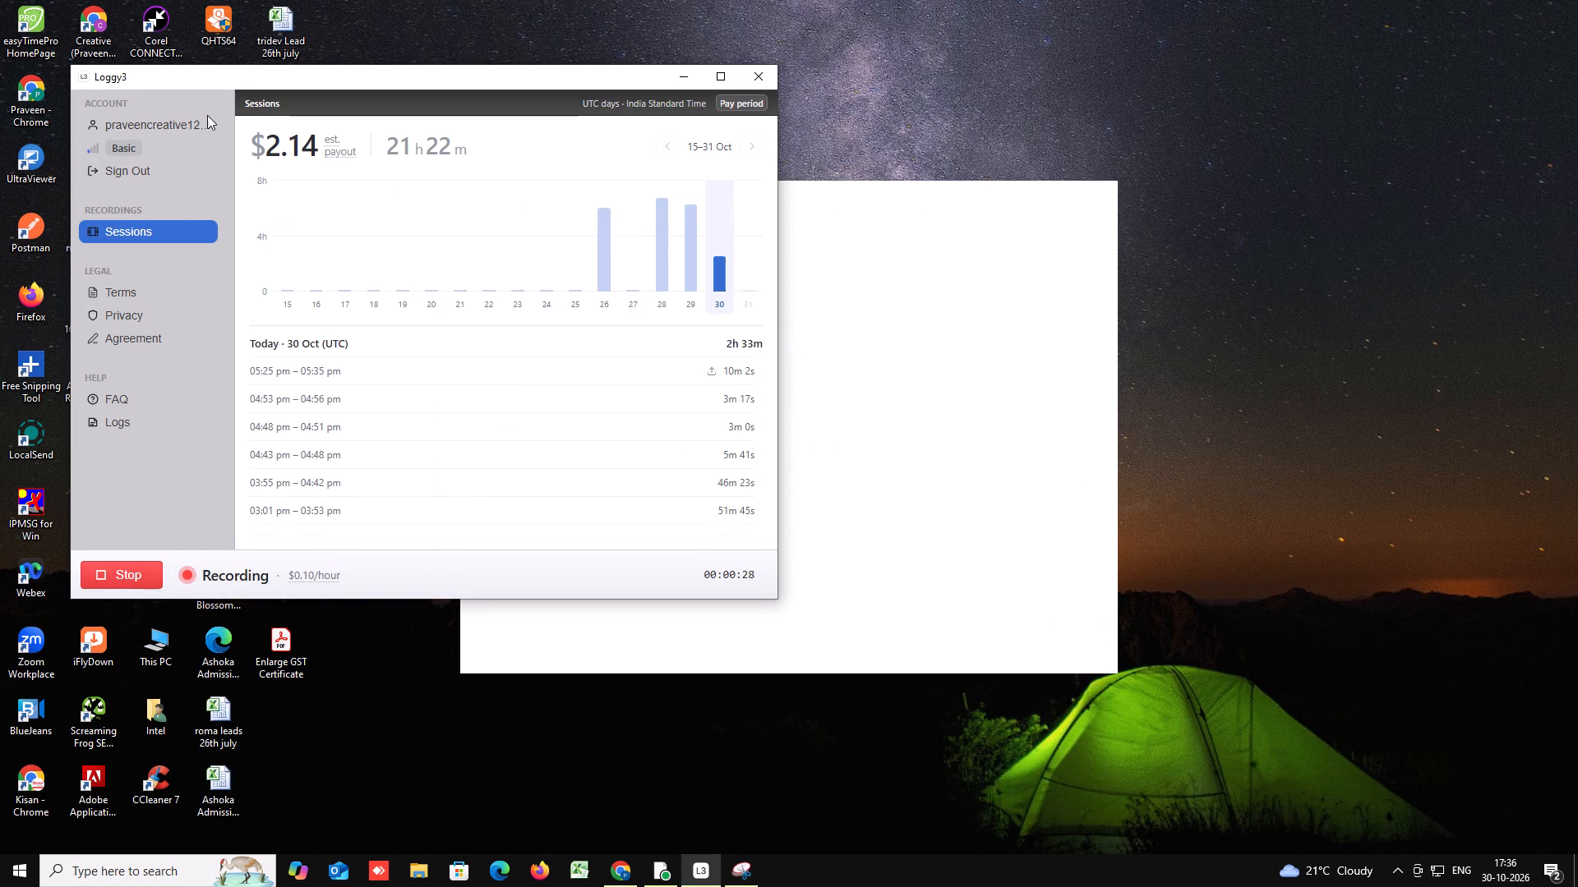
left_click_drag(223, 81, 708, 103)
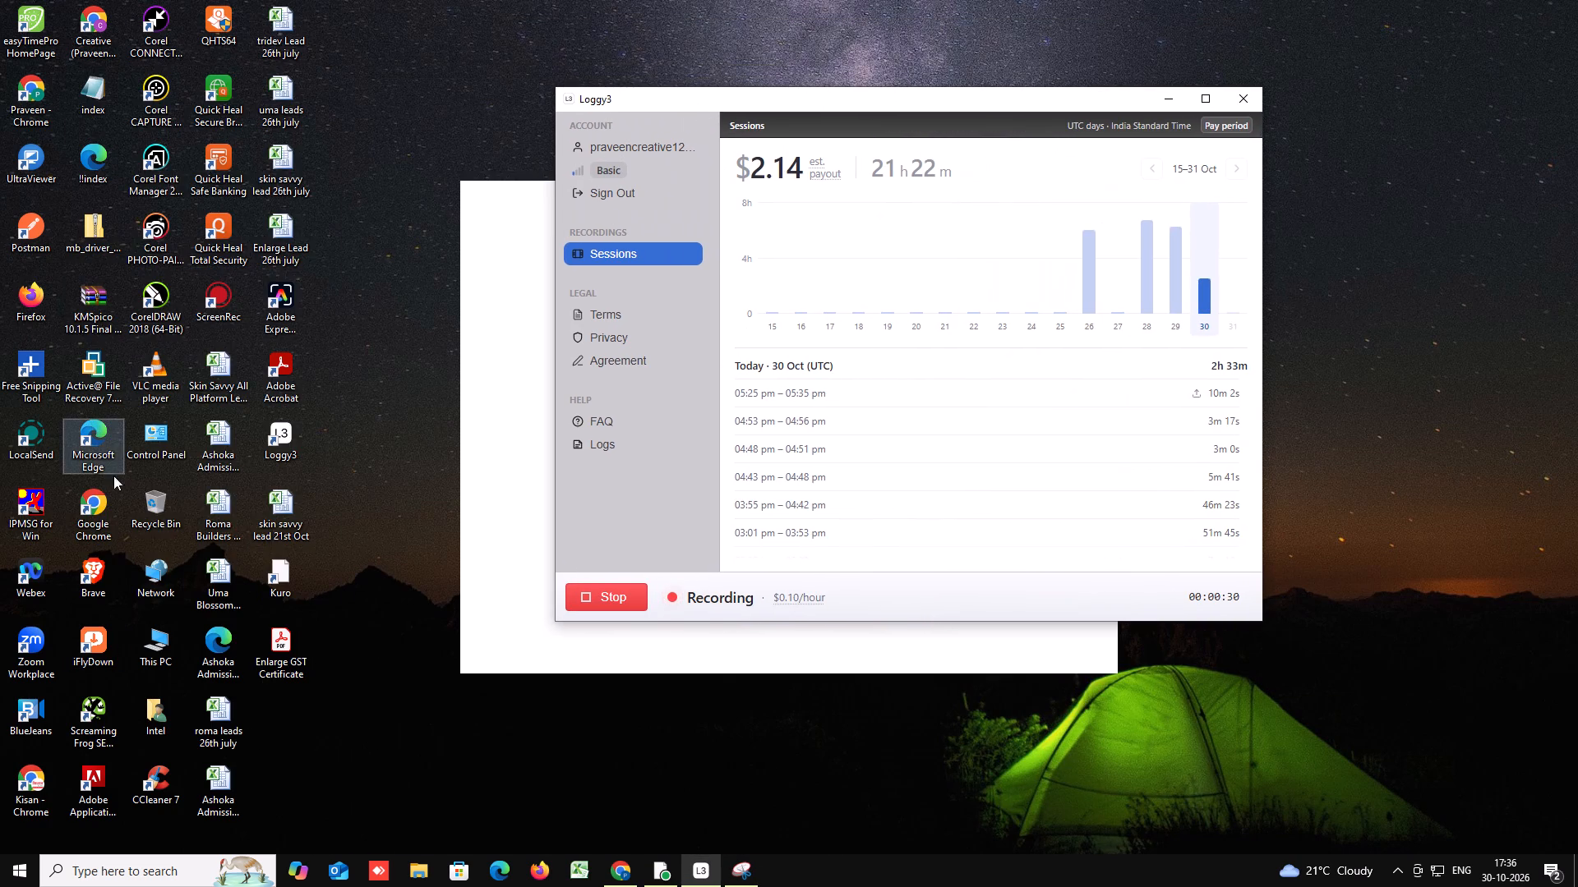
double_click(94, 517)
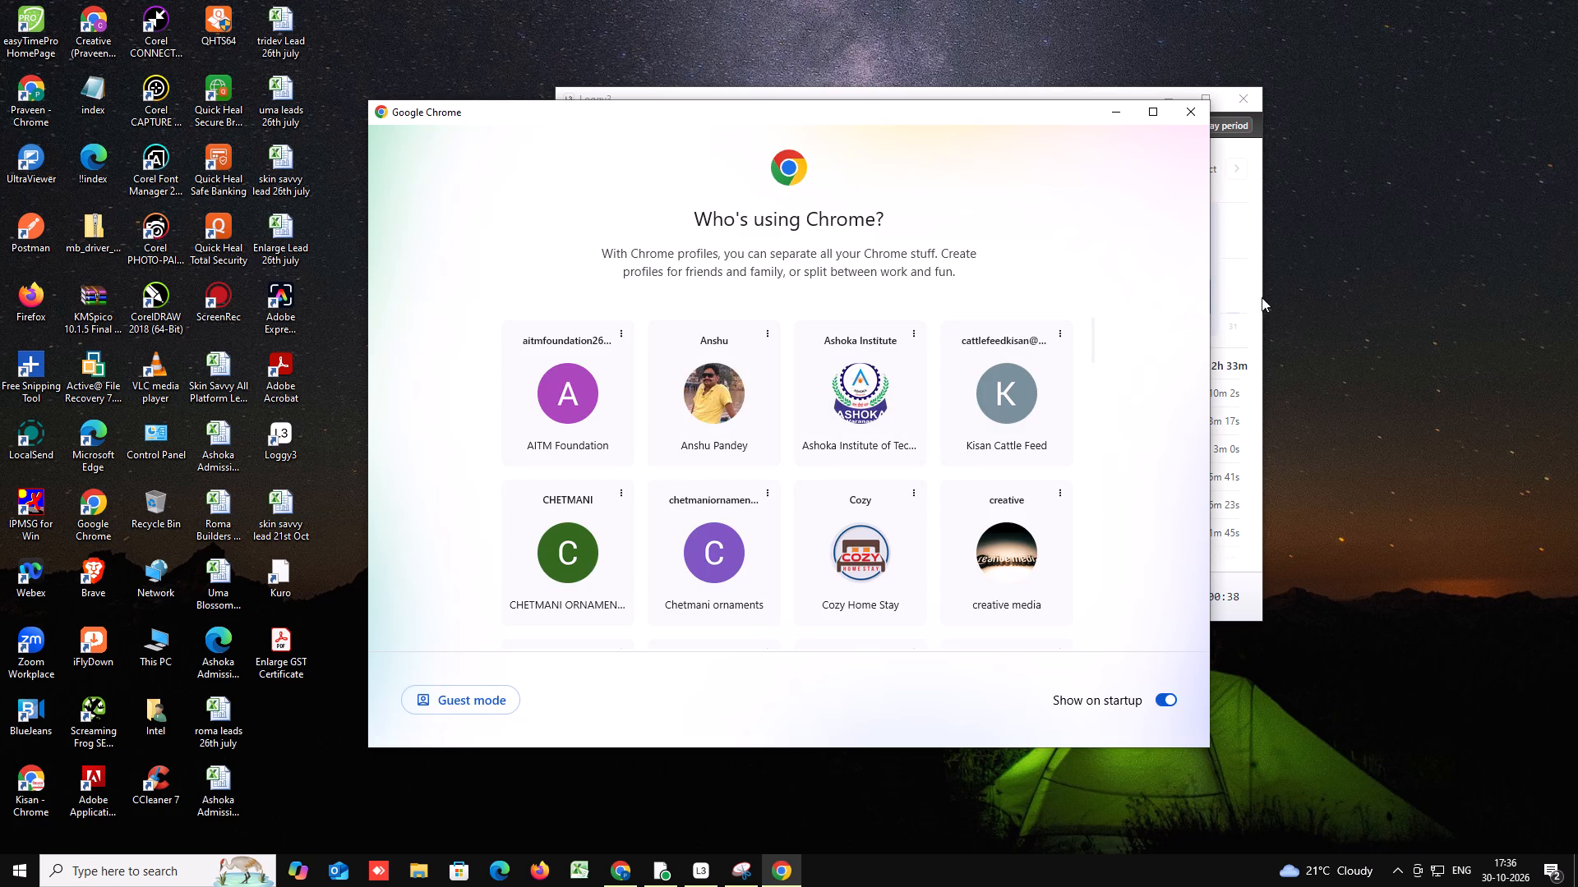
scroll(843, 434, "down", 6)
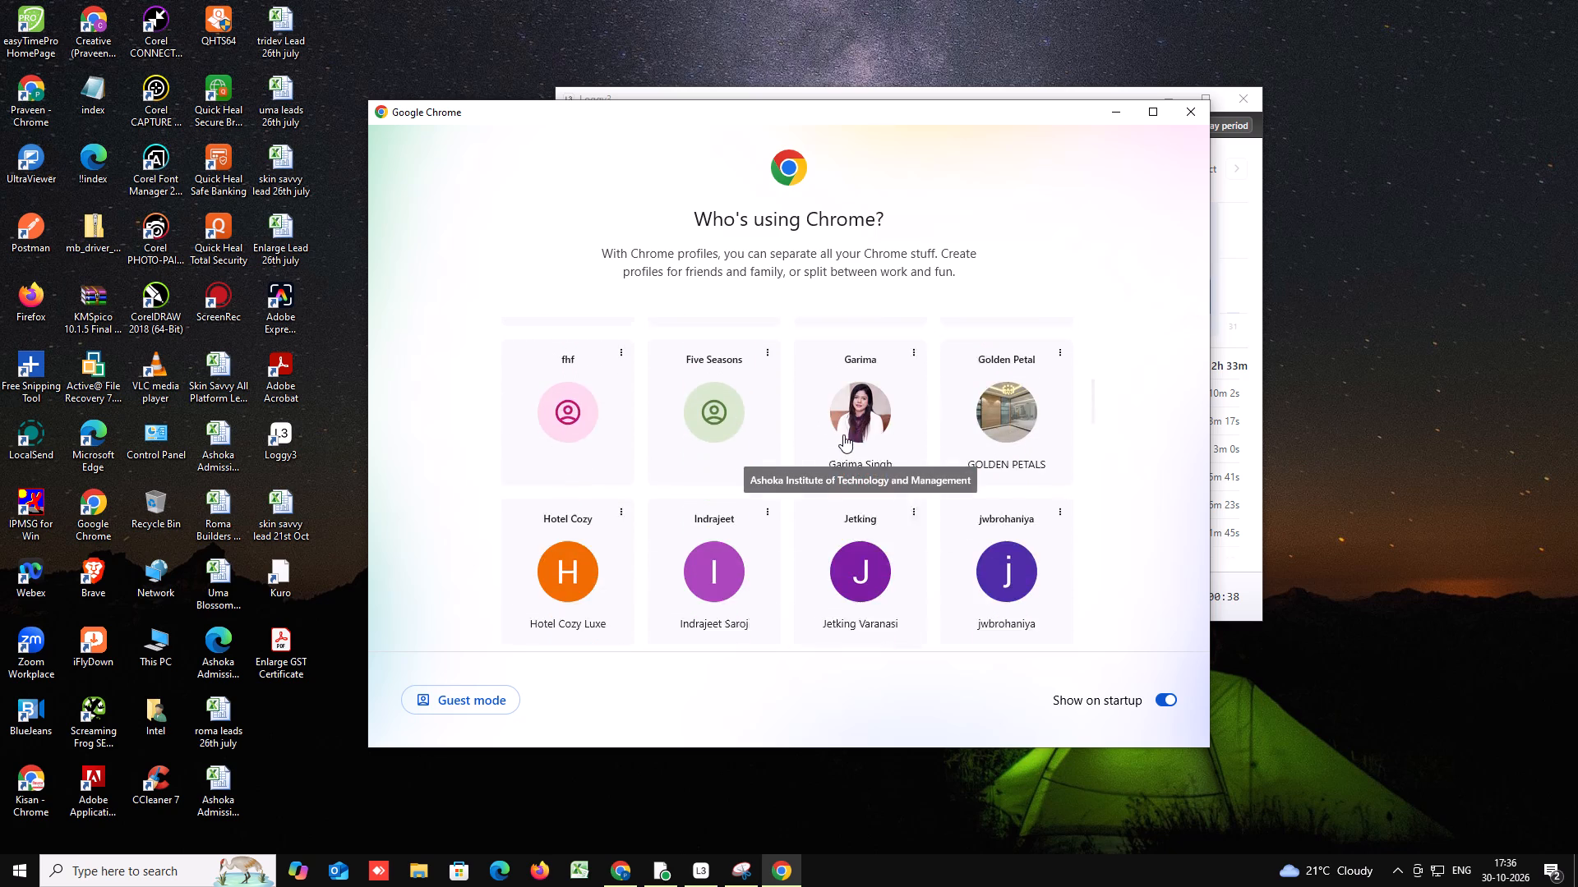
scroll(843, 434, "down", 5)
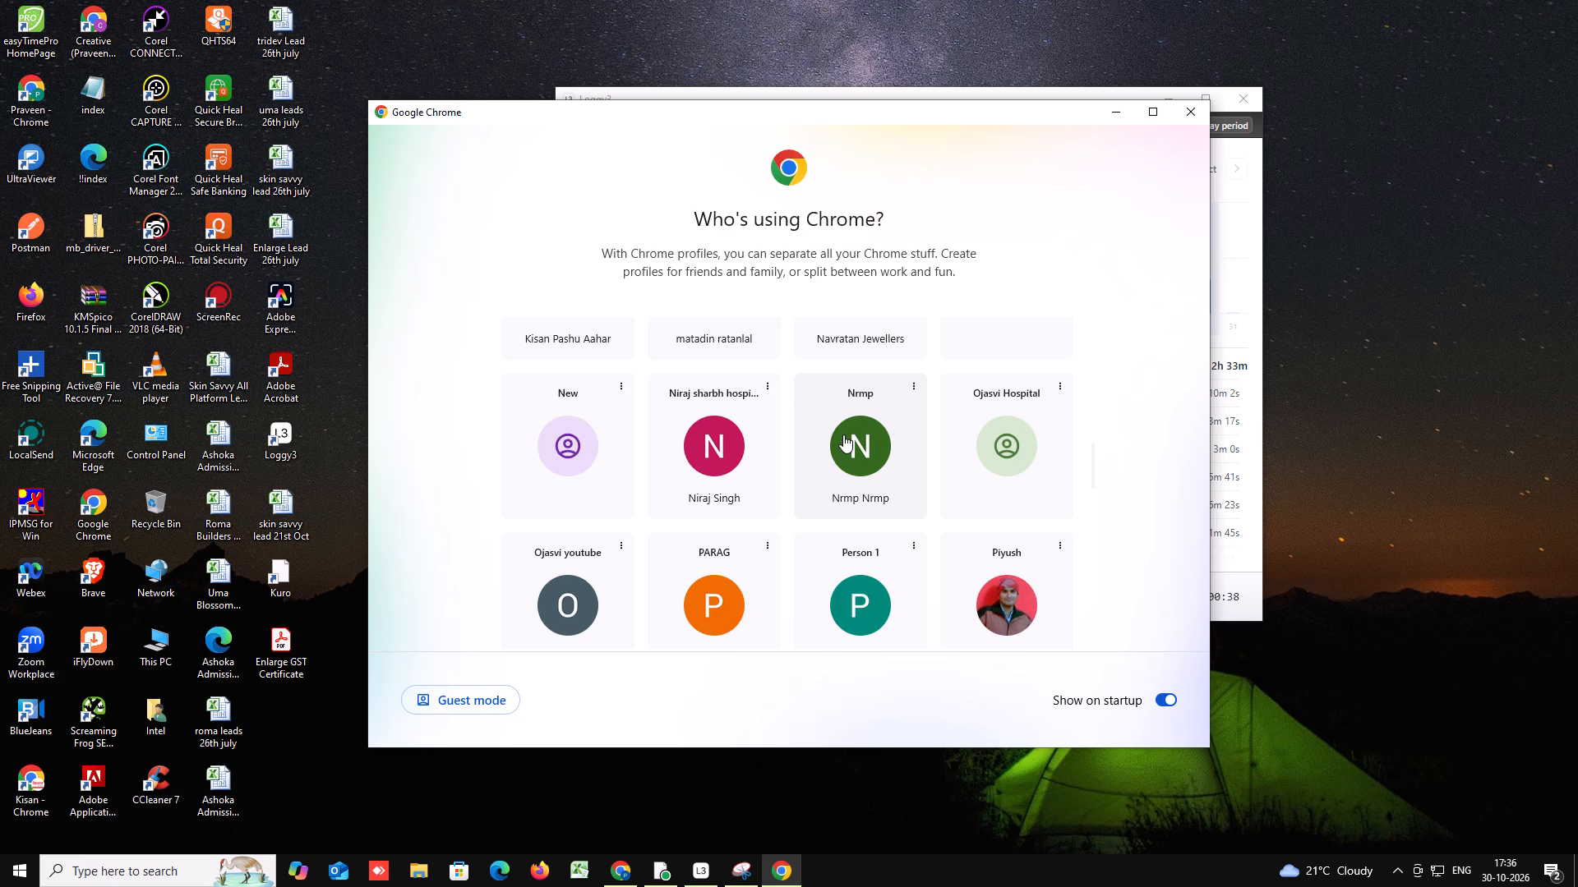
scroll(740, 440, "down", 2)
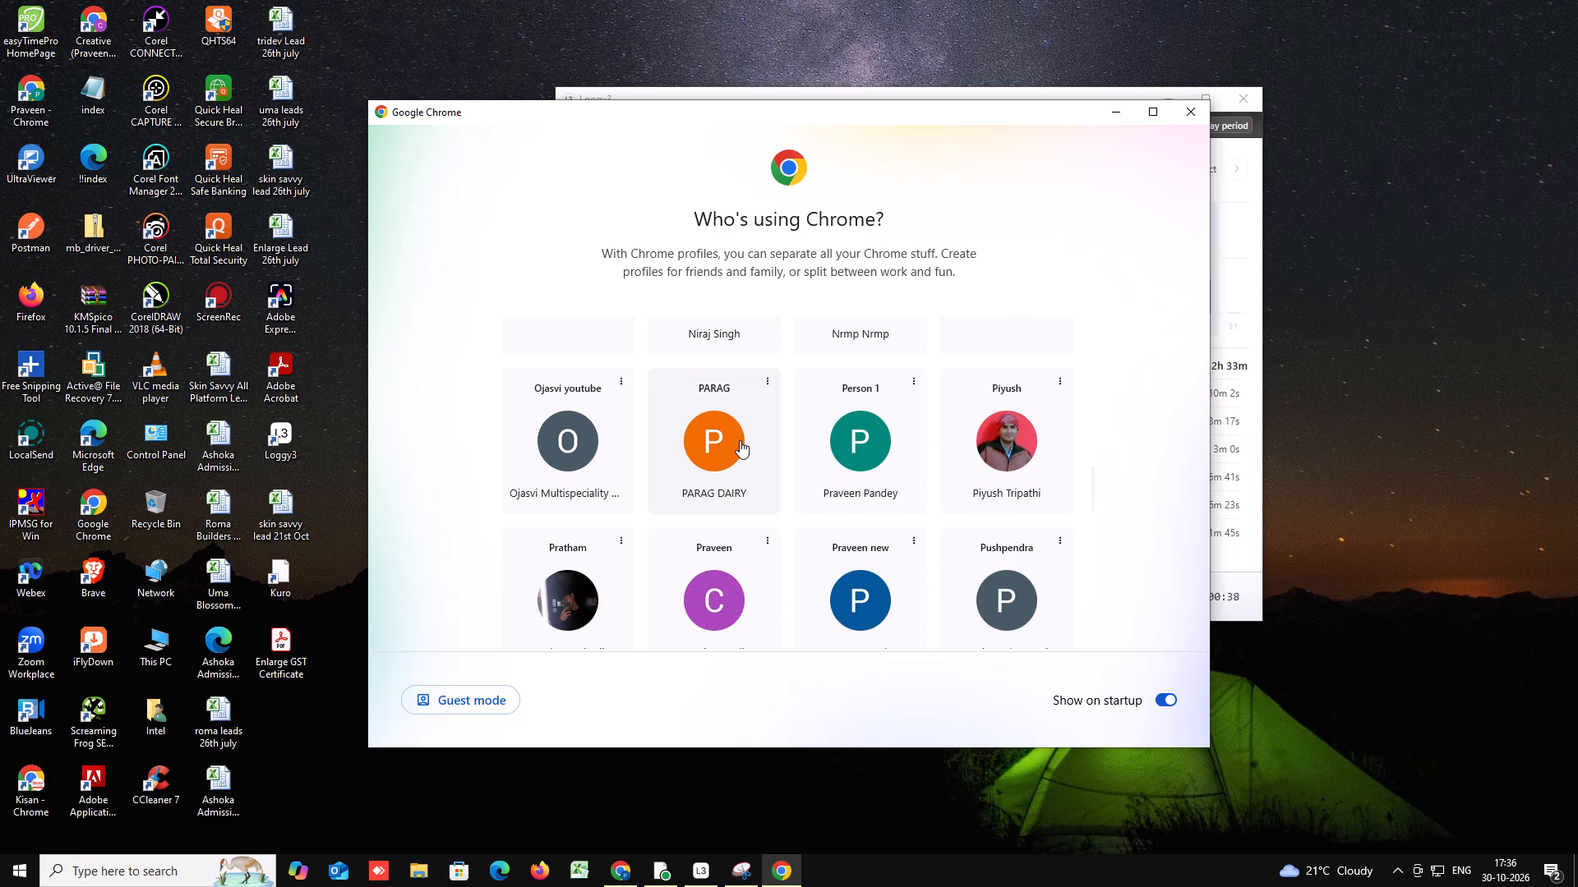
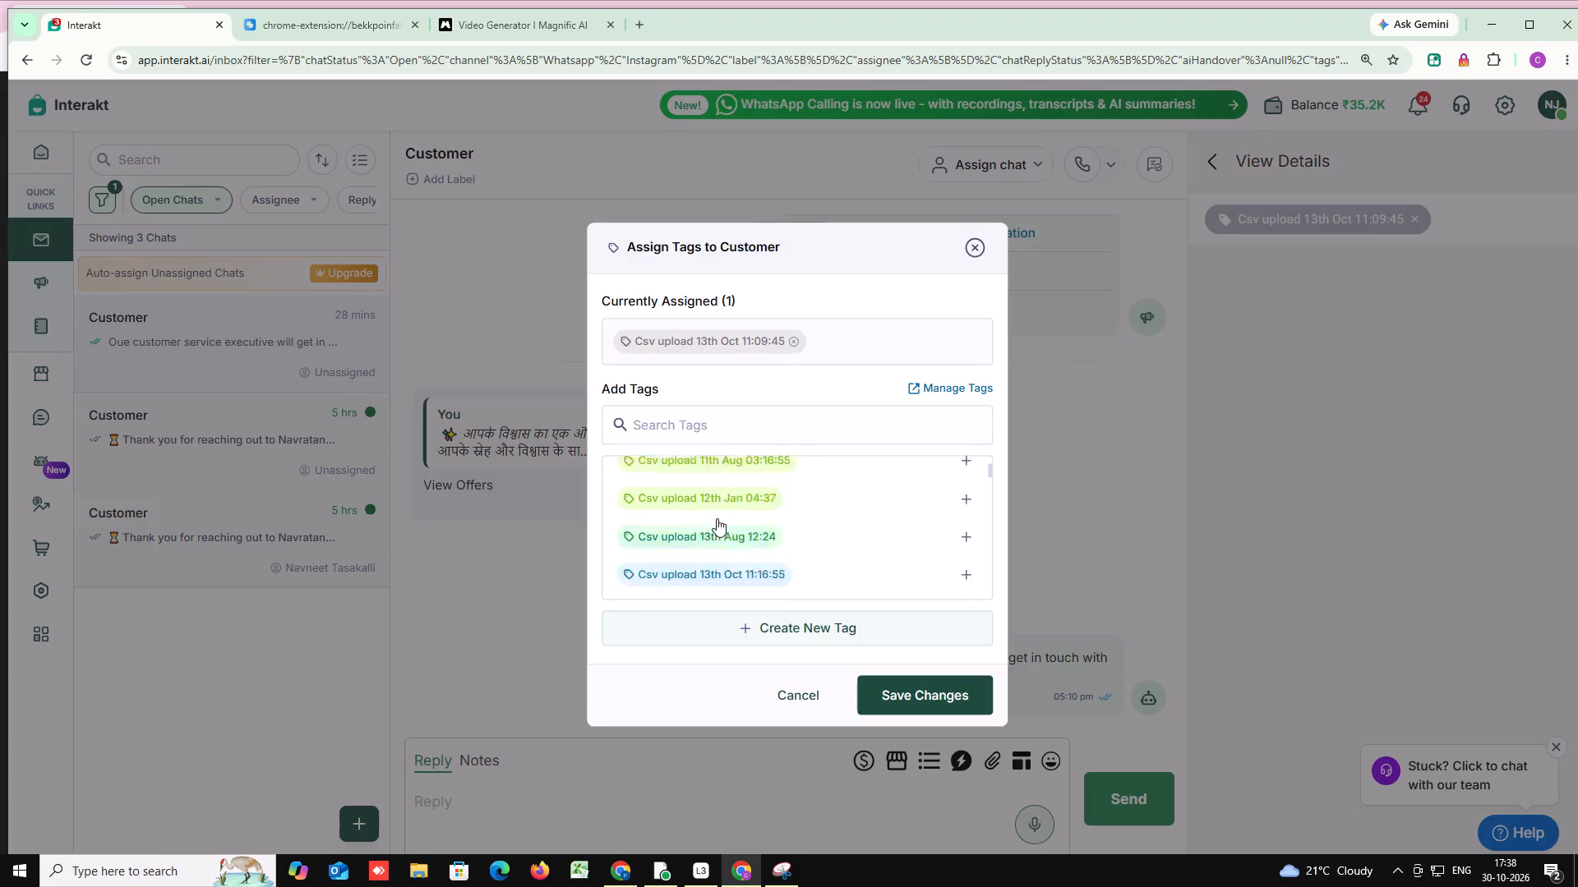
Replace the customer's Csv upload 13th Oct 11:09:45 tag with Curious Browsers, save the changes, and close the chat.
scroll(717, 518, "down", 5)
scroll(717, 518, "up", 1)
scroll(717, 518, "down", 6)
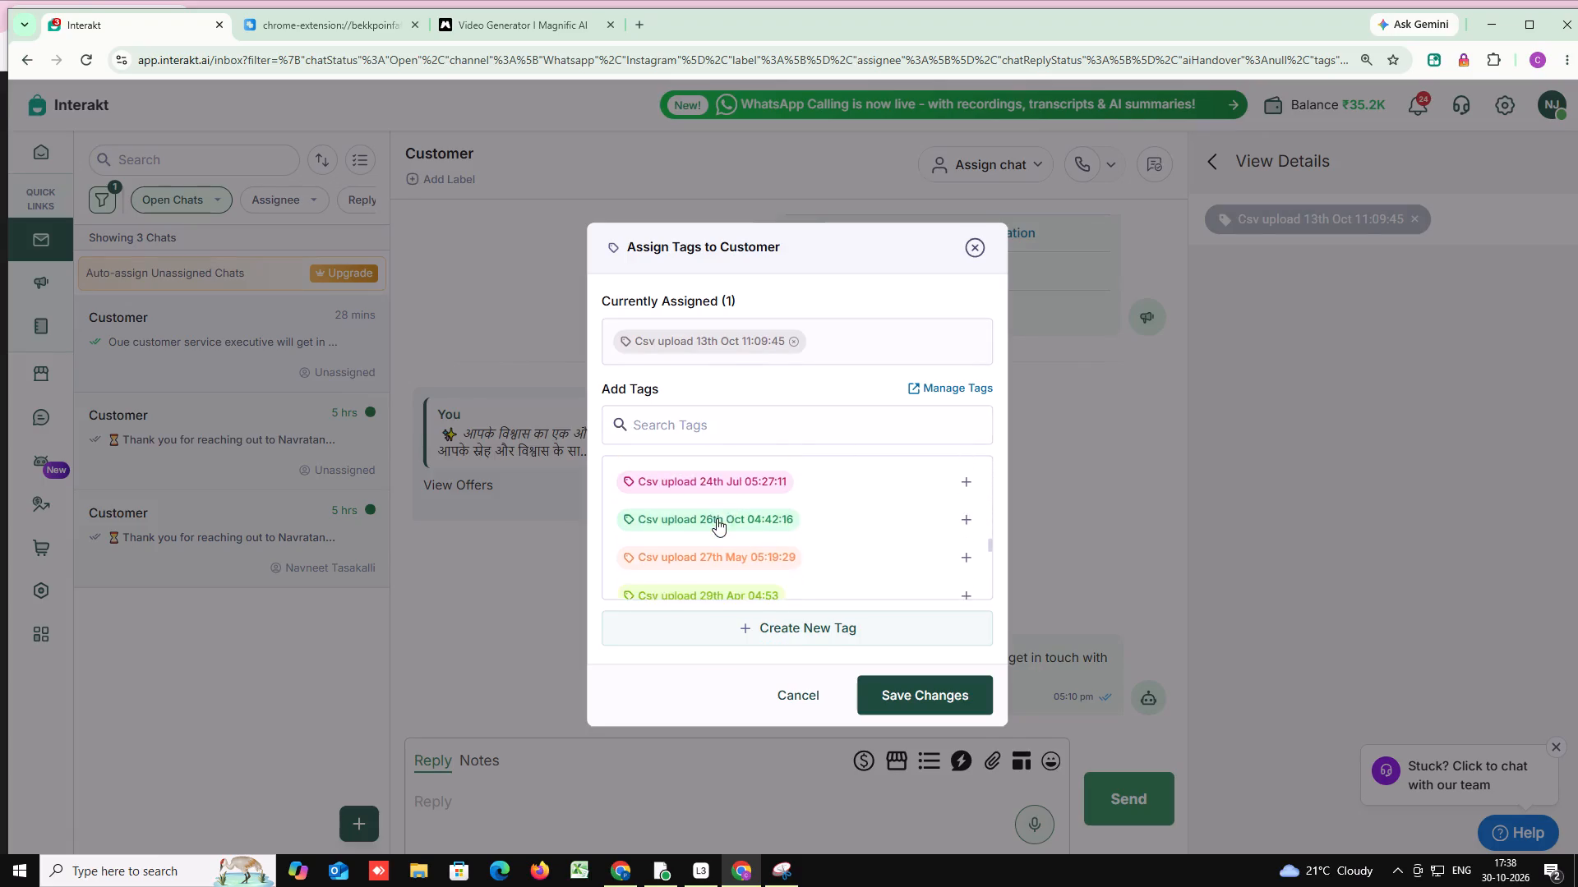
scroll(717, 518, "down", 5)
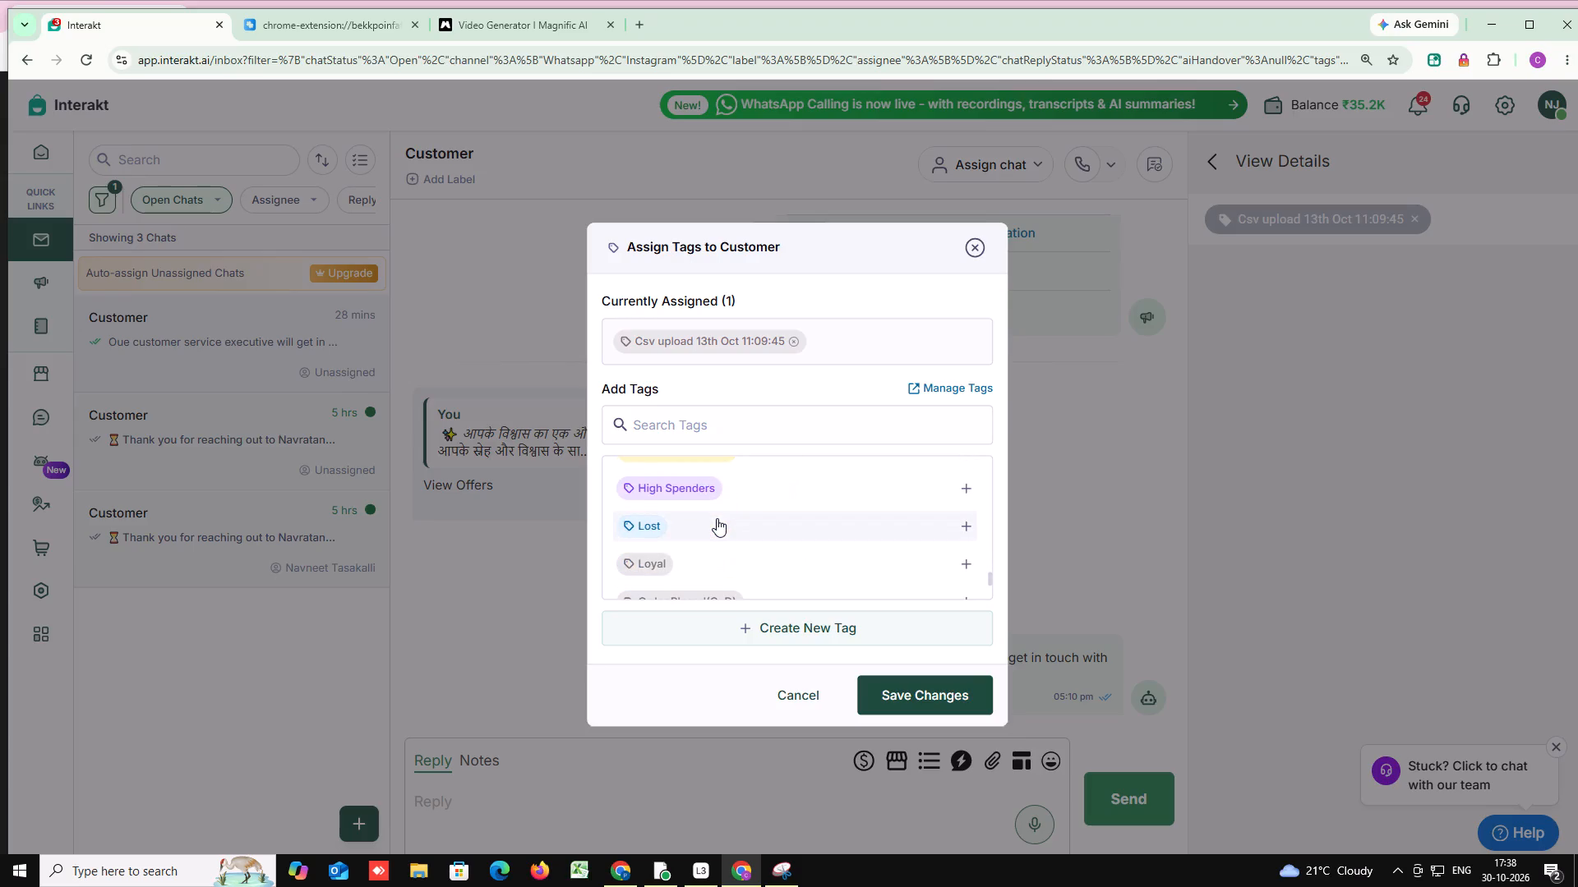
scroll(701, 471, "up", 1)
left_click(694, 527)
left_click(936, 343)
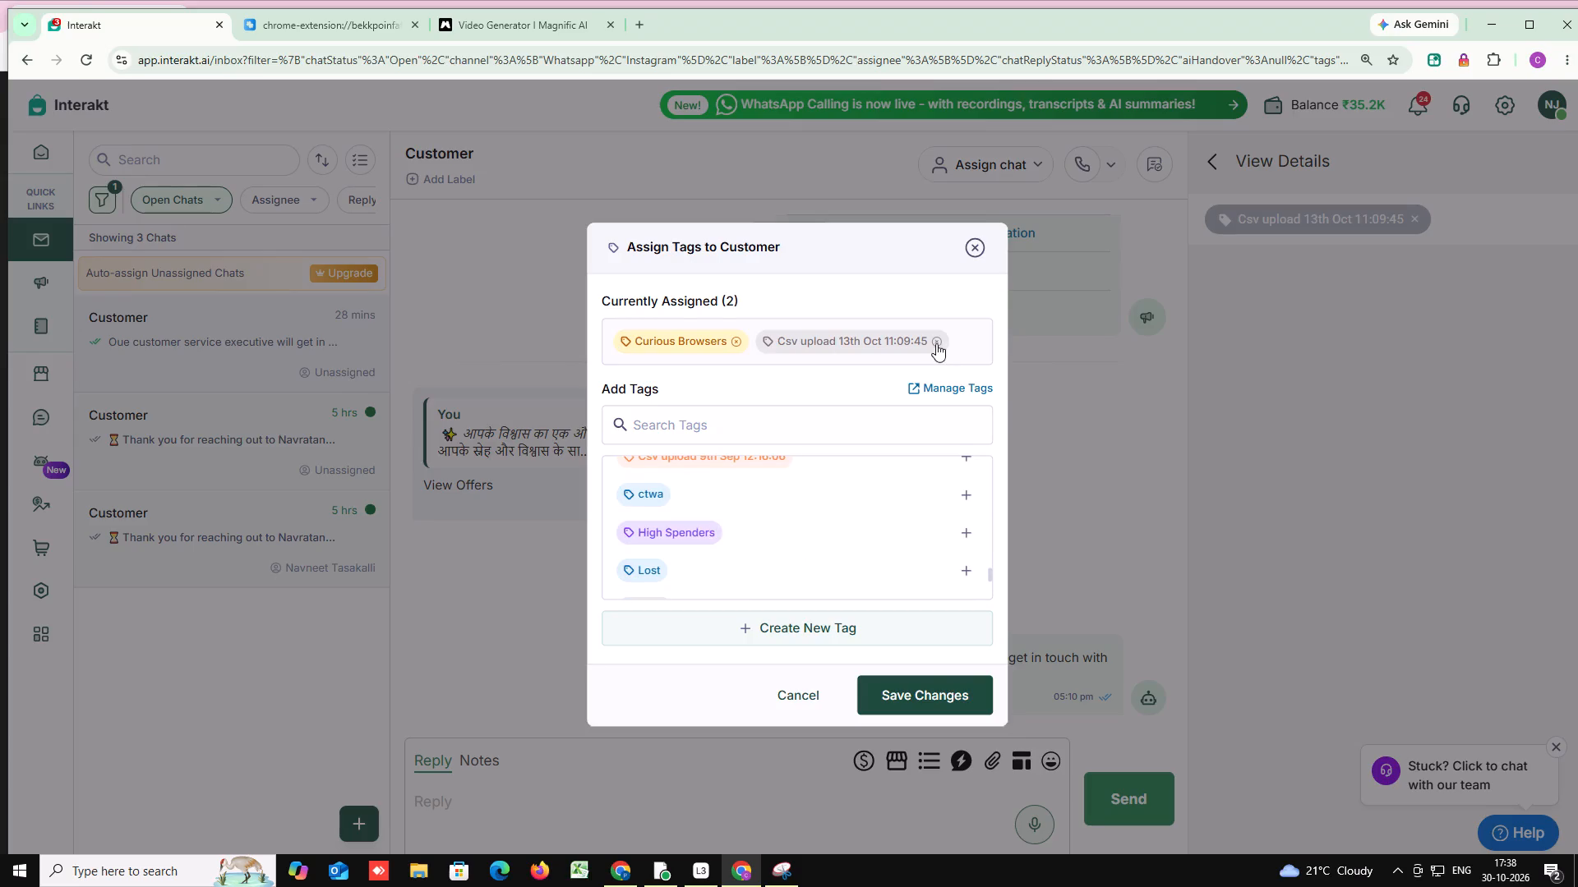
left_click(899, 696)
left_click(1156, 158)
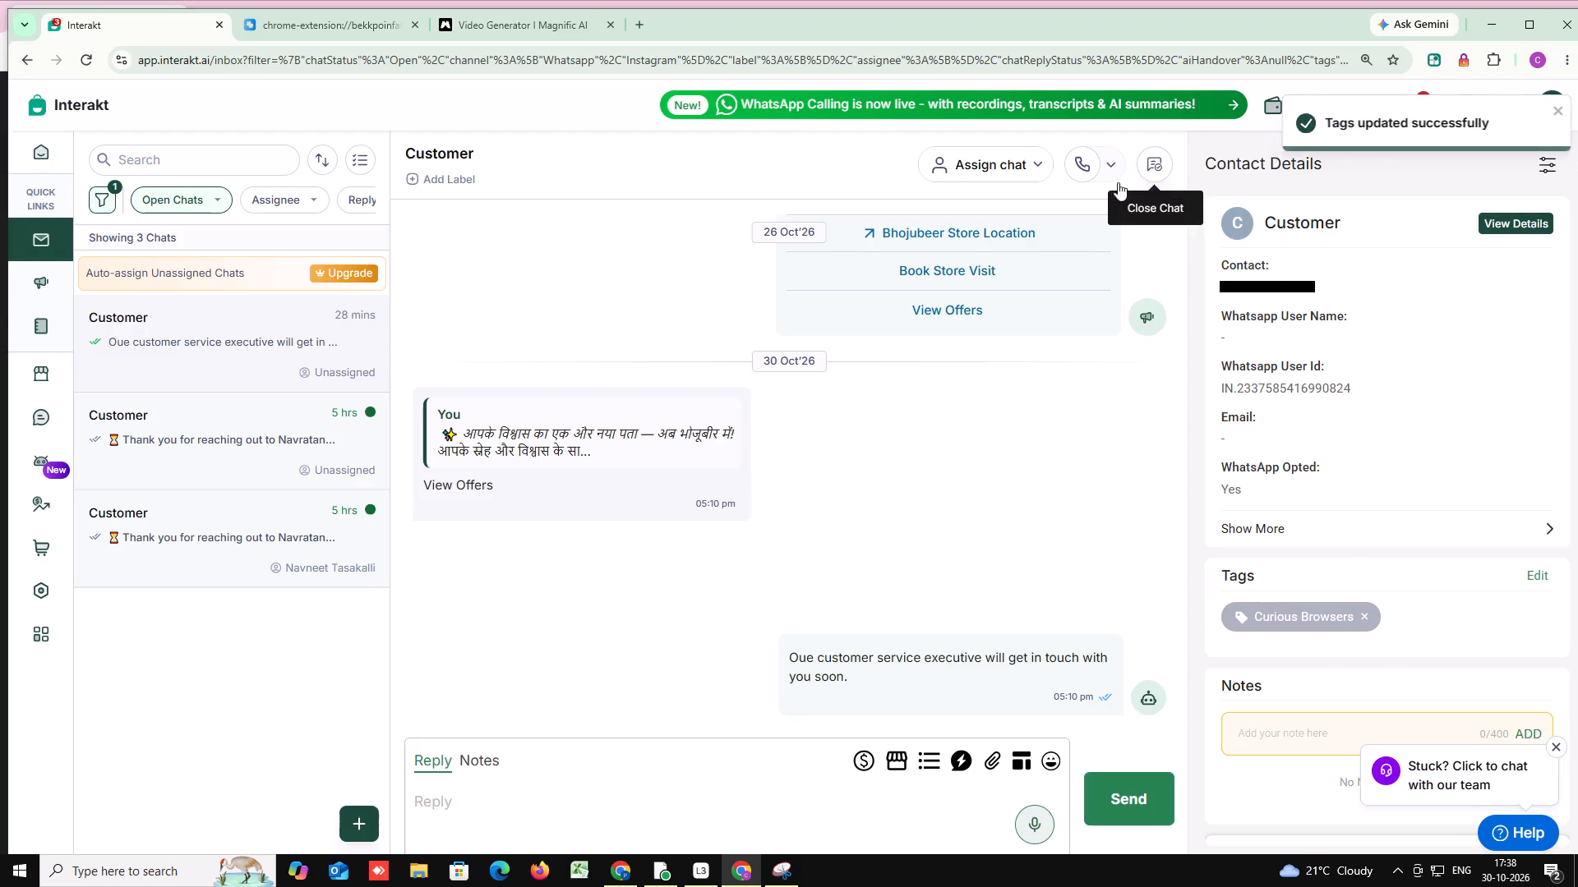
In the remaining unassigned customer chat, remove the Csv upload 5th Aug 01:21:40 tag and close the chat.
left_click(234, 340)
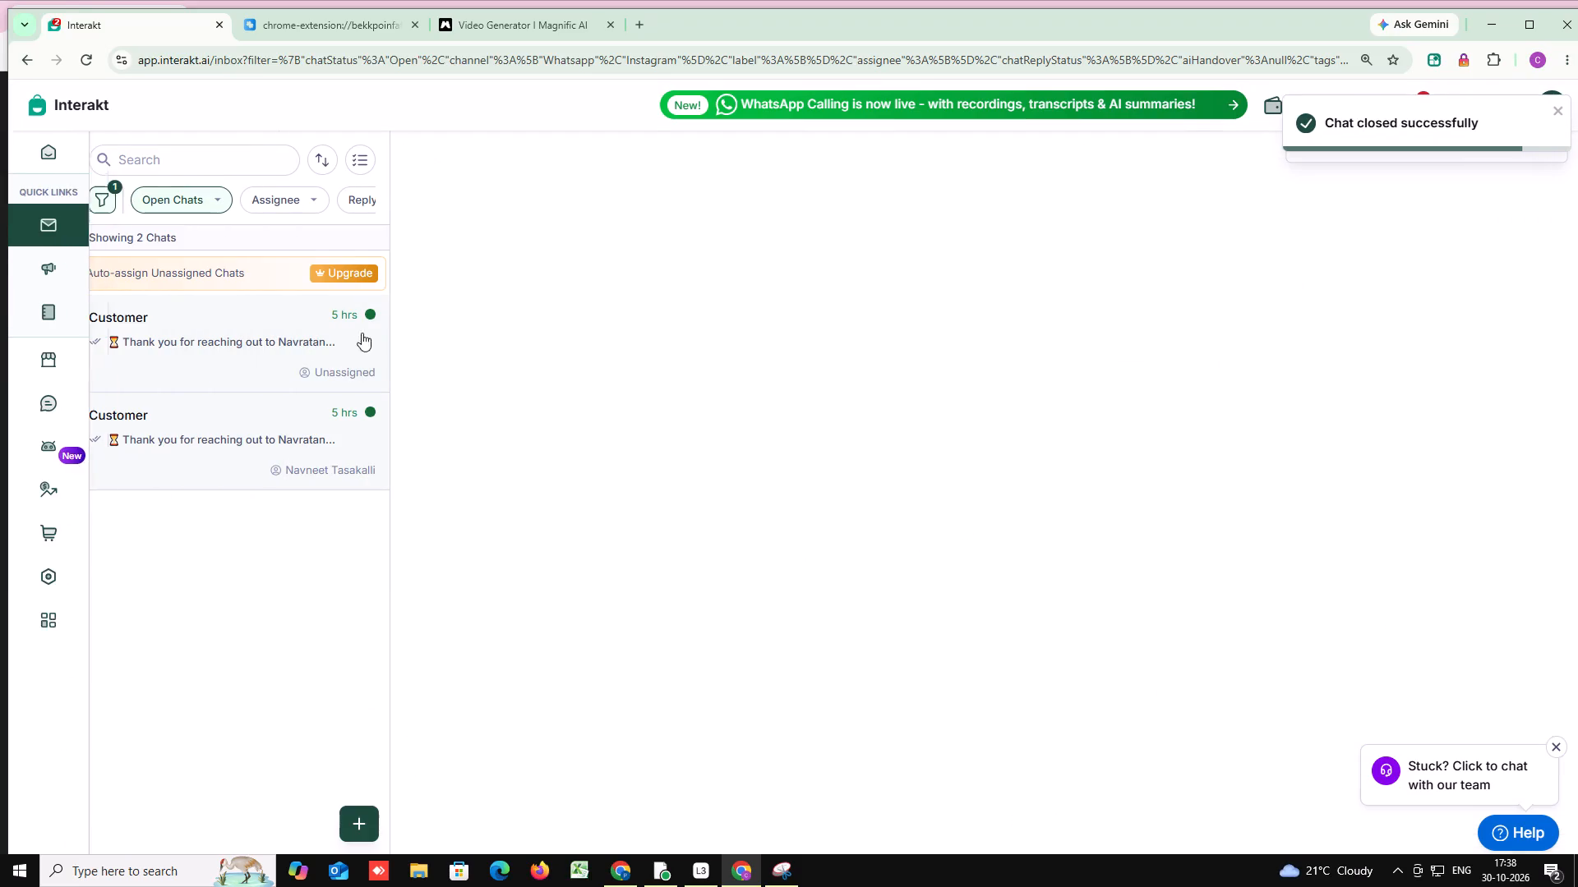
left_click(270, 332)
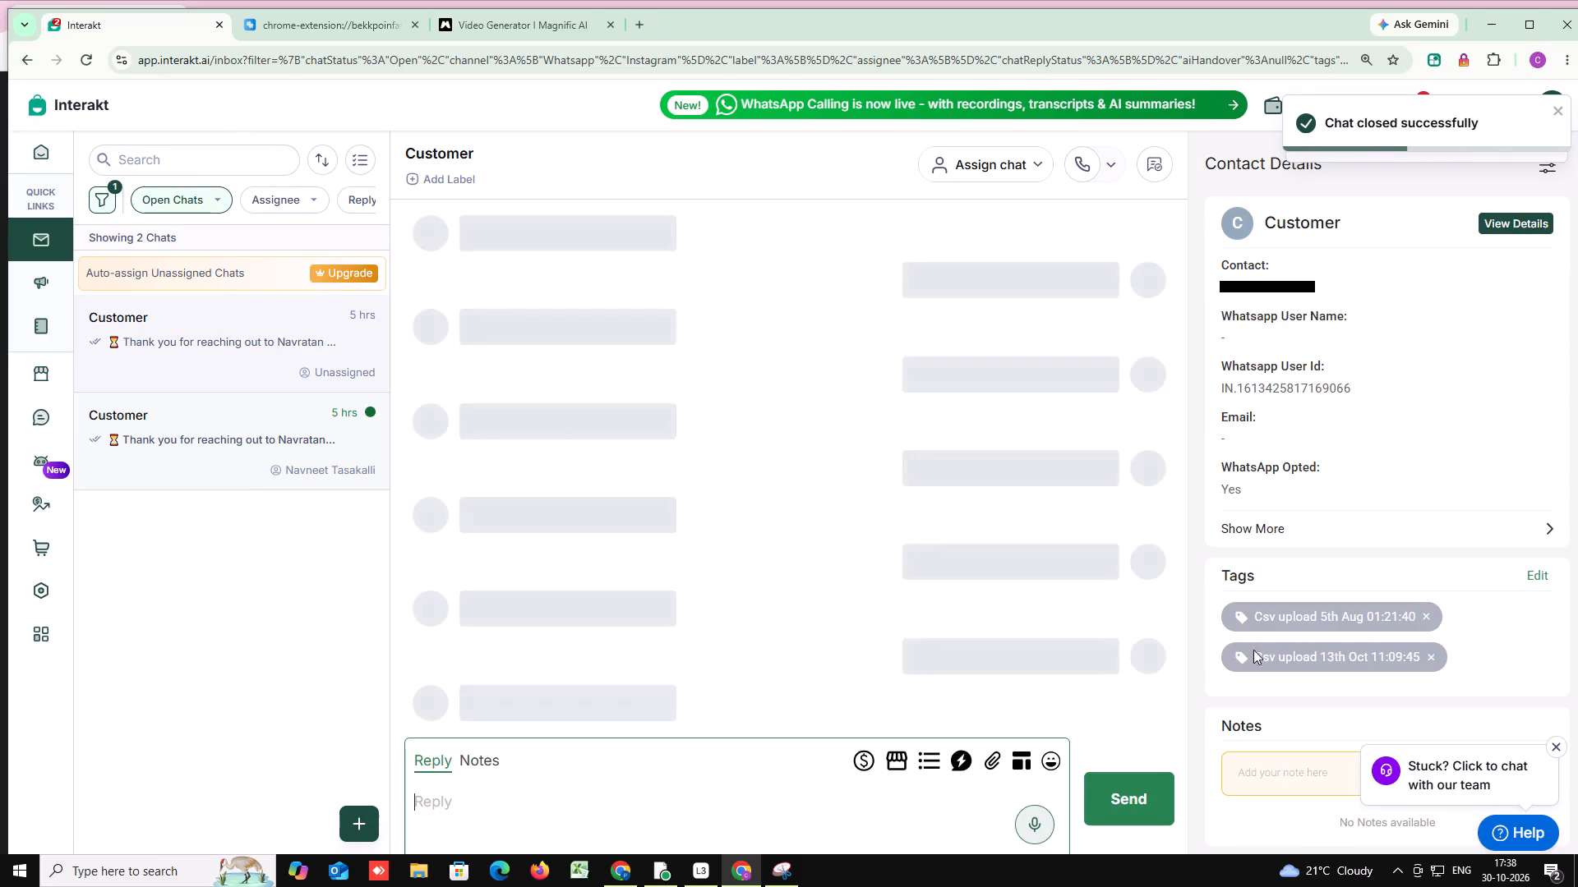
left_click(1427, 614)
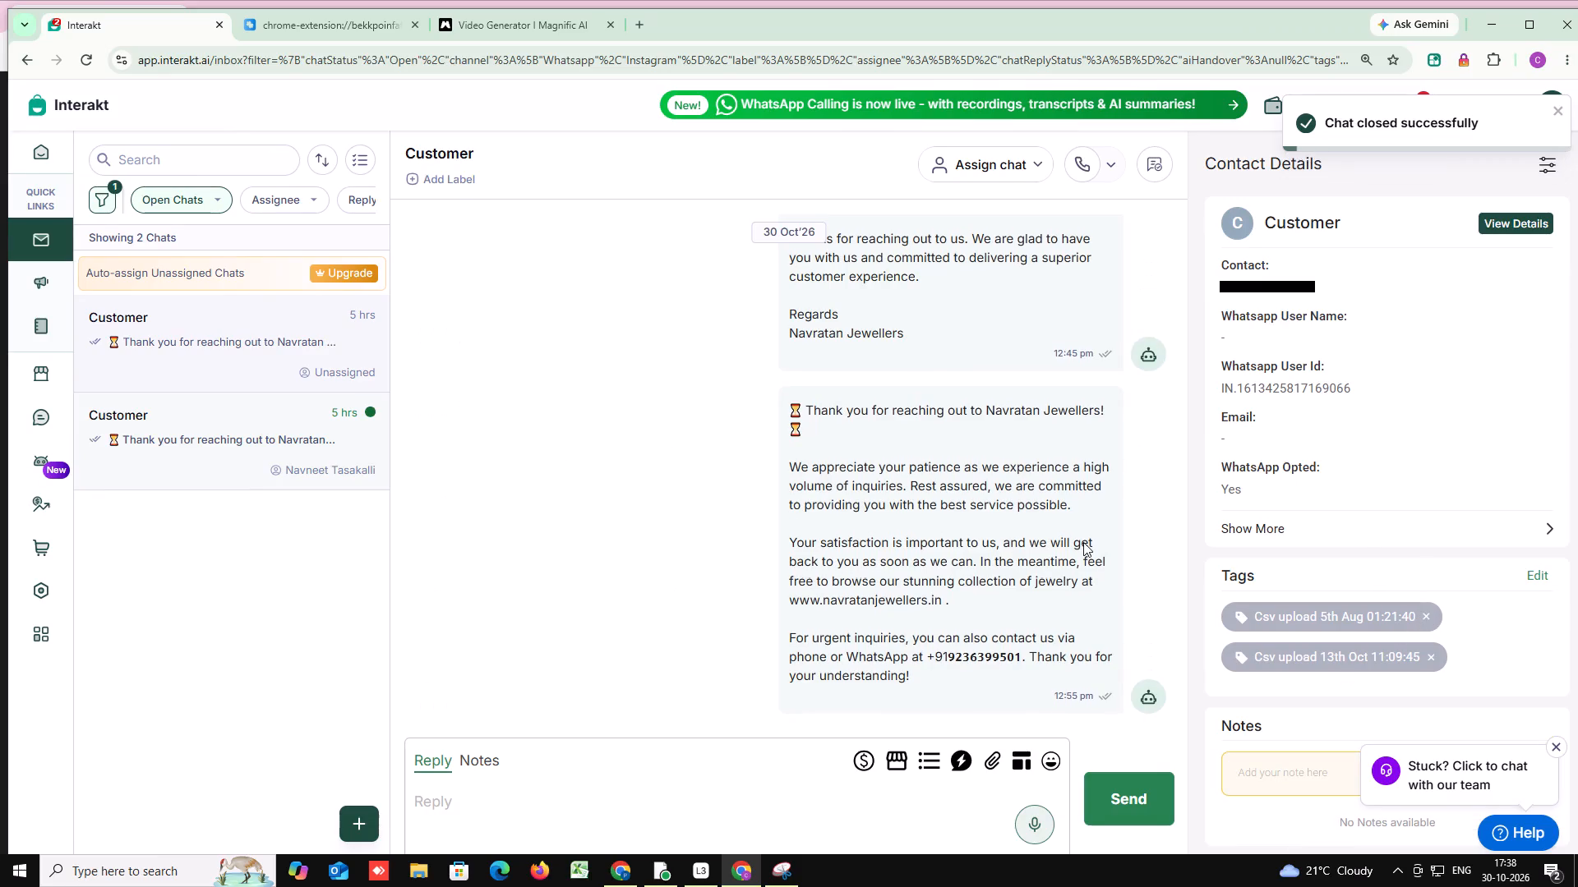
scroll(667, 459, "up", 8)
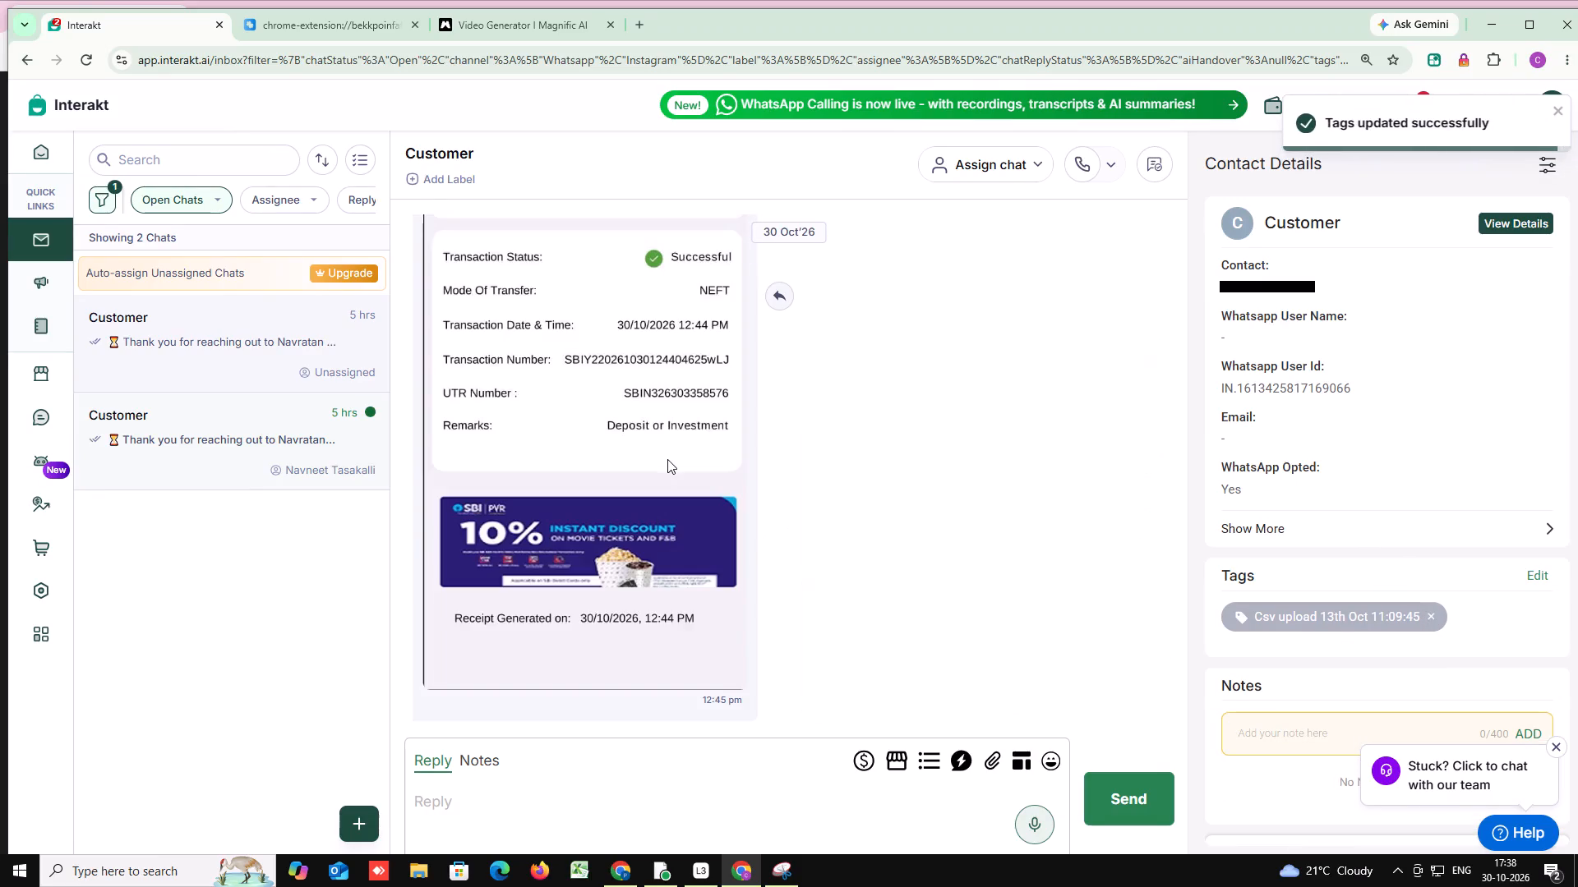
left_click(1160, 166)
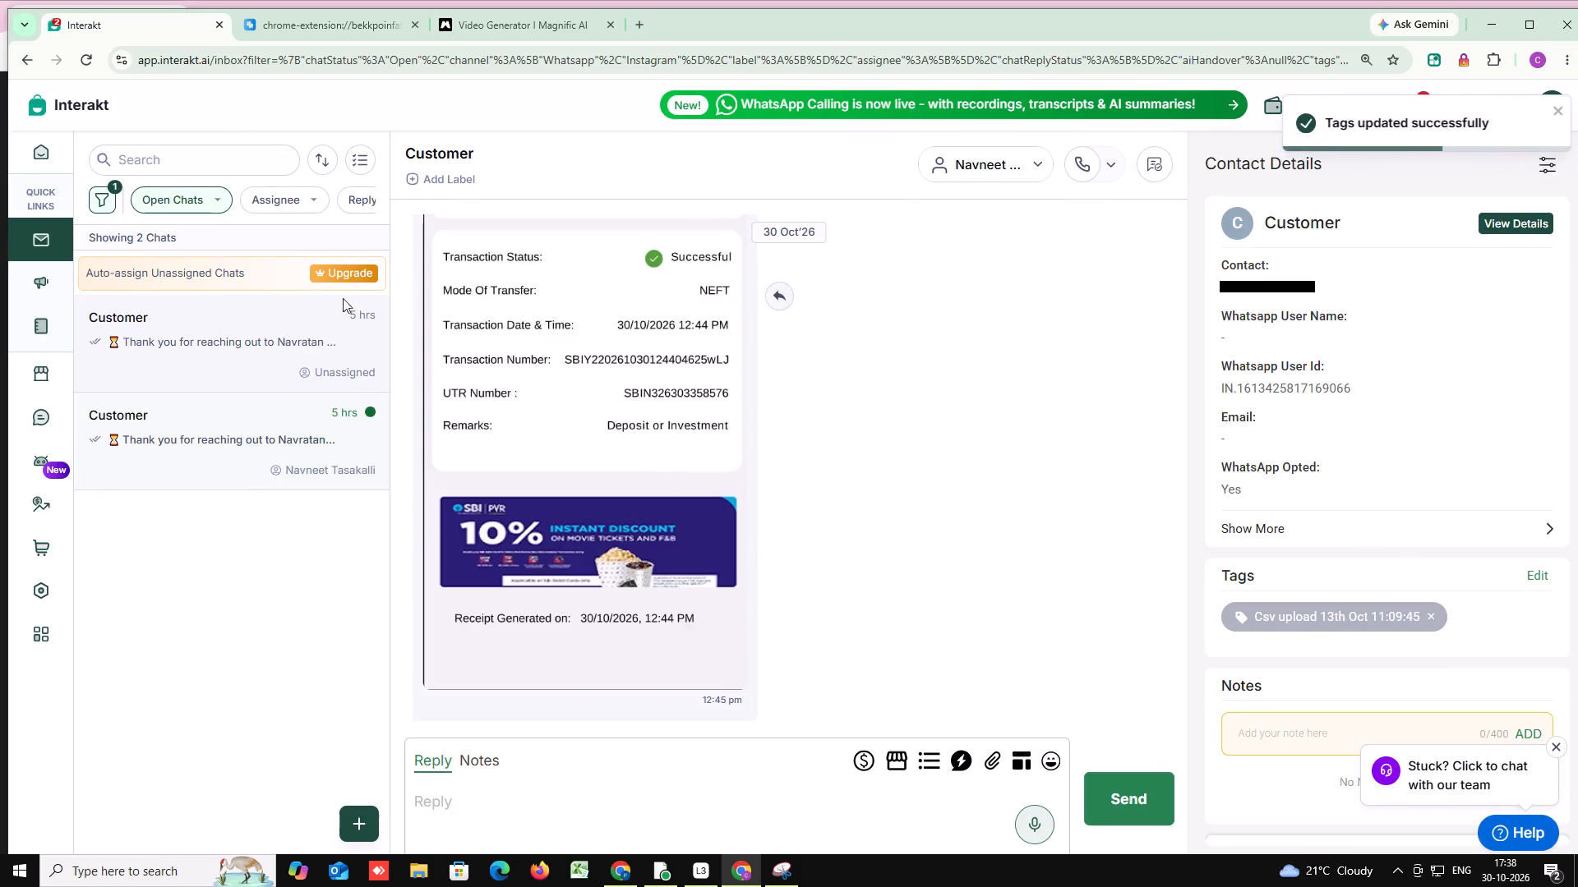
Open the last open customer chat and remove its Csv upload 5th Aug 01:21:40 tag.
left_click(195, 353)
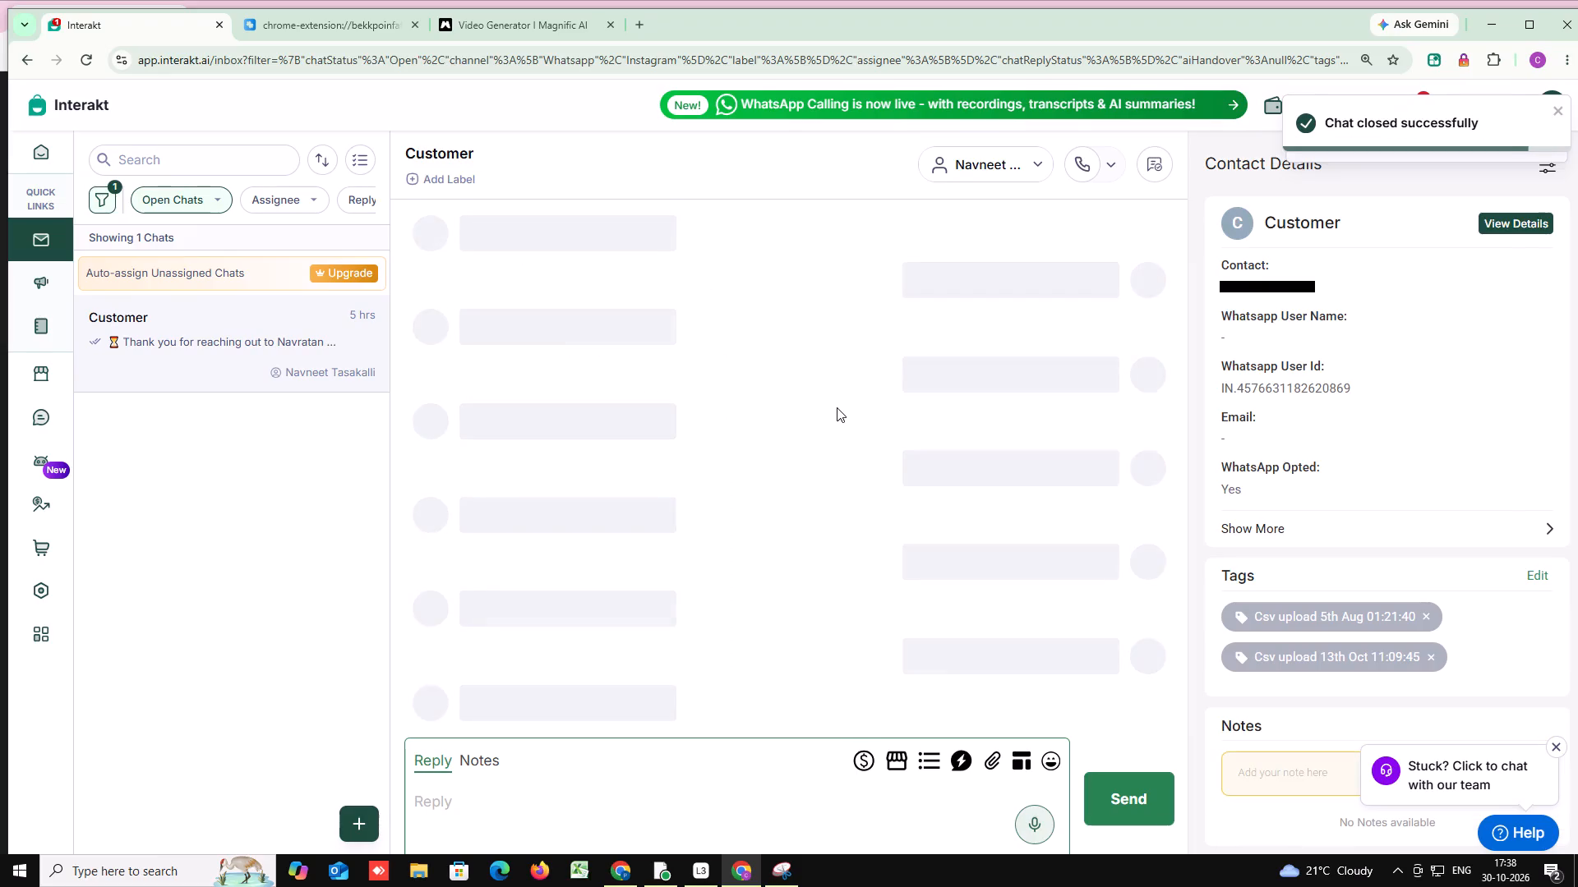
left_click(1425, 612)
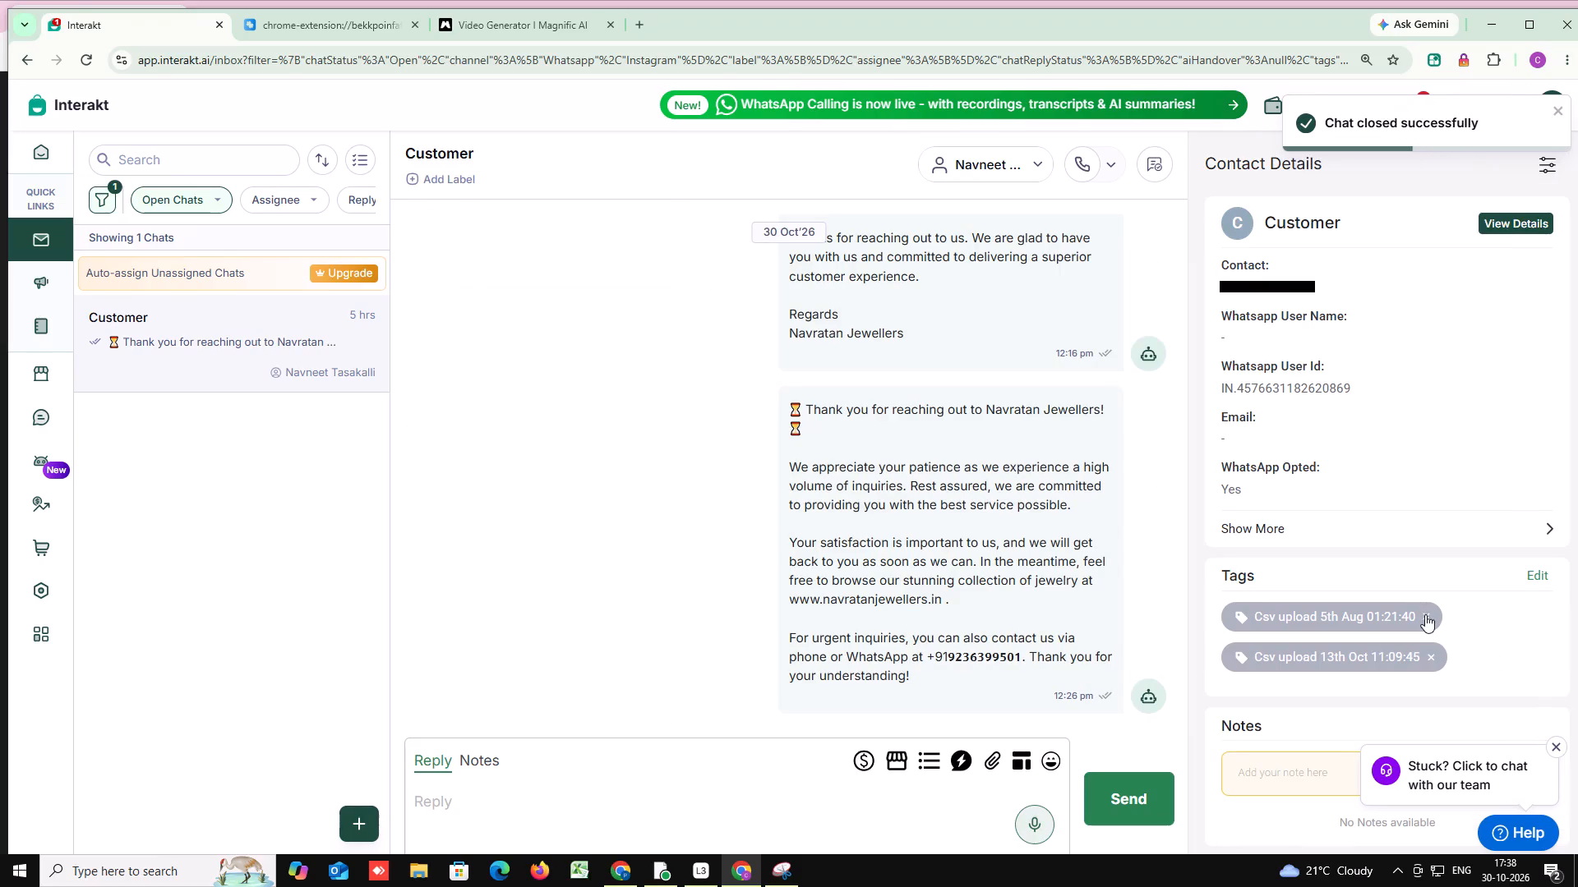
left_click(1428, 618)
Review the conversation history, including the customer's photo, the earlier campaign message and the automatic replies.
scroll(679, 480, "up", 10)
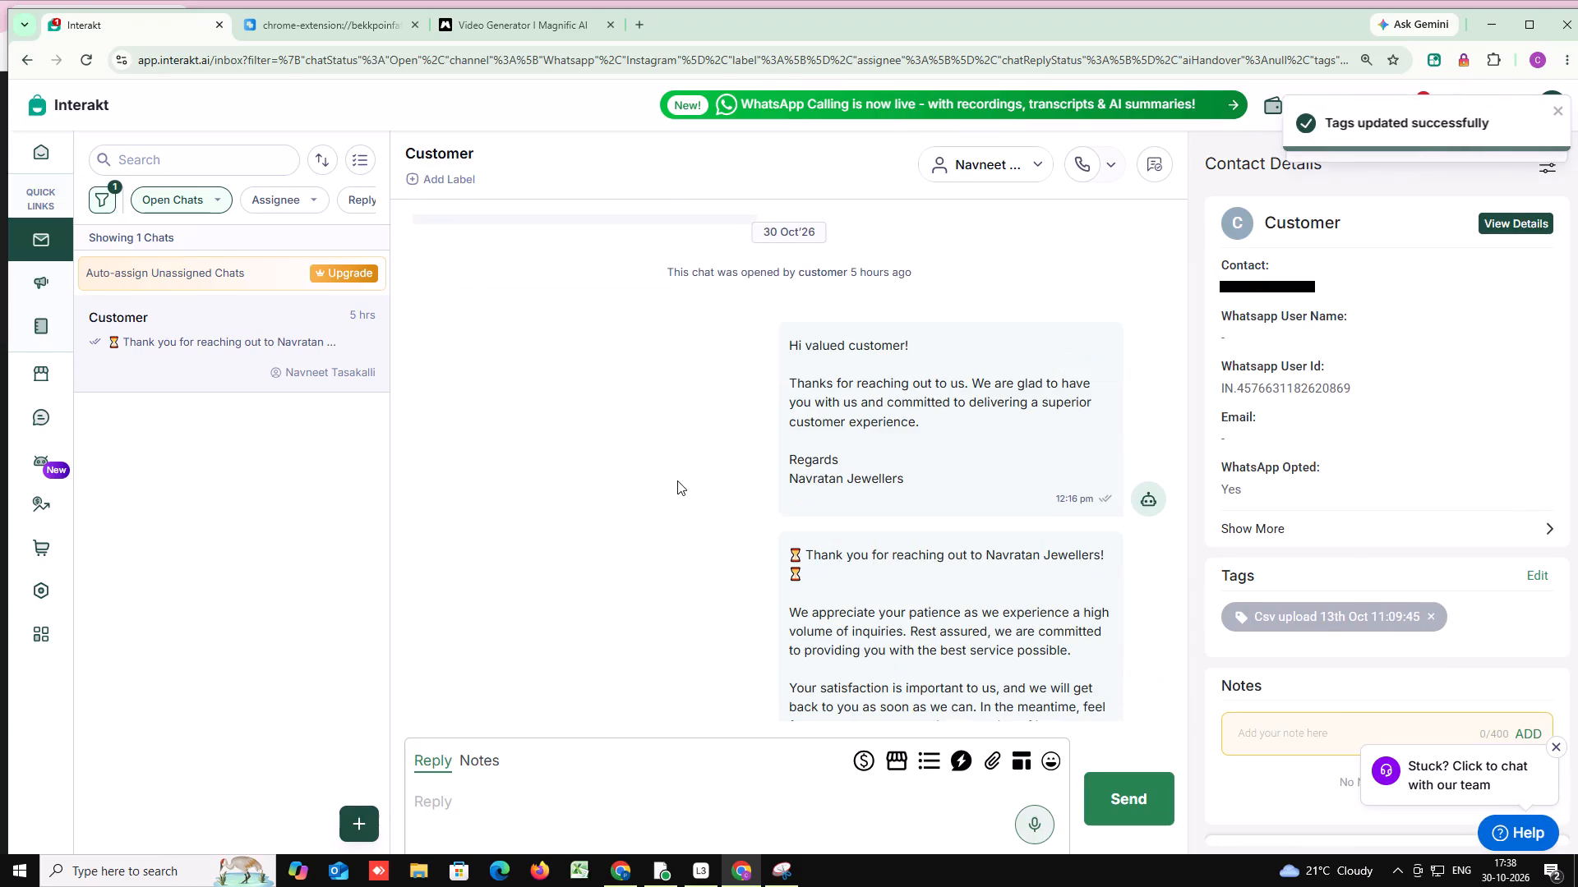
scroll(670, 473, "down", 1)
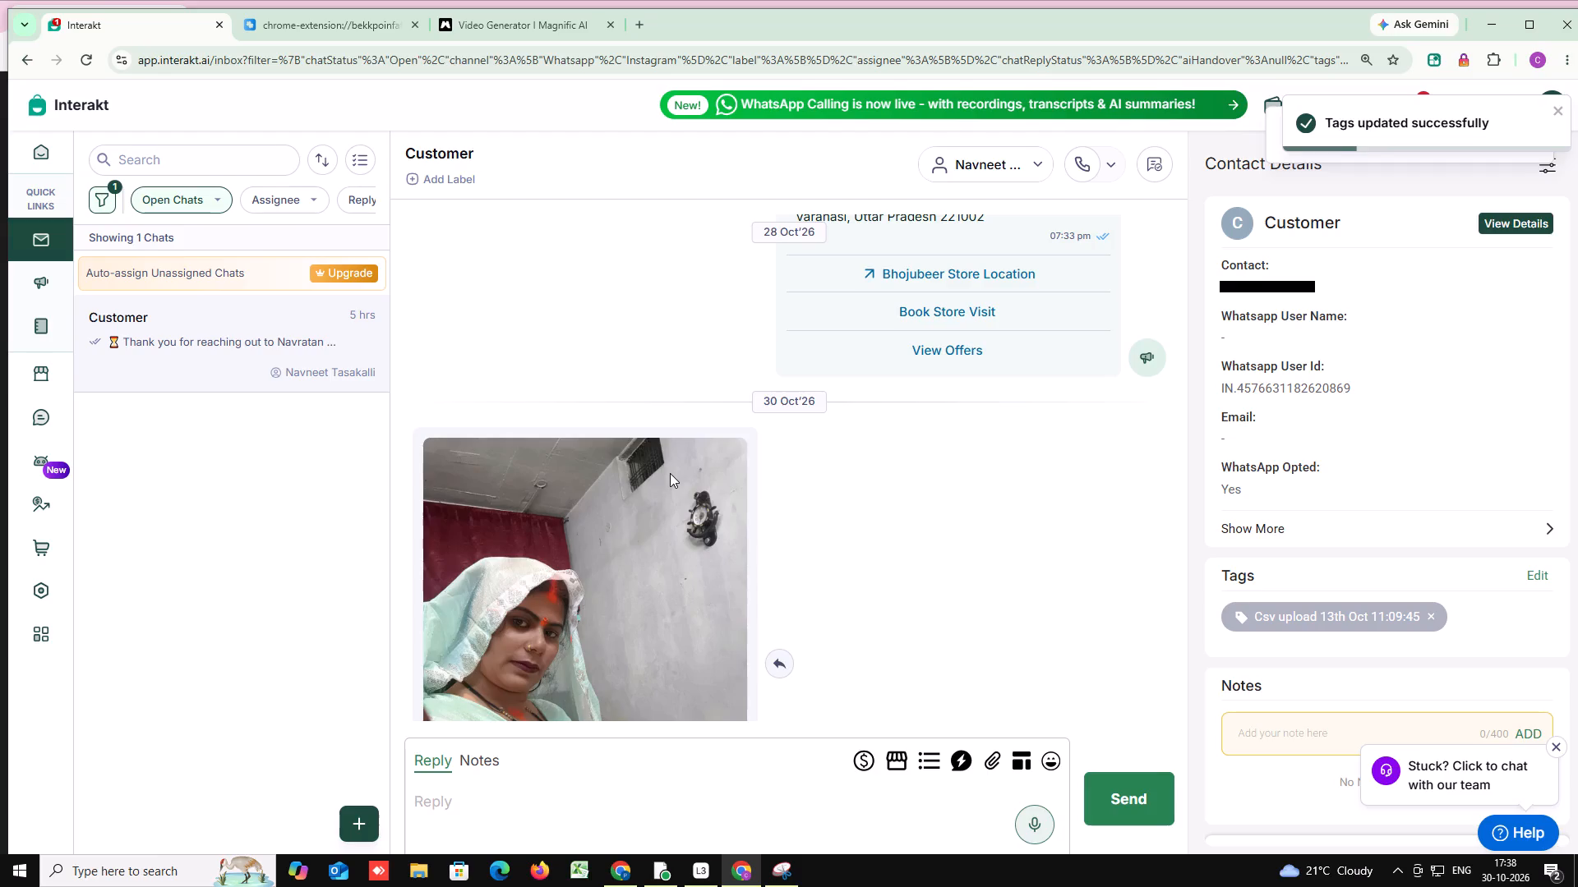
scroll(670, 473, "down", 2)
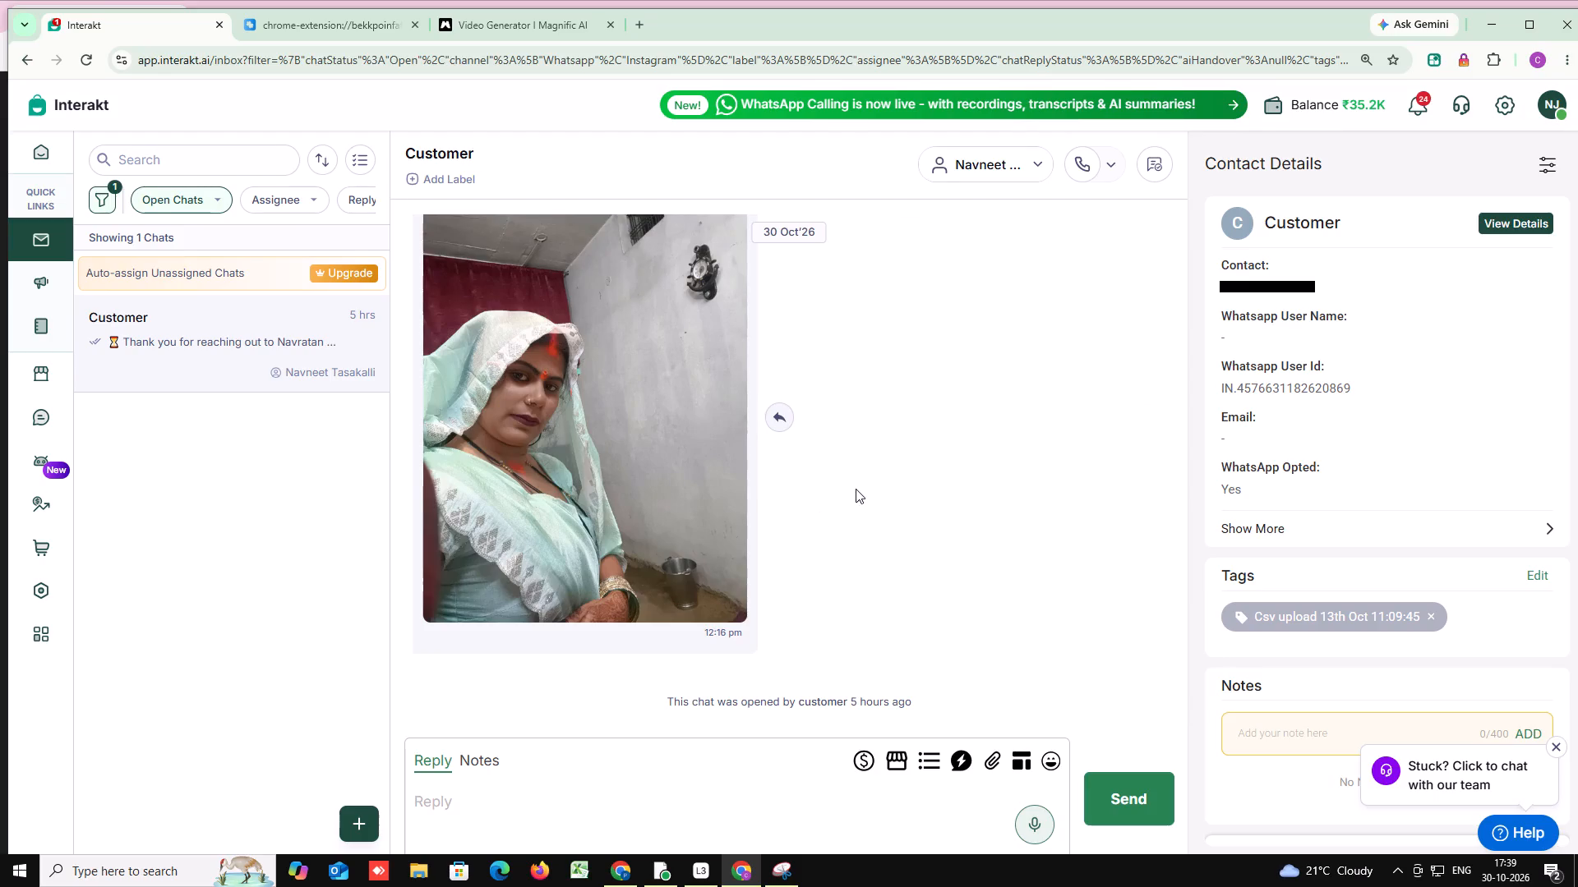
scroll(856, 489, "up", 2)
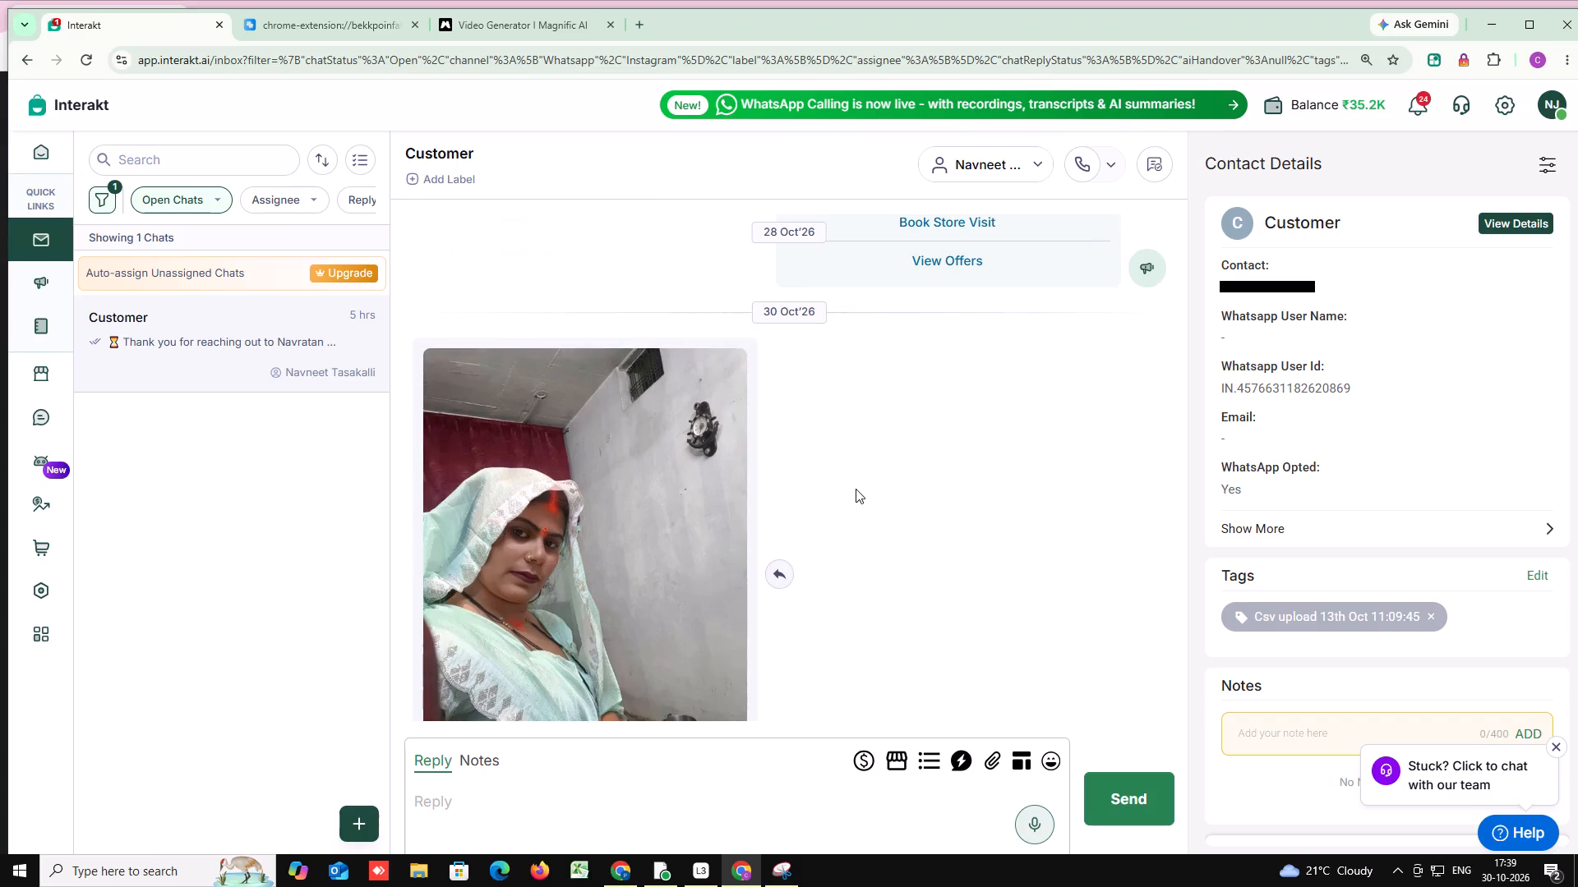
scroll(856, 489, "down", 3)
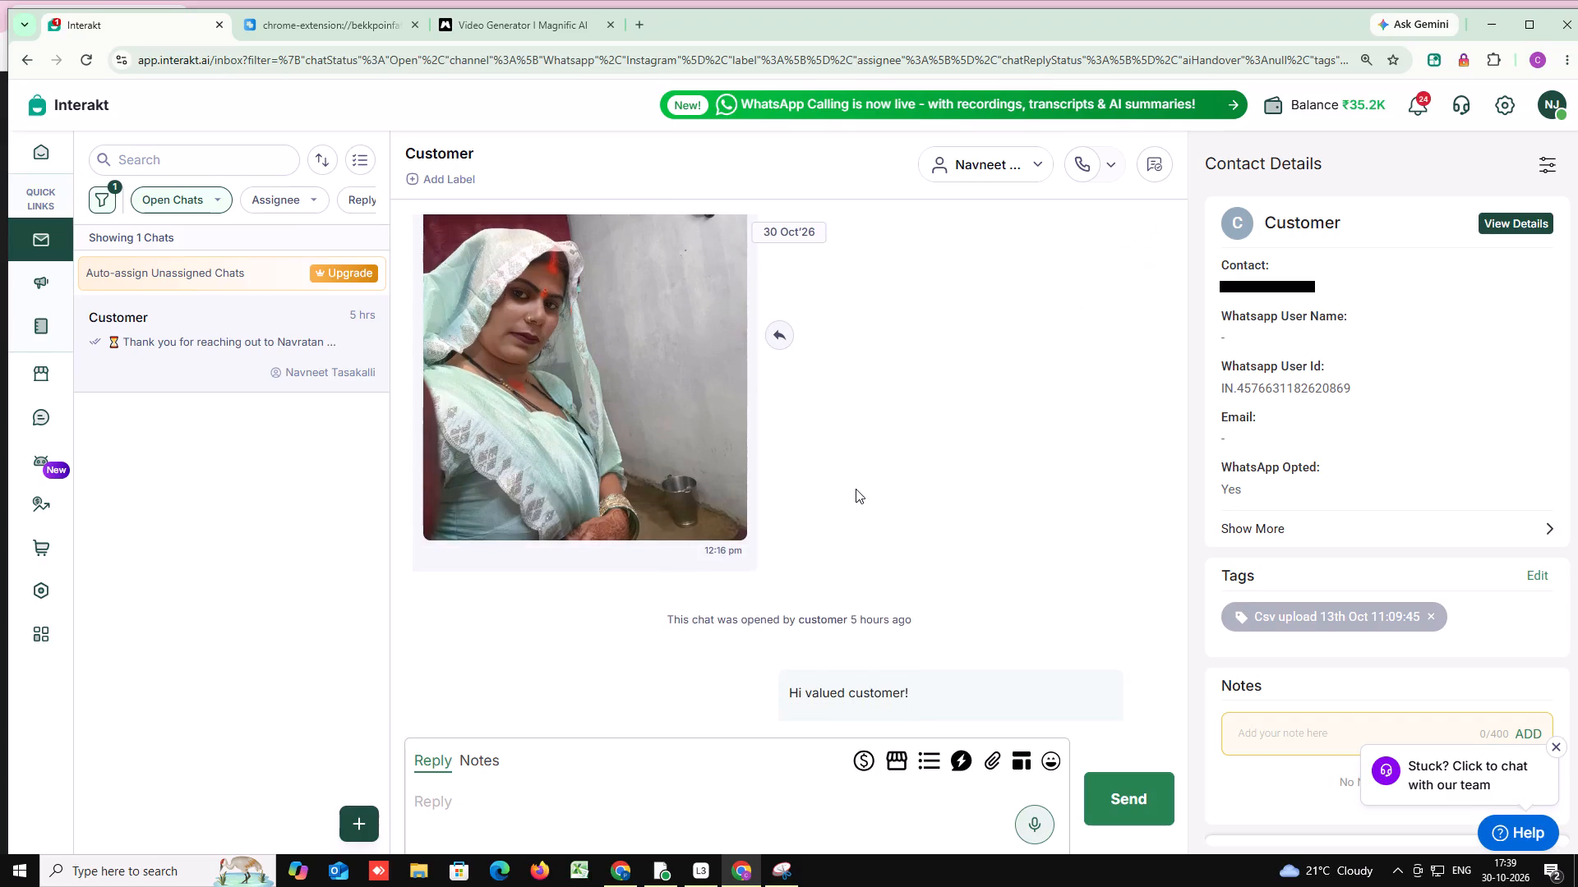
scroll(856, 489, "up", 6)
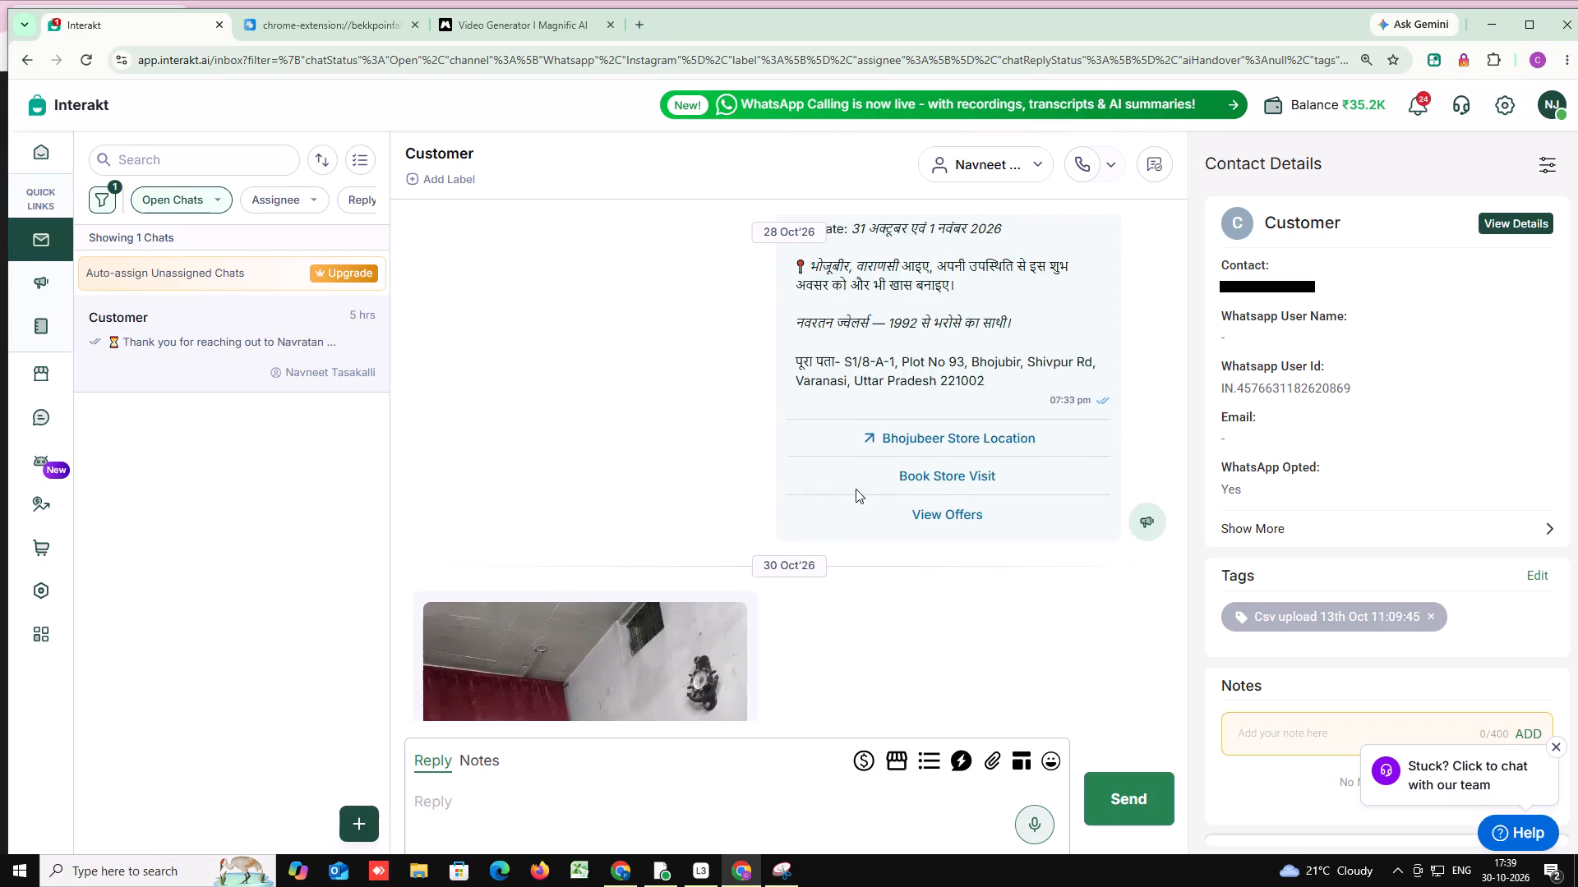
scroll(856, 489, "down", 14)
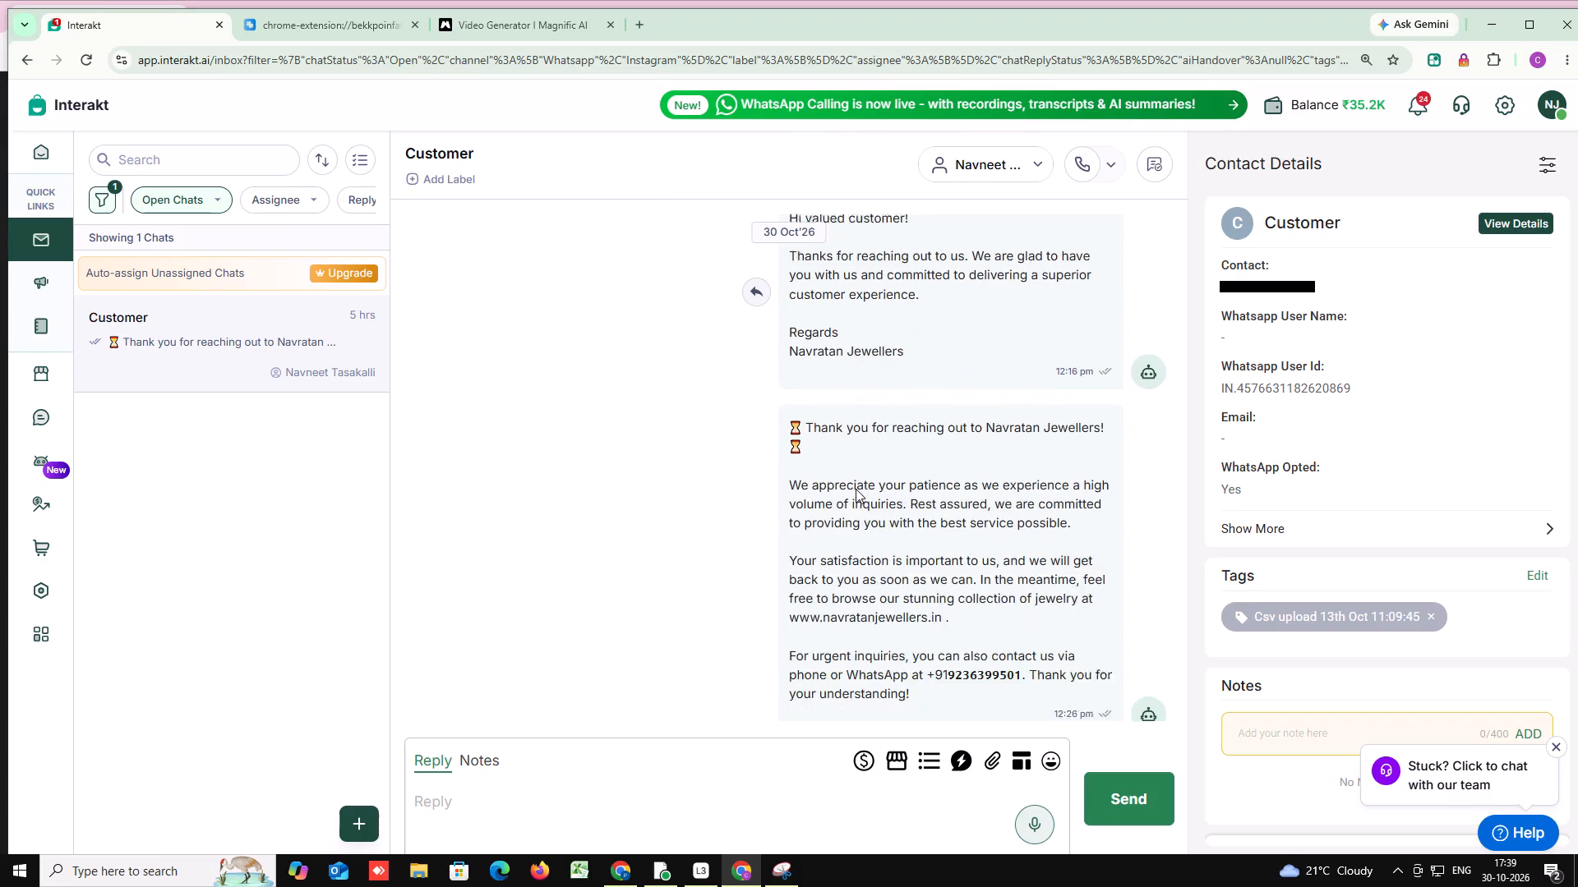
scroll(856, 489, "down", 1)
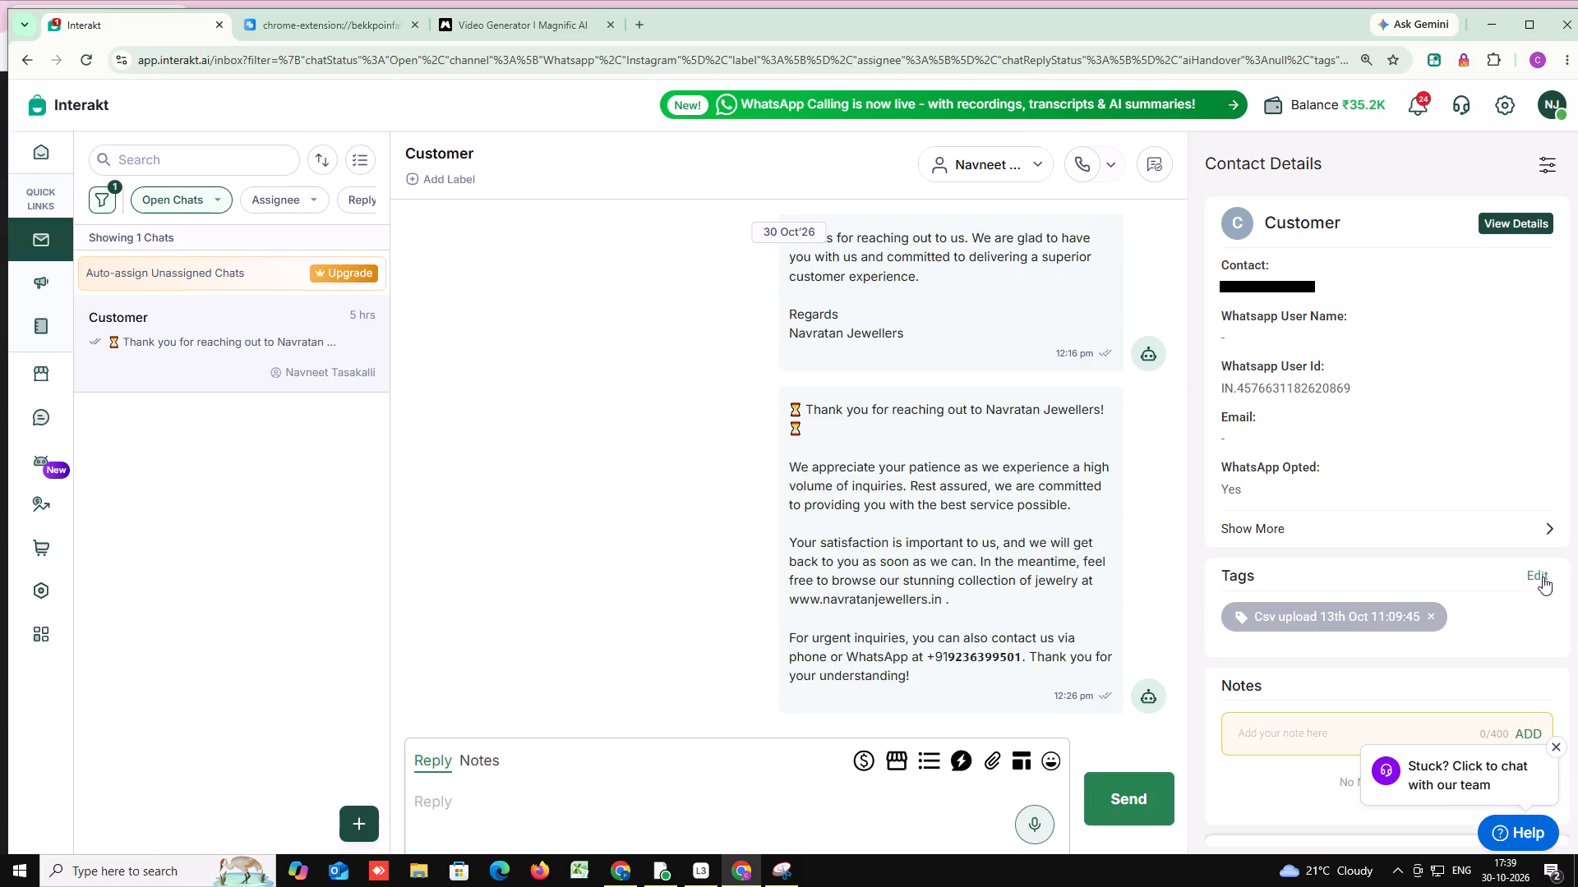
Replace this customer's Csv upload 13th Oct 11:09:45 tag with Curious Browsers, save the changes, and close the chat.
left_click(1543, 577)
scroll(705, 516, "down", 4)
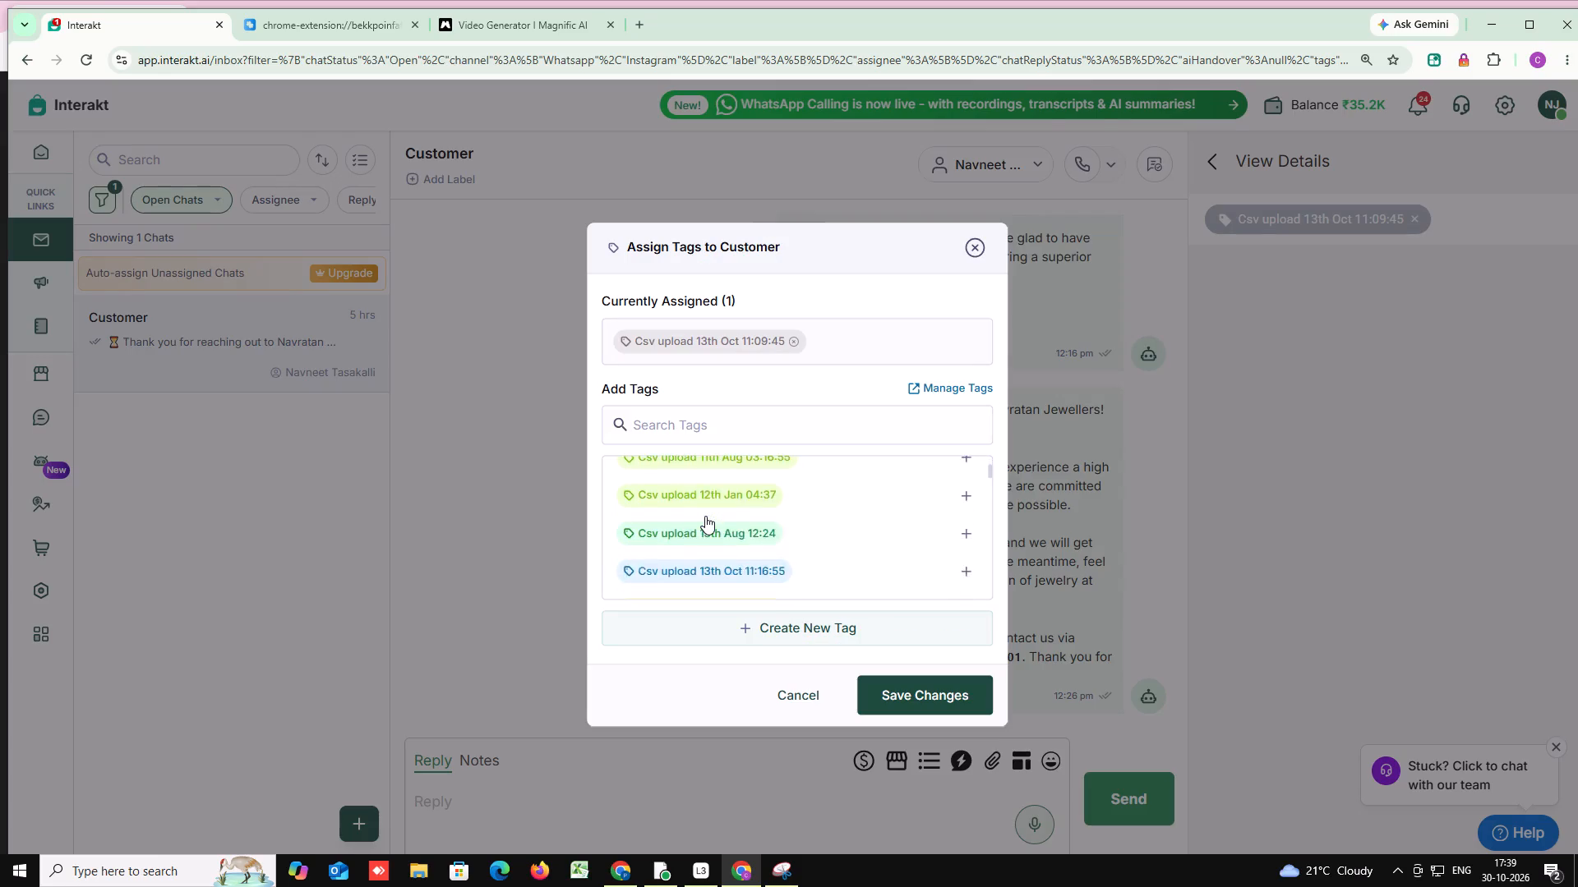
scroll(705, 516, "down", 12)
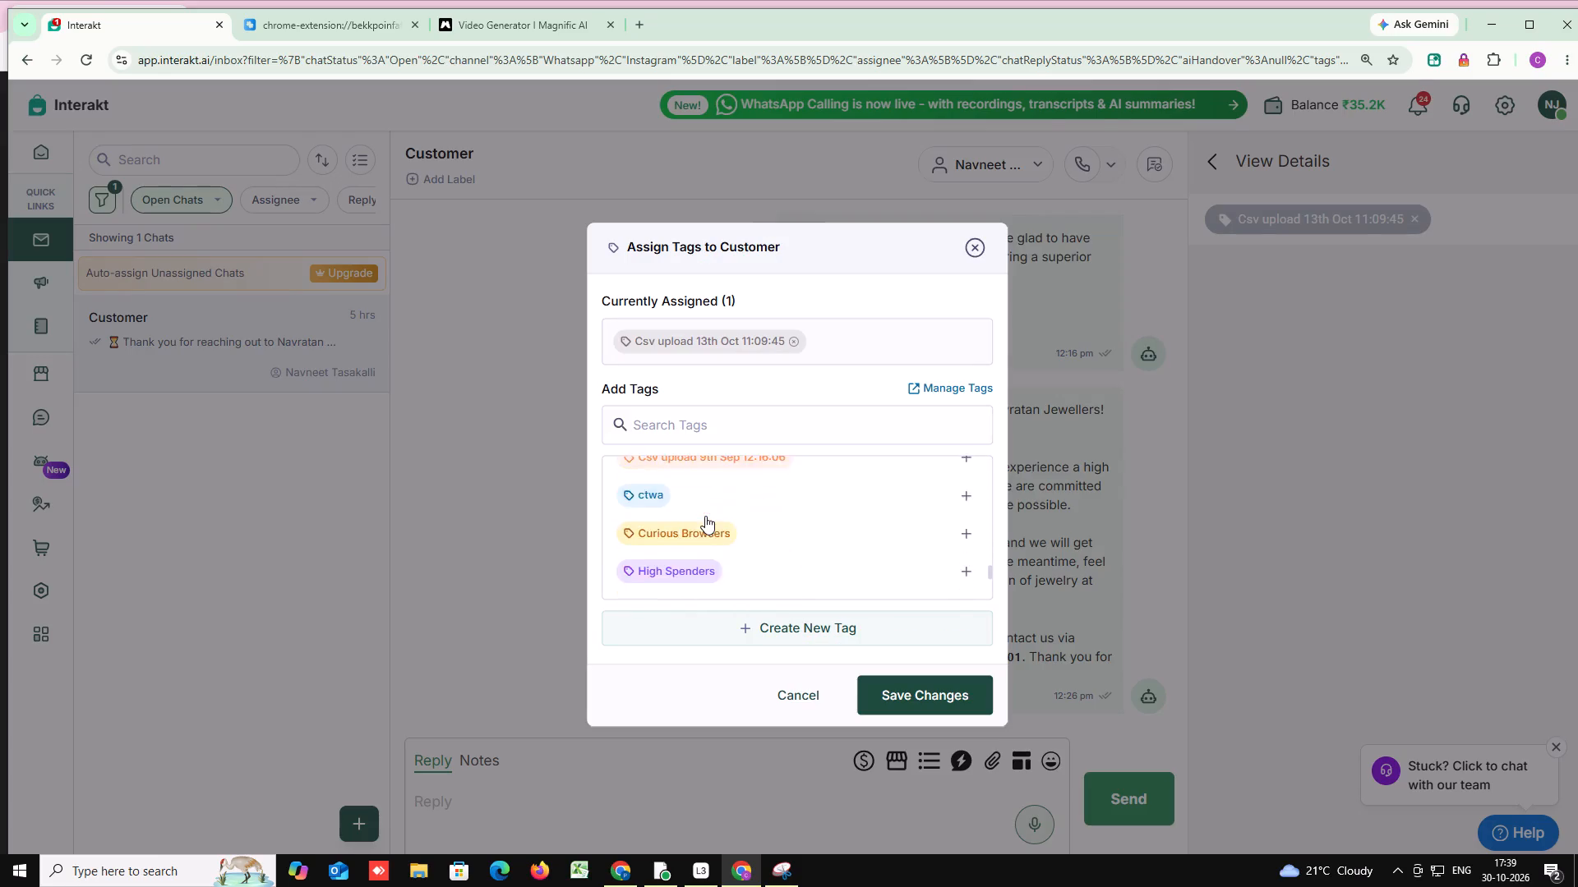
scroll(705, 516, "down", 1)
scroll(705, 516, "up", 1)
left_click(706, 532)
left_click(937, 339)
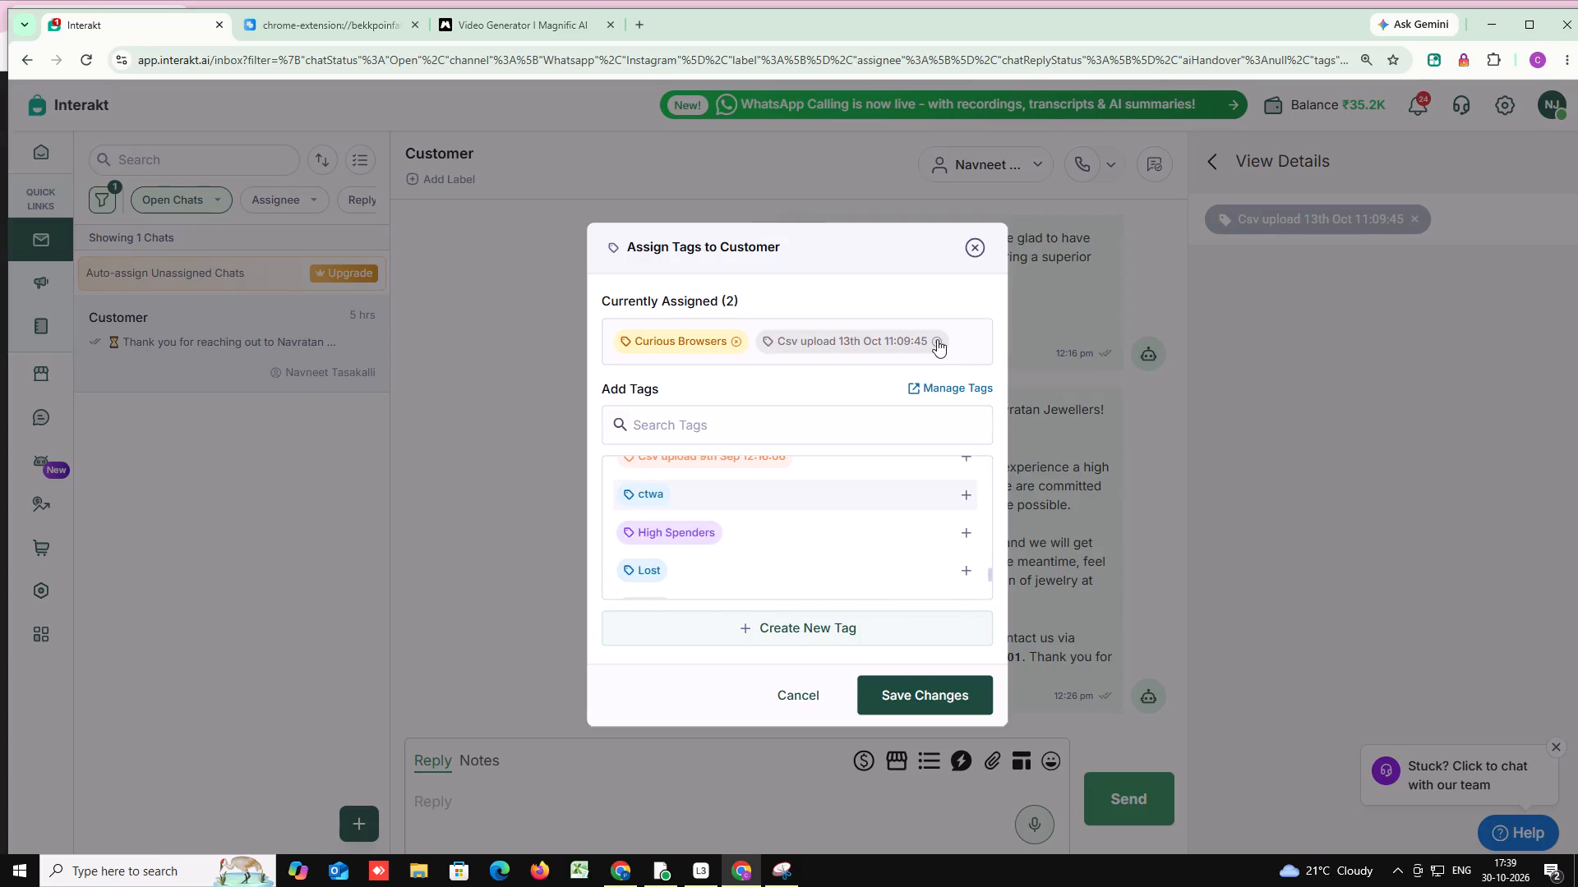
left_click(904, 682)
scroll(672, 484, "up", 4)
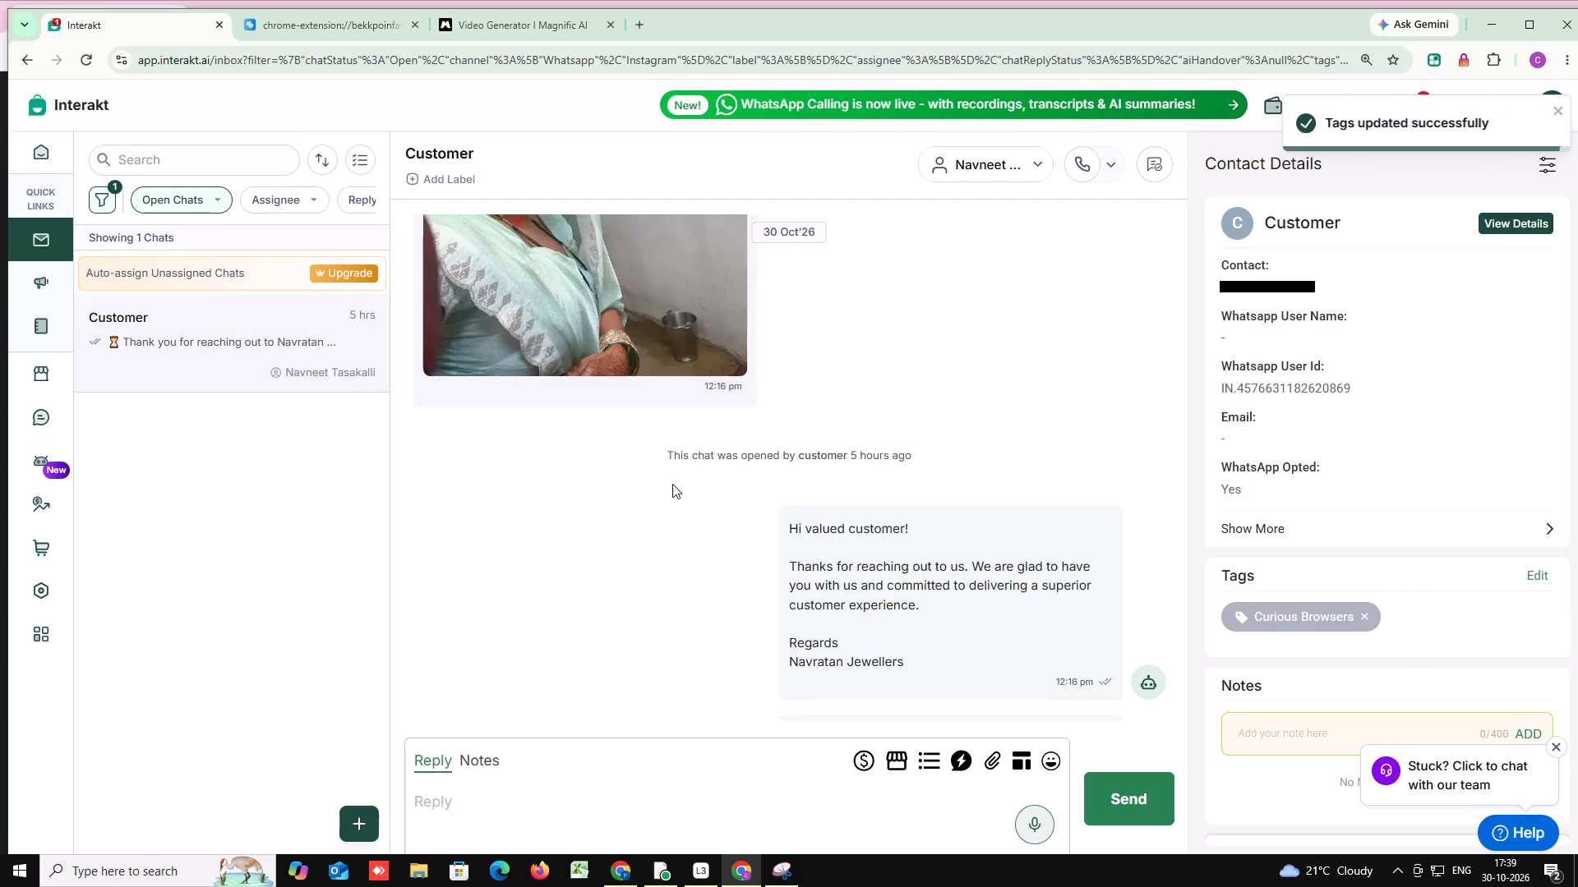
scroll(672, 484, "up", 4)
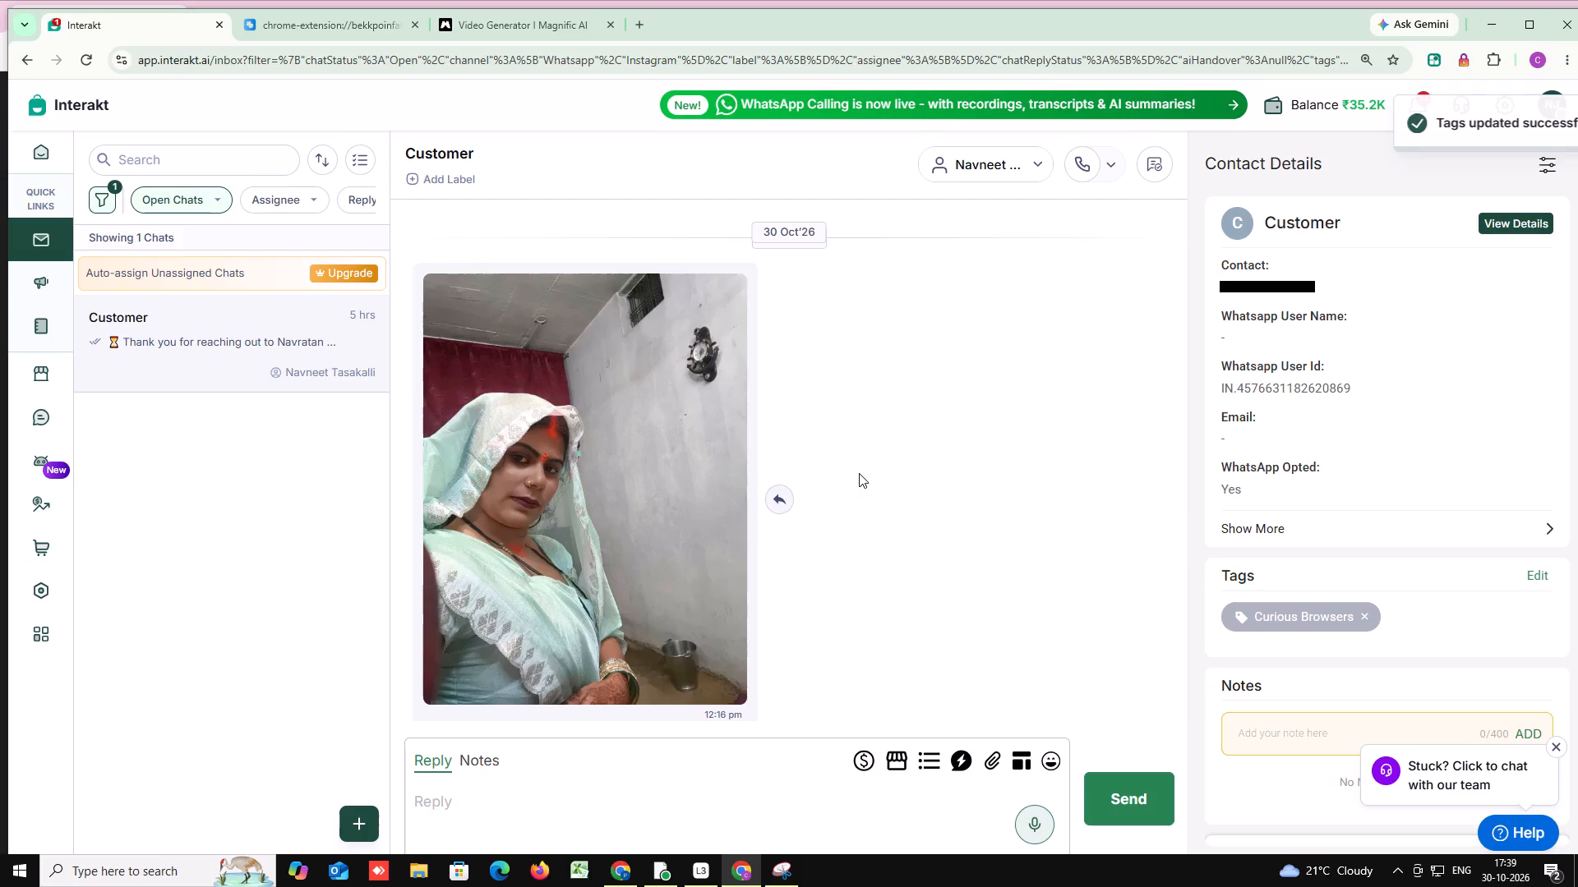
left_click(1159, 171)
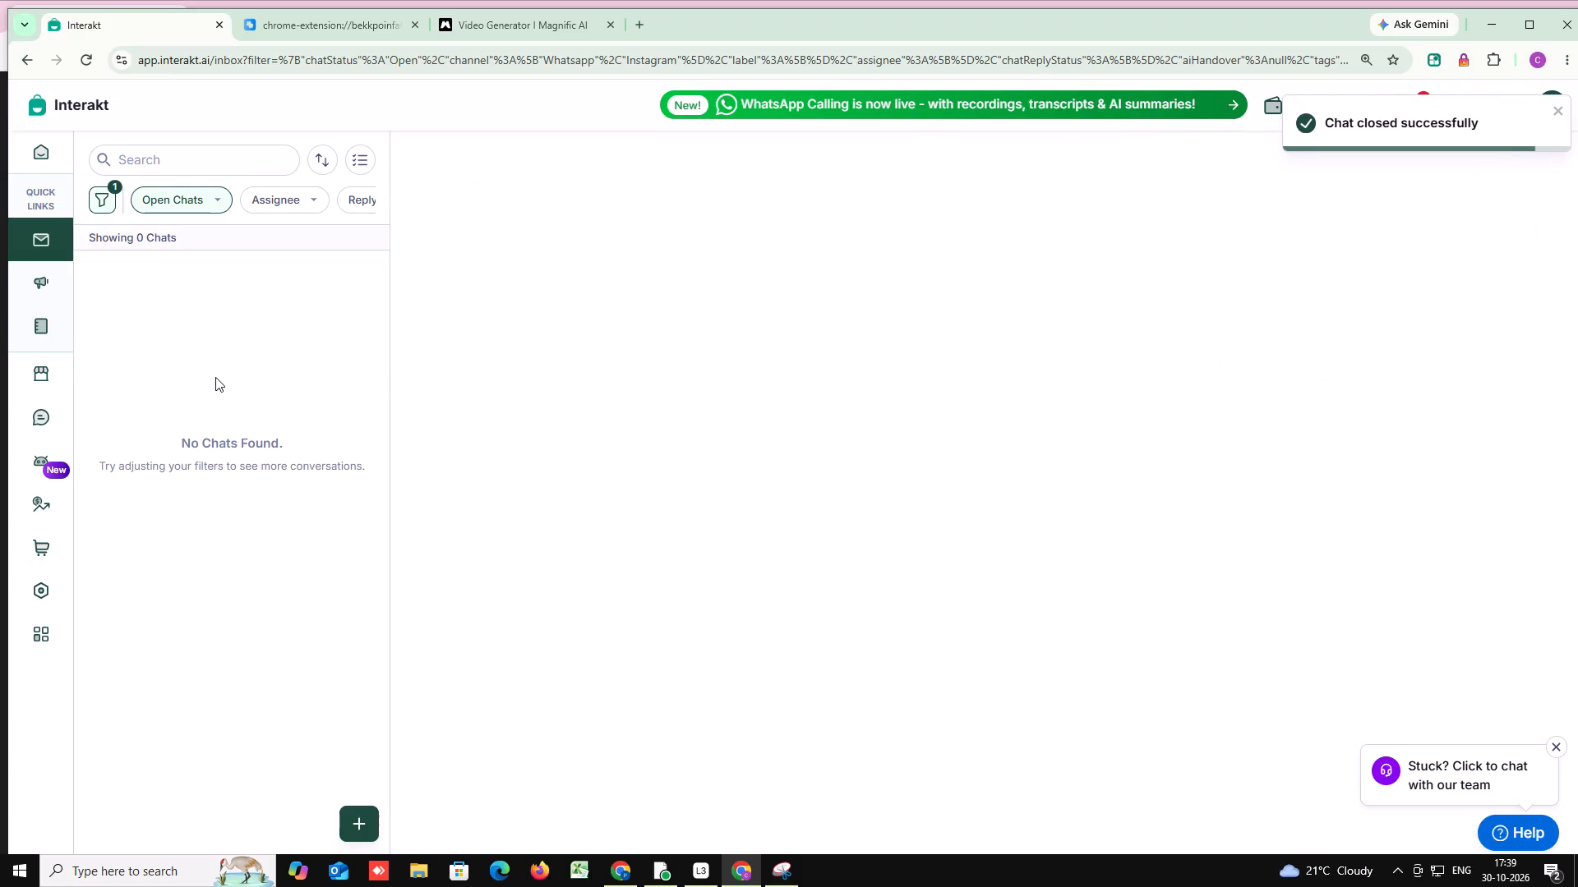
Open the Contact Hub and download the sample CSV for creating contacts by bulk upload.
left_click(73, 329)
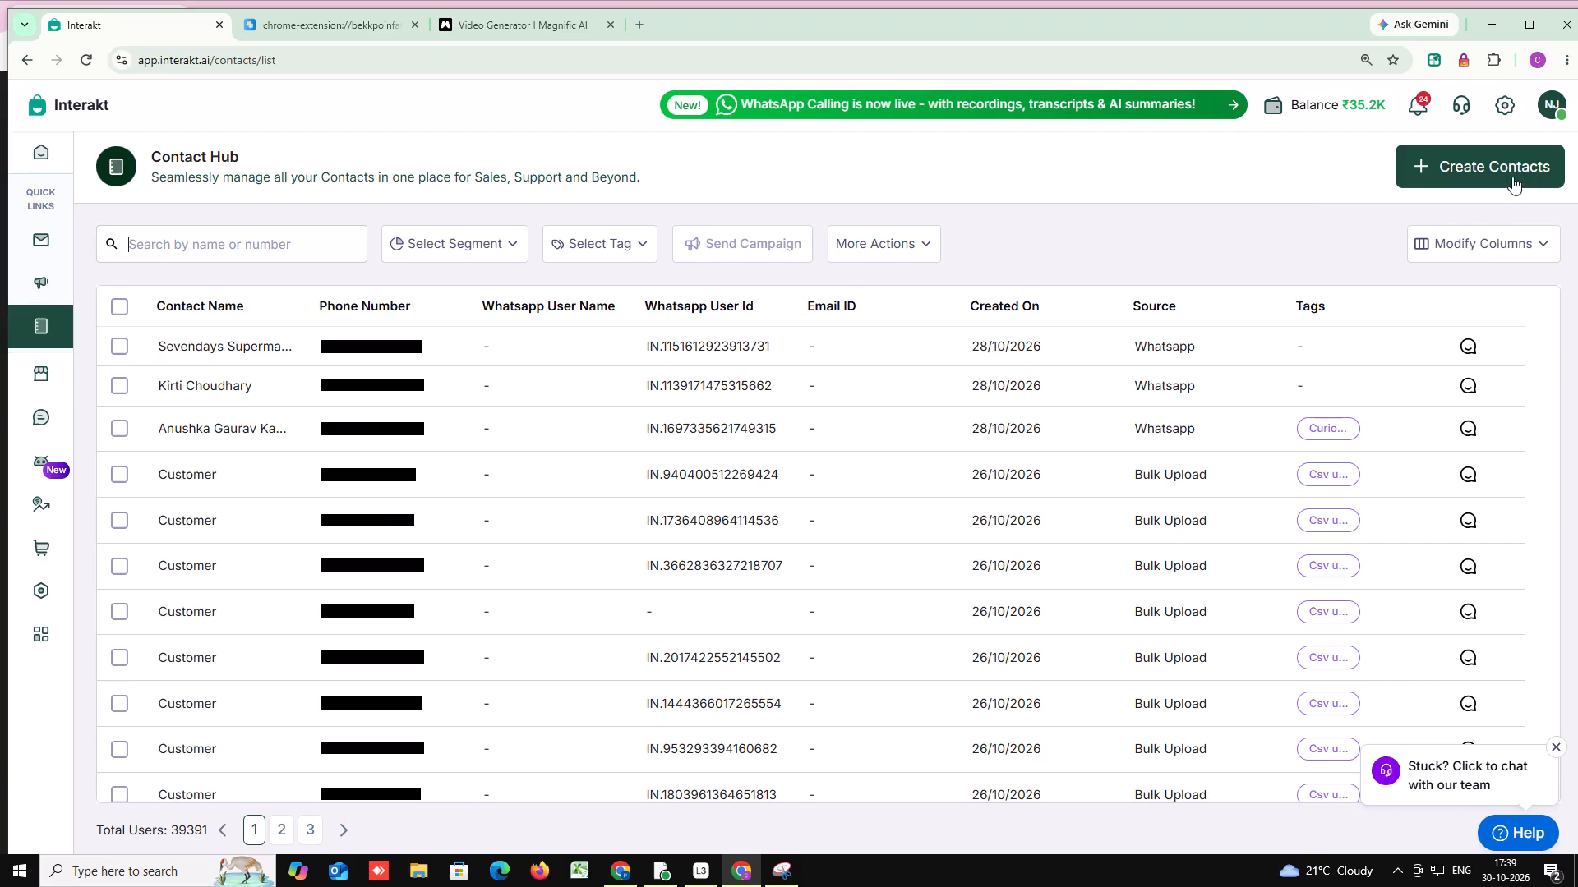
left_click(1470, 173)
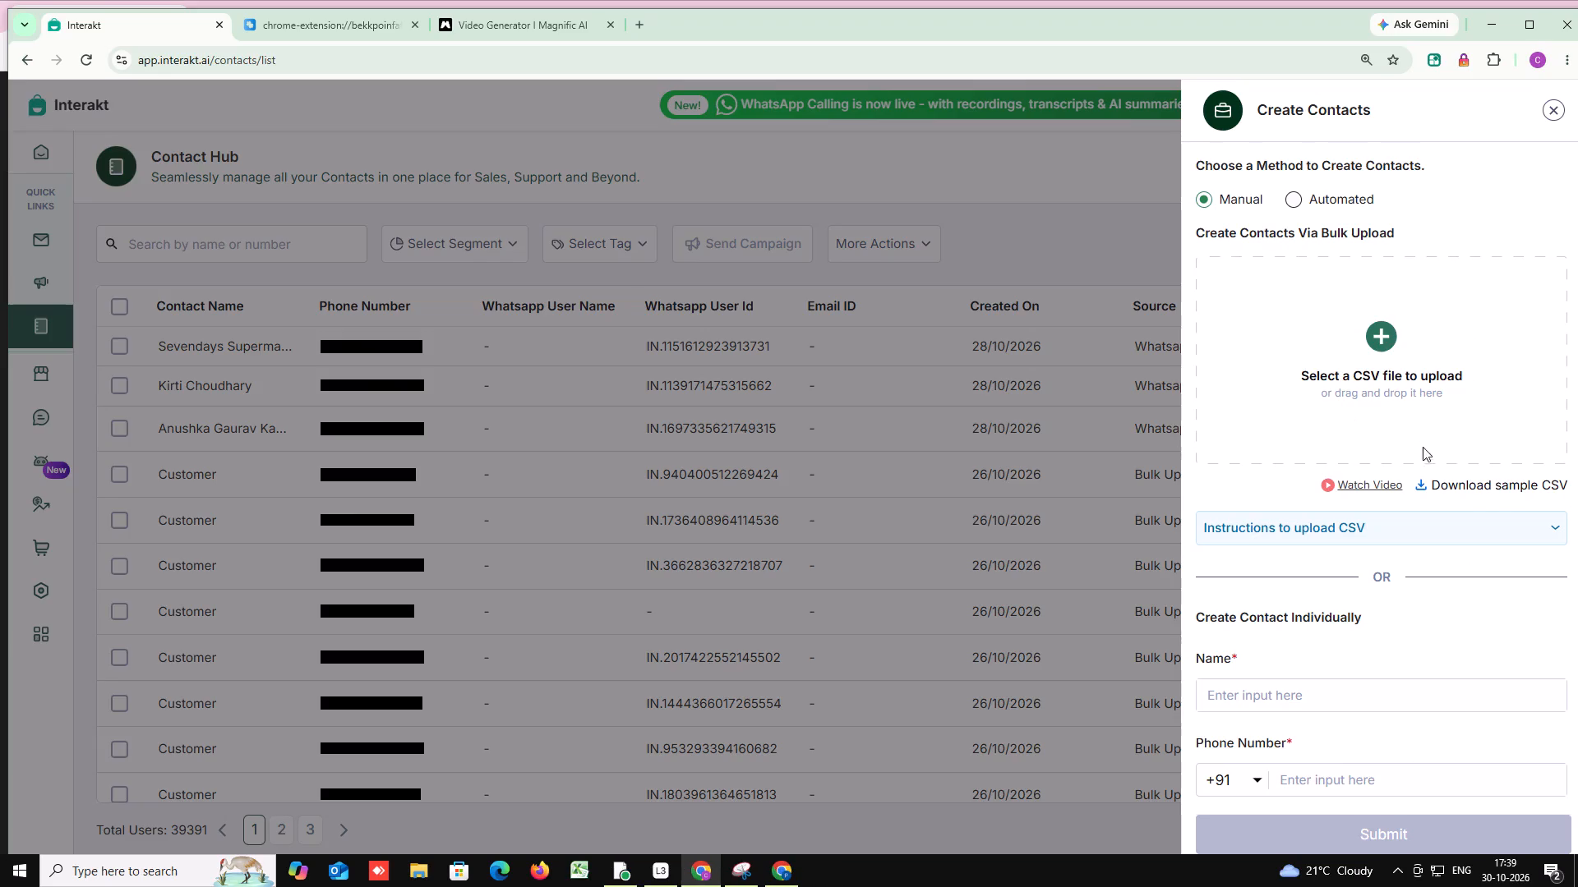
left_click(1467, 485)
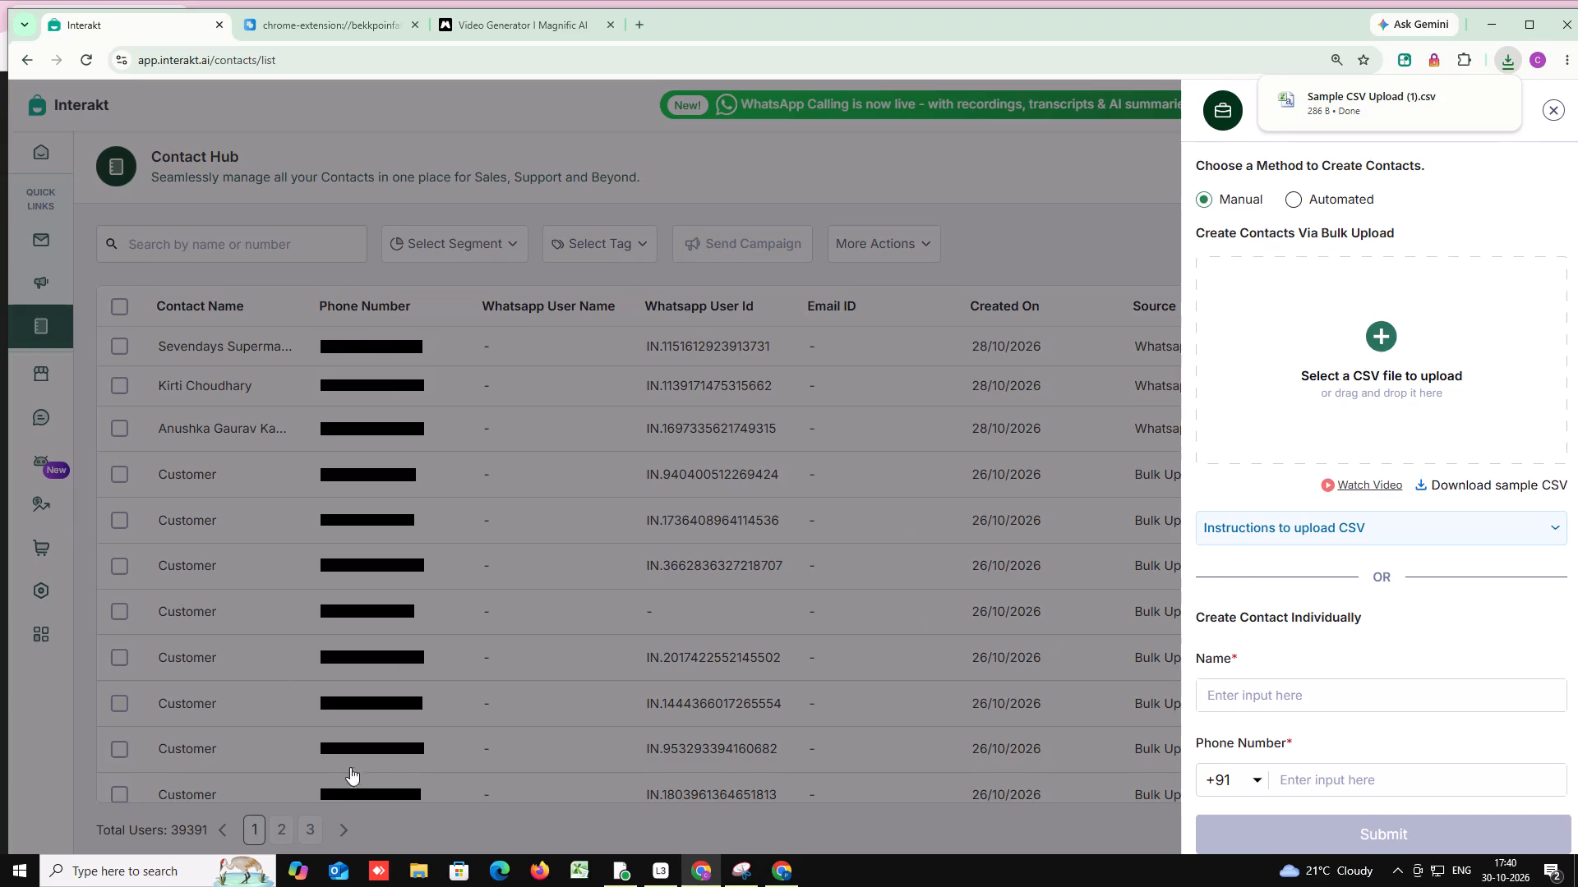
Open the downloaded Sample CSV Upload (1) file from the Downloads folder in Excel.
left_click(422, 860)
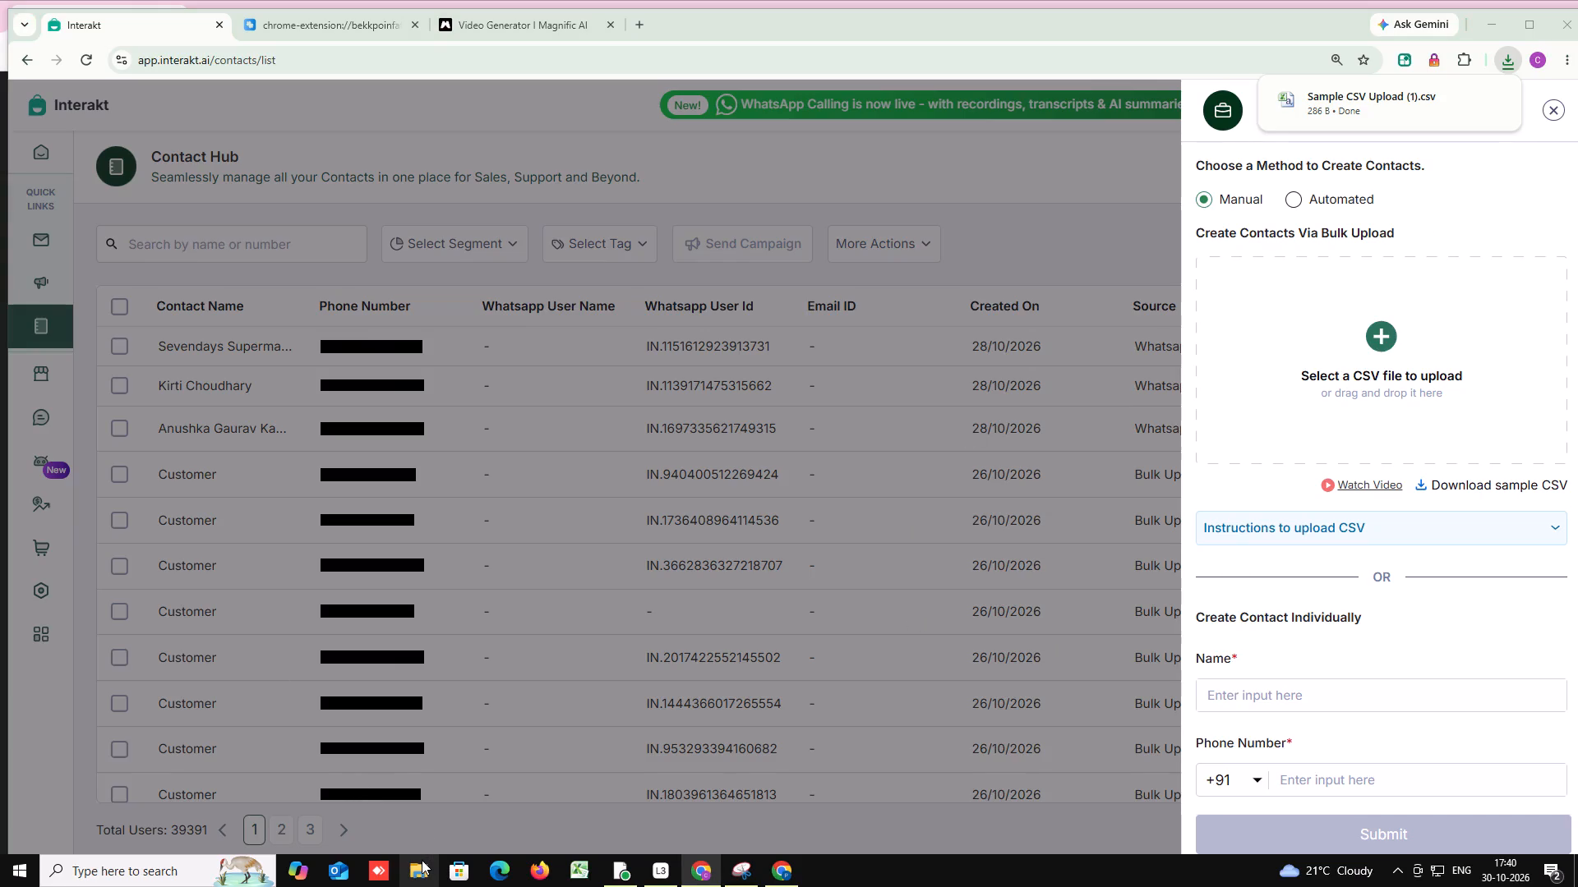
left_click(82, 140)
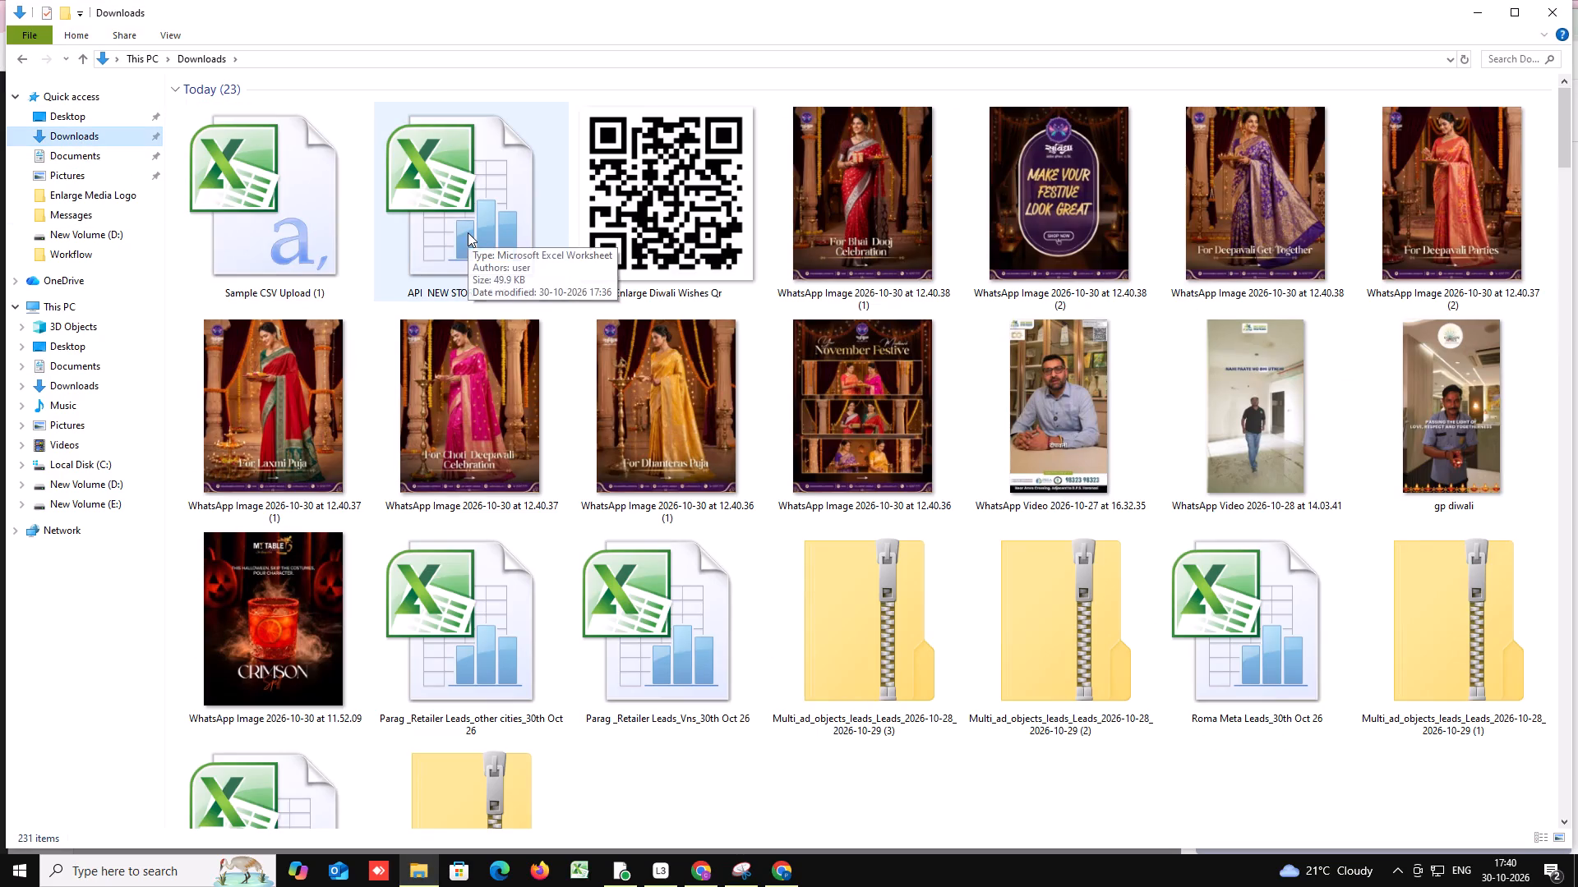
double_click(288, 226)
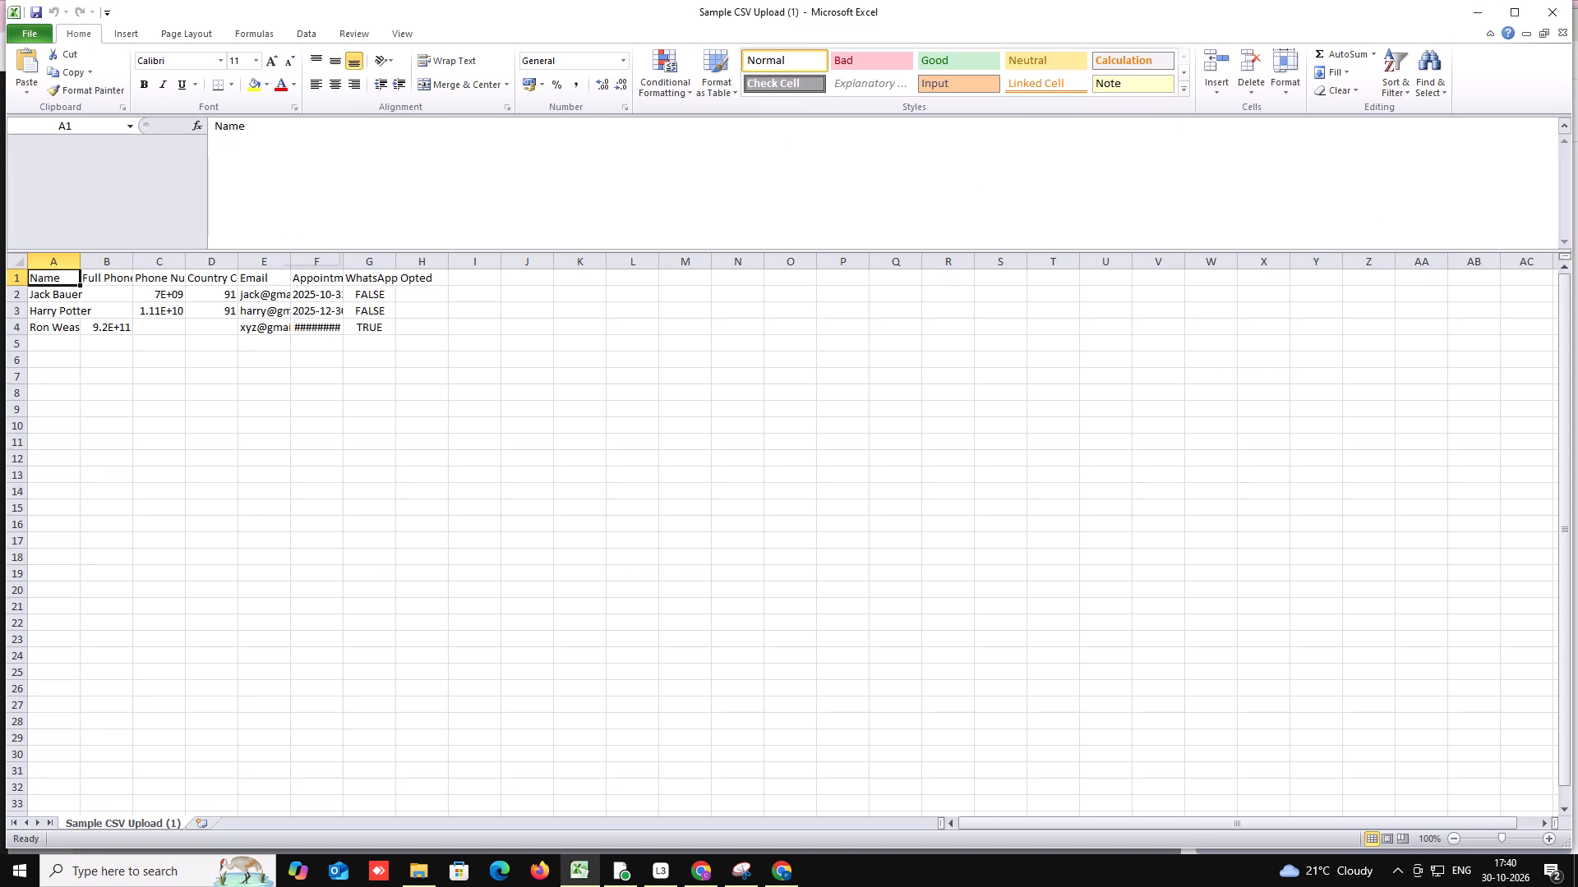
left_click(379, 429)
Open the API NEW STORE 1 8-10-26 (1) workbook from the Downloads folder and switch to Sheet2.
left_click(422, 869)
double_click(477, 224)
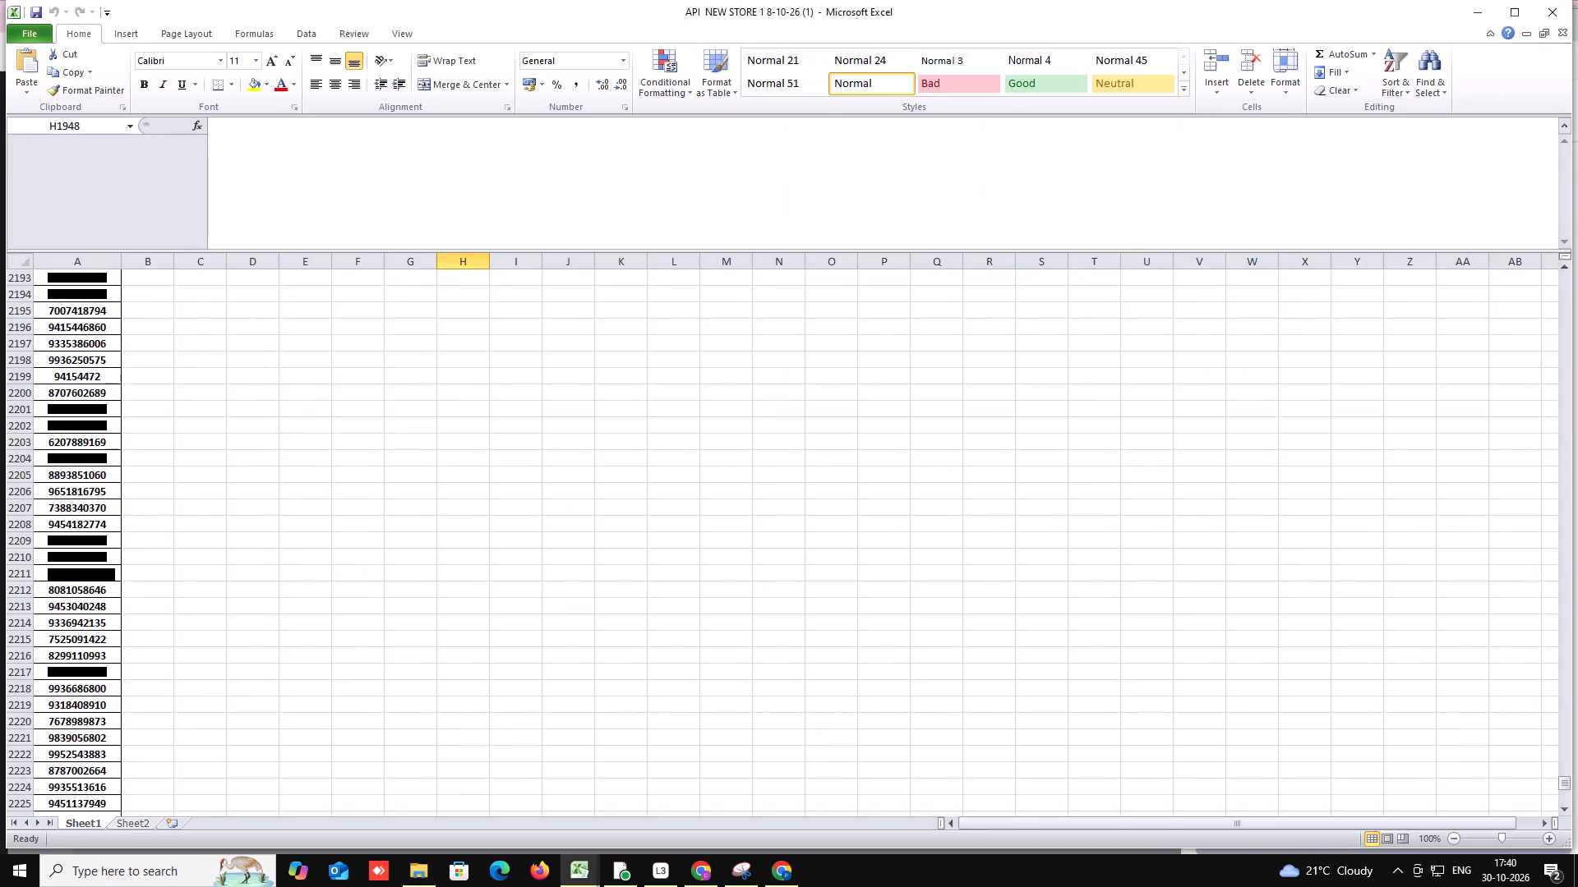
left_click(207, 375)
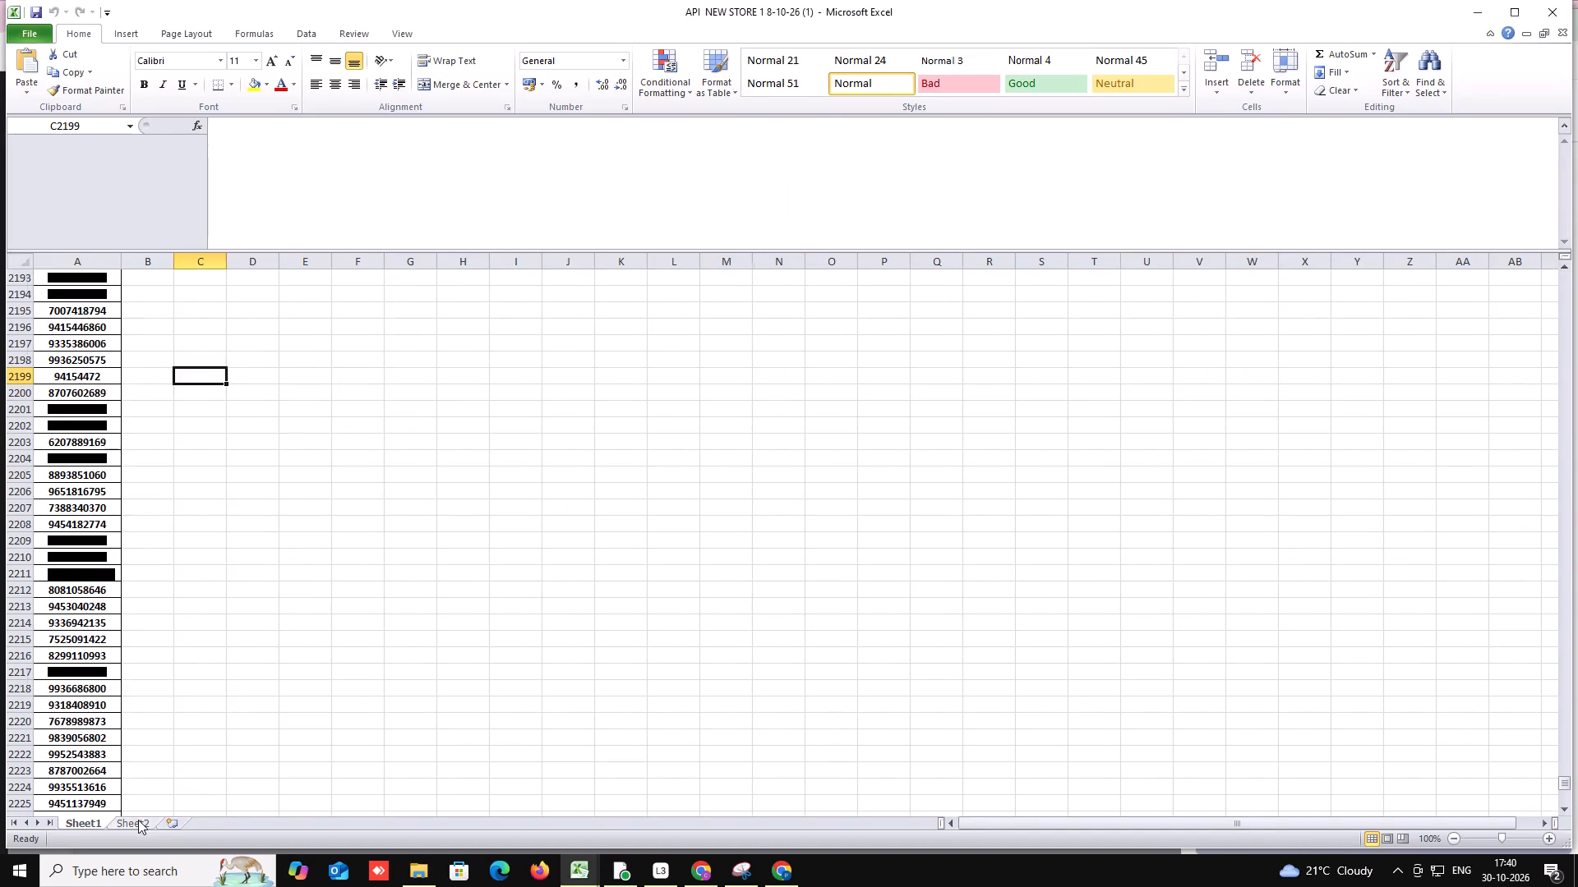
left_click(138, 820)
In cell C1 of Sheet2, enter =CONCATENATE(91,A1) to prefix the first phone number with country code 91.
scroll(227, 452, "up", 12)
left_click(227, 452)
scroll(227, 452, "up", 5)
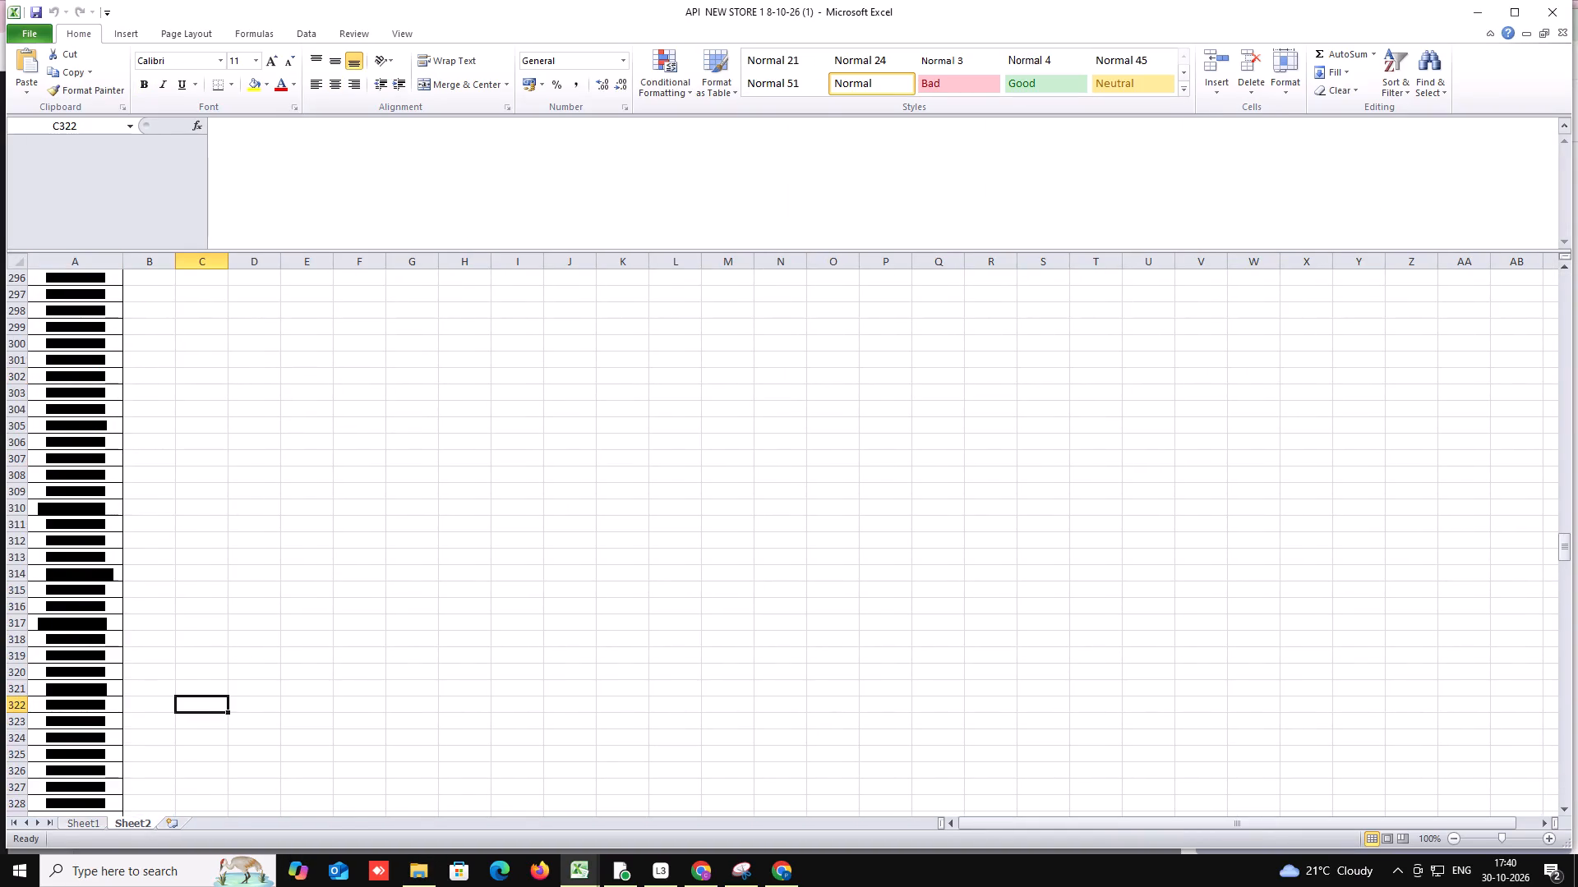
left_click_drag(1561, 545, 1543, 283)
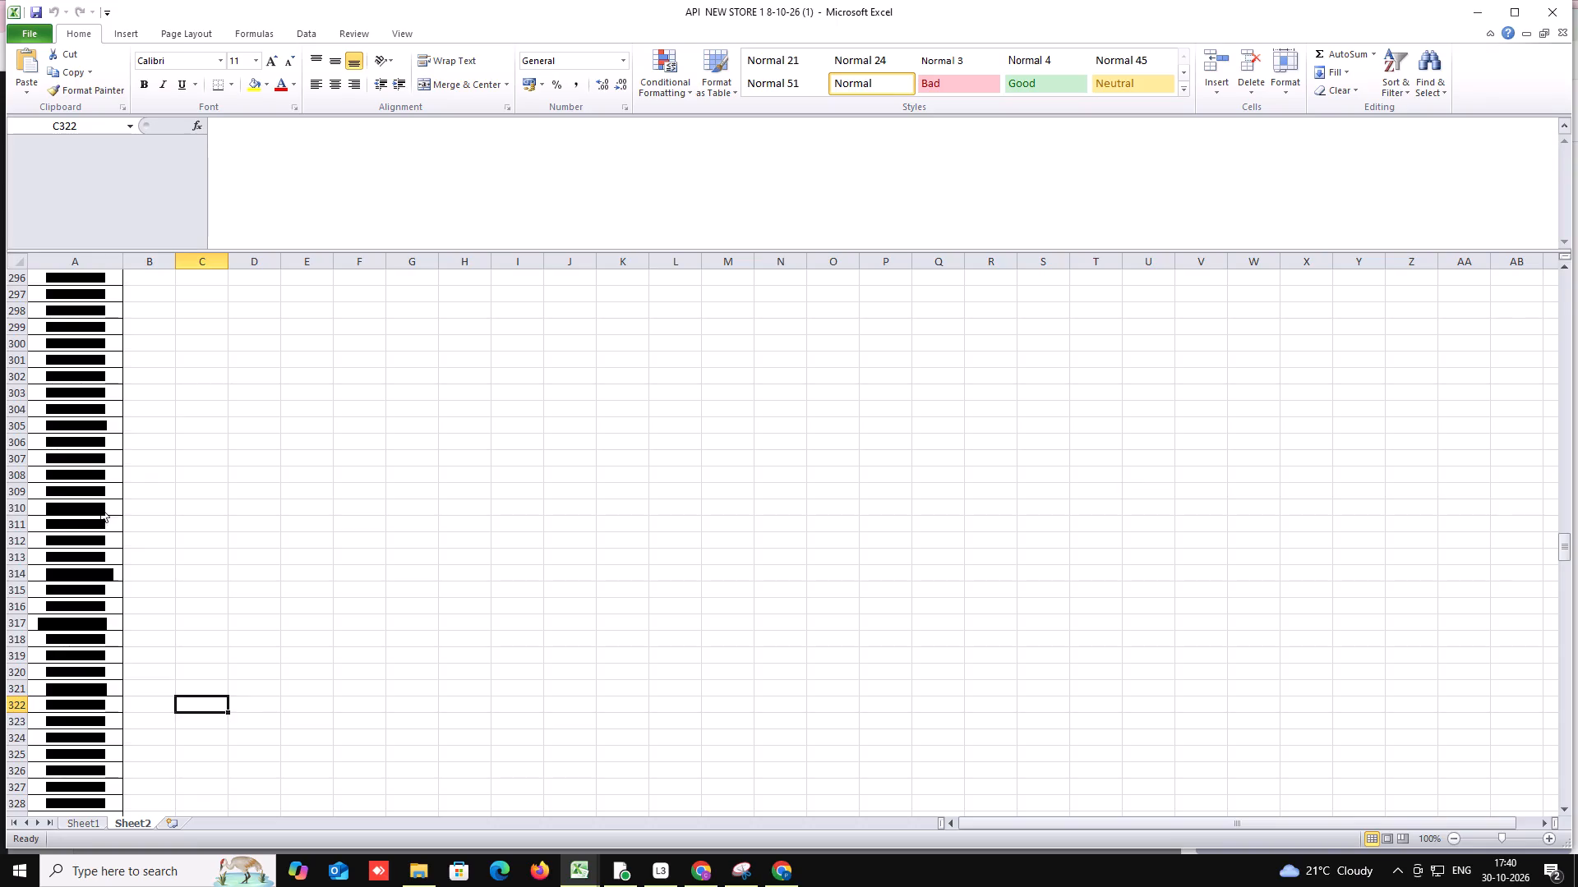
left_click(688, 433)
left_click_drag(1567, 286, 1573, 251)
scroll(376, 380, "up", 9)
left_click(205, 281)
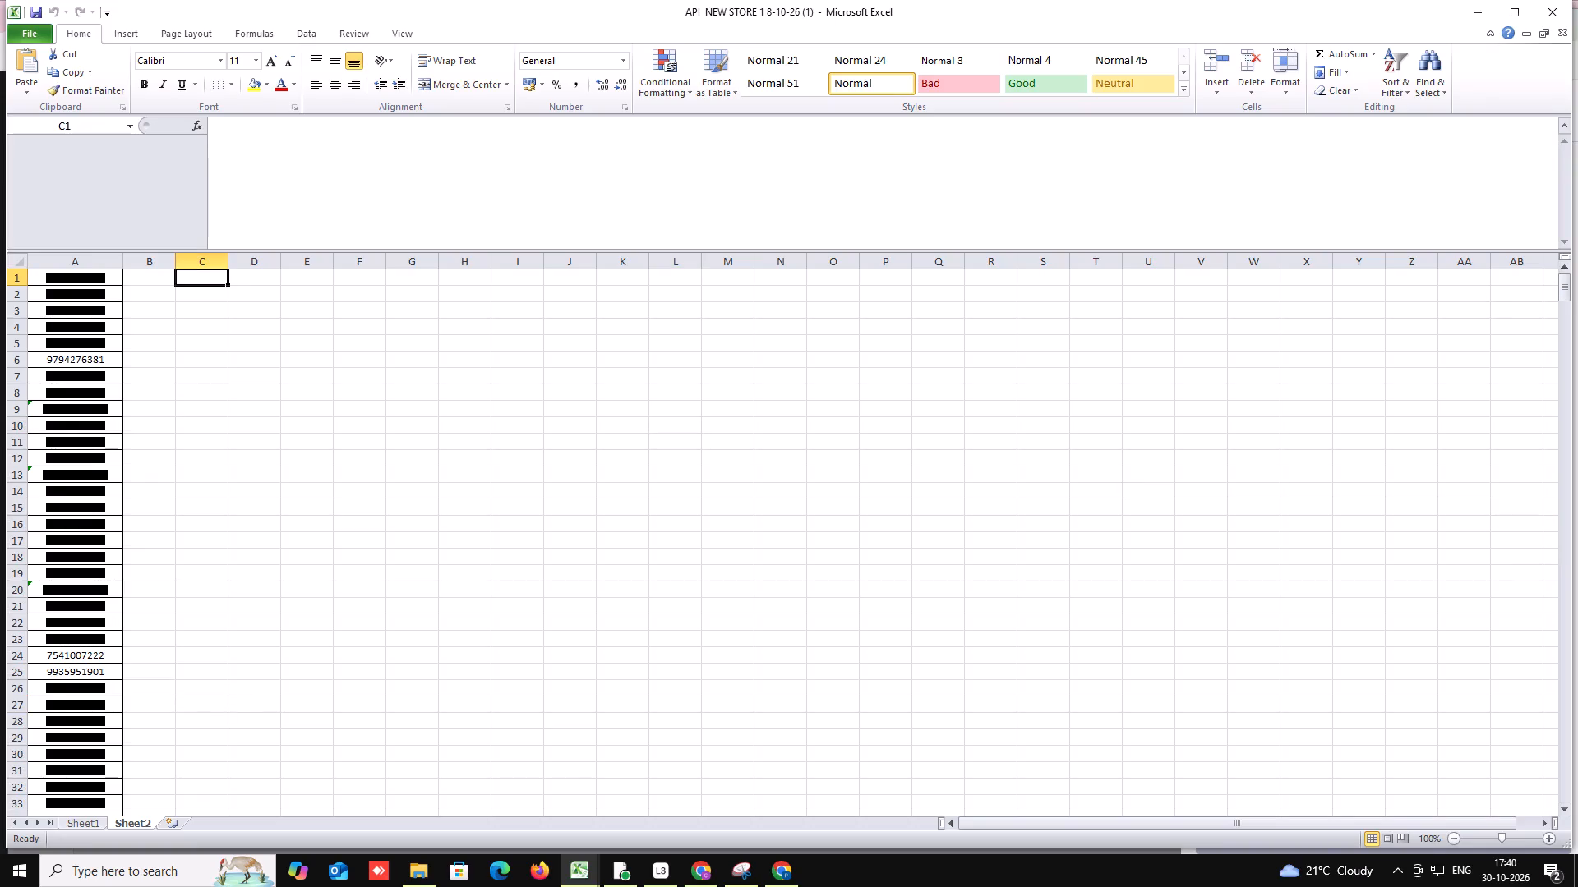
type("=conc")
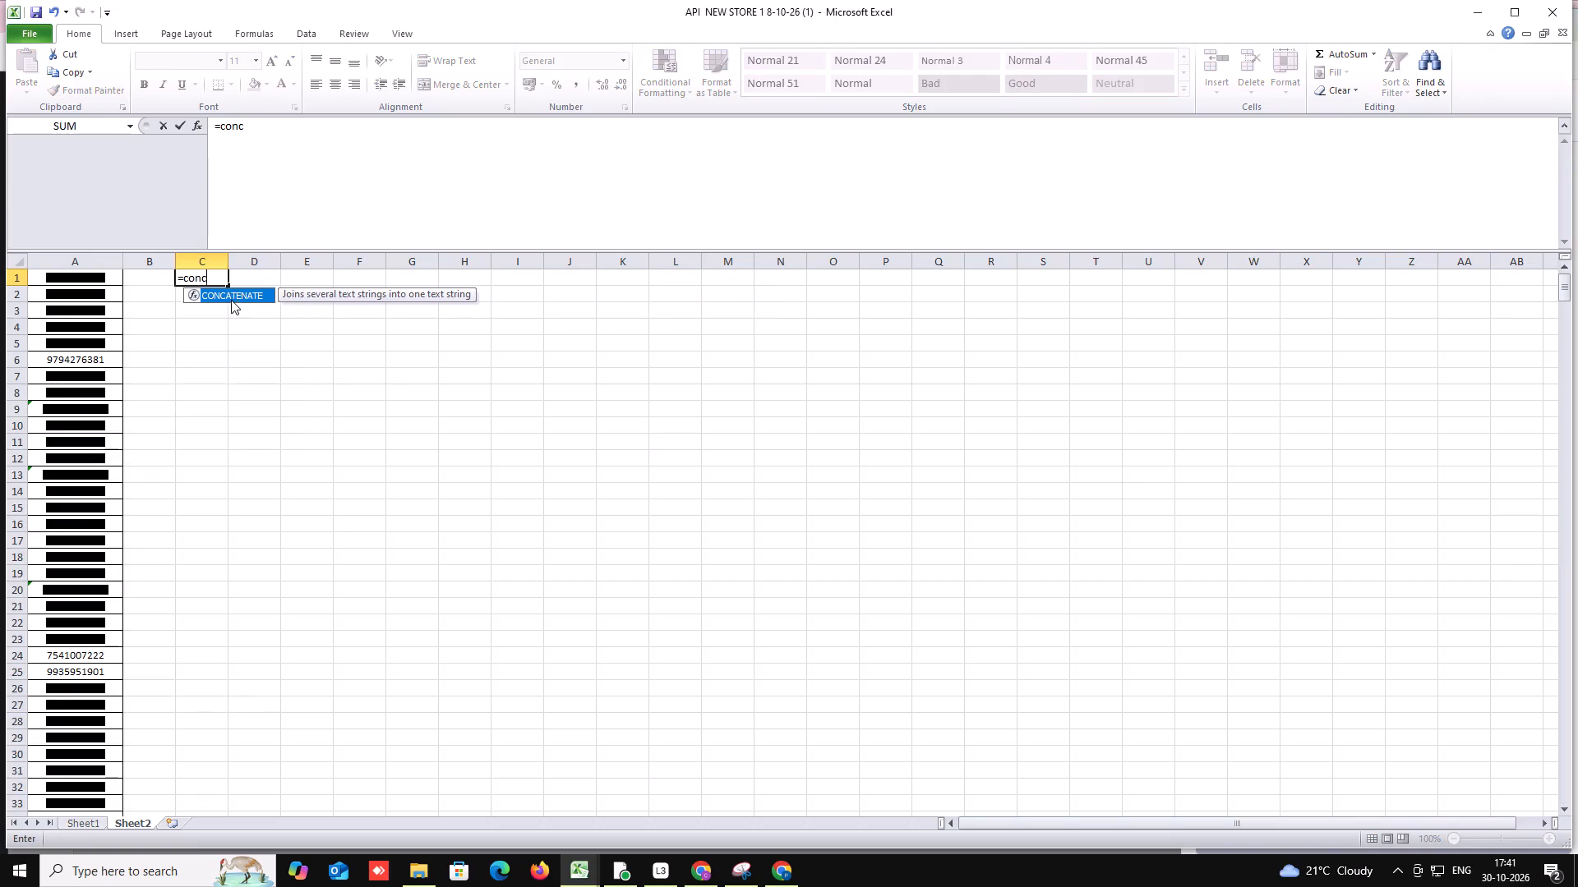
double_click(231, 300)
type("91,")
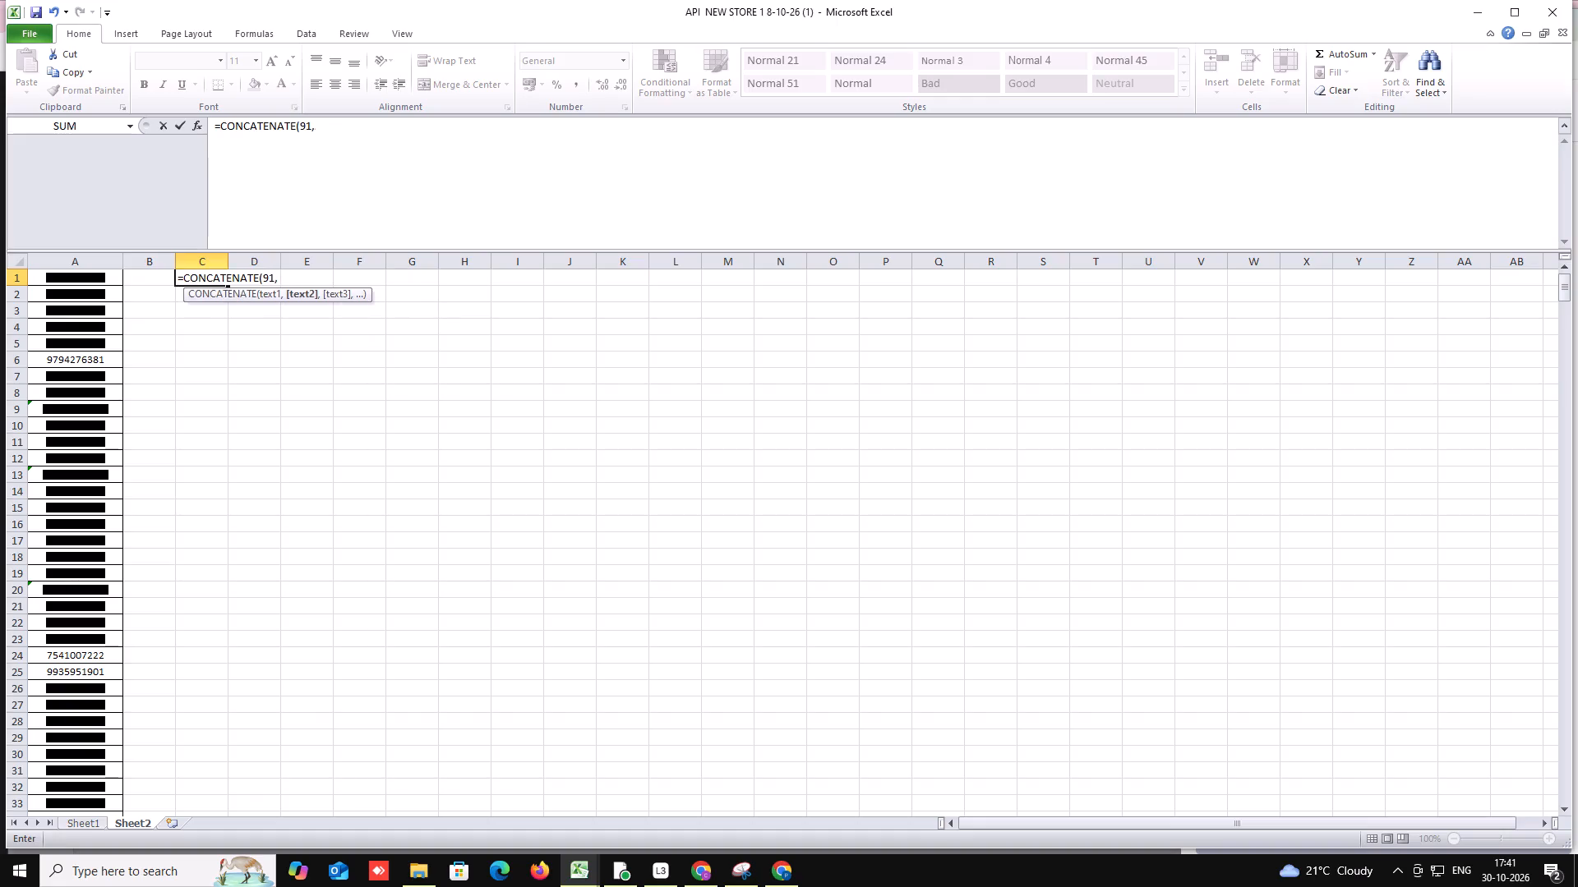
left_click(99, 280)
key("shift+parenright")
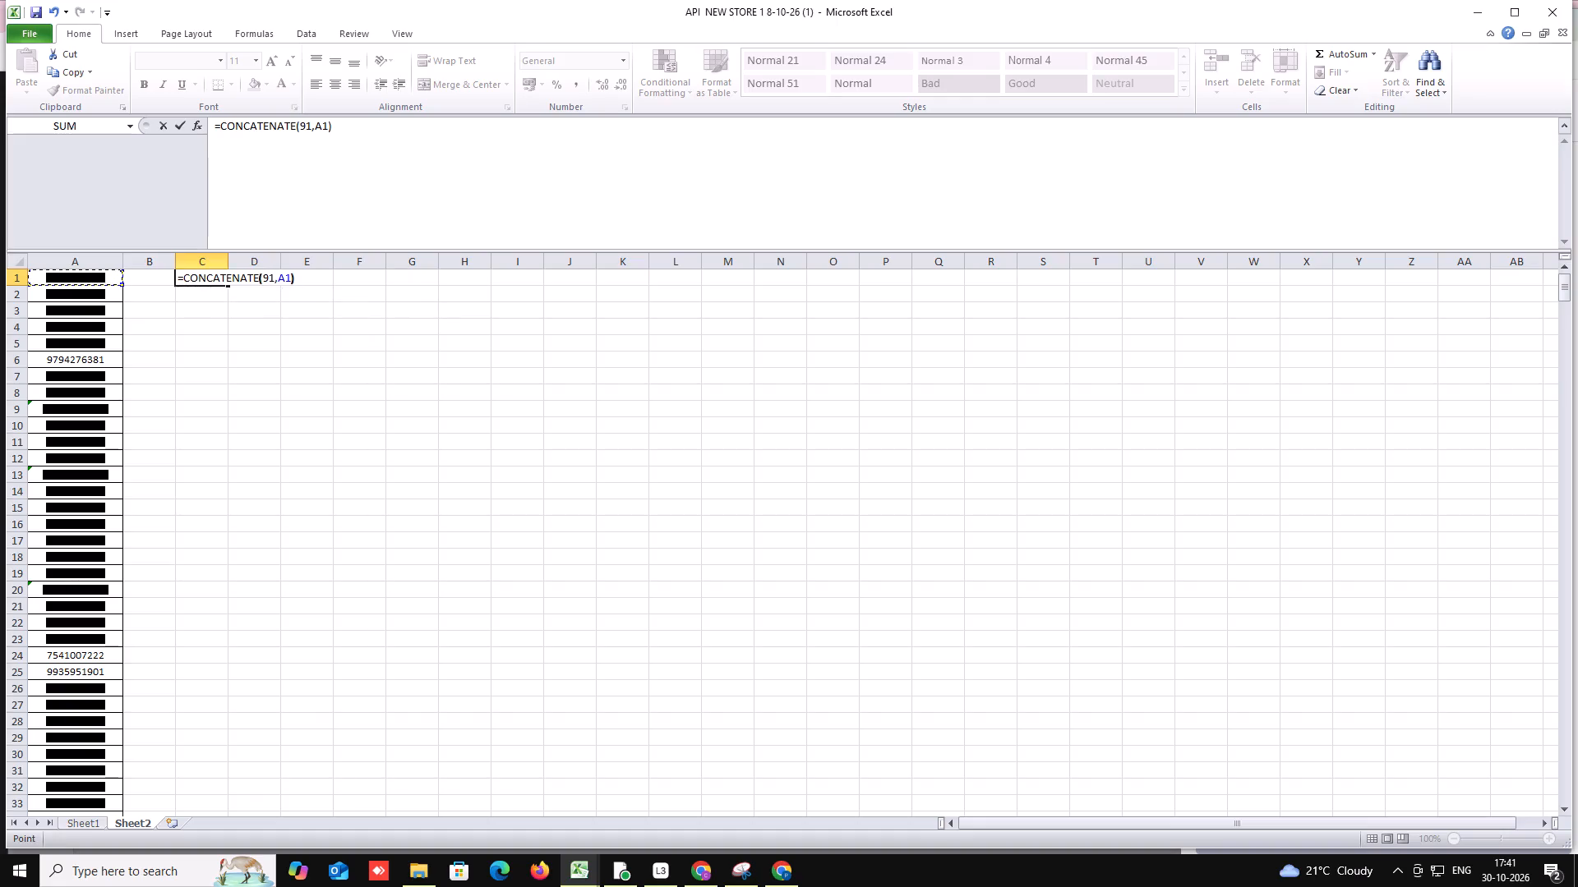
key("Return")
Commit the formula in C1 and fill it down column C to row 608.
left_click(184, 382)
left_click(209, 269)
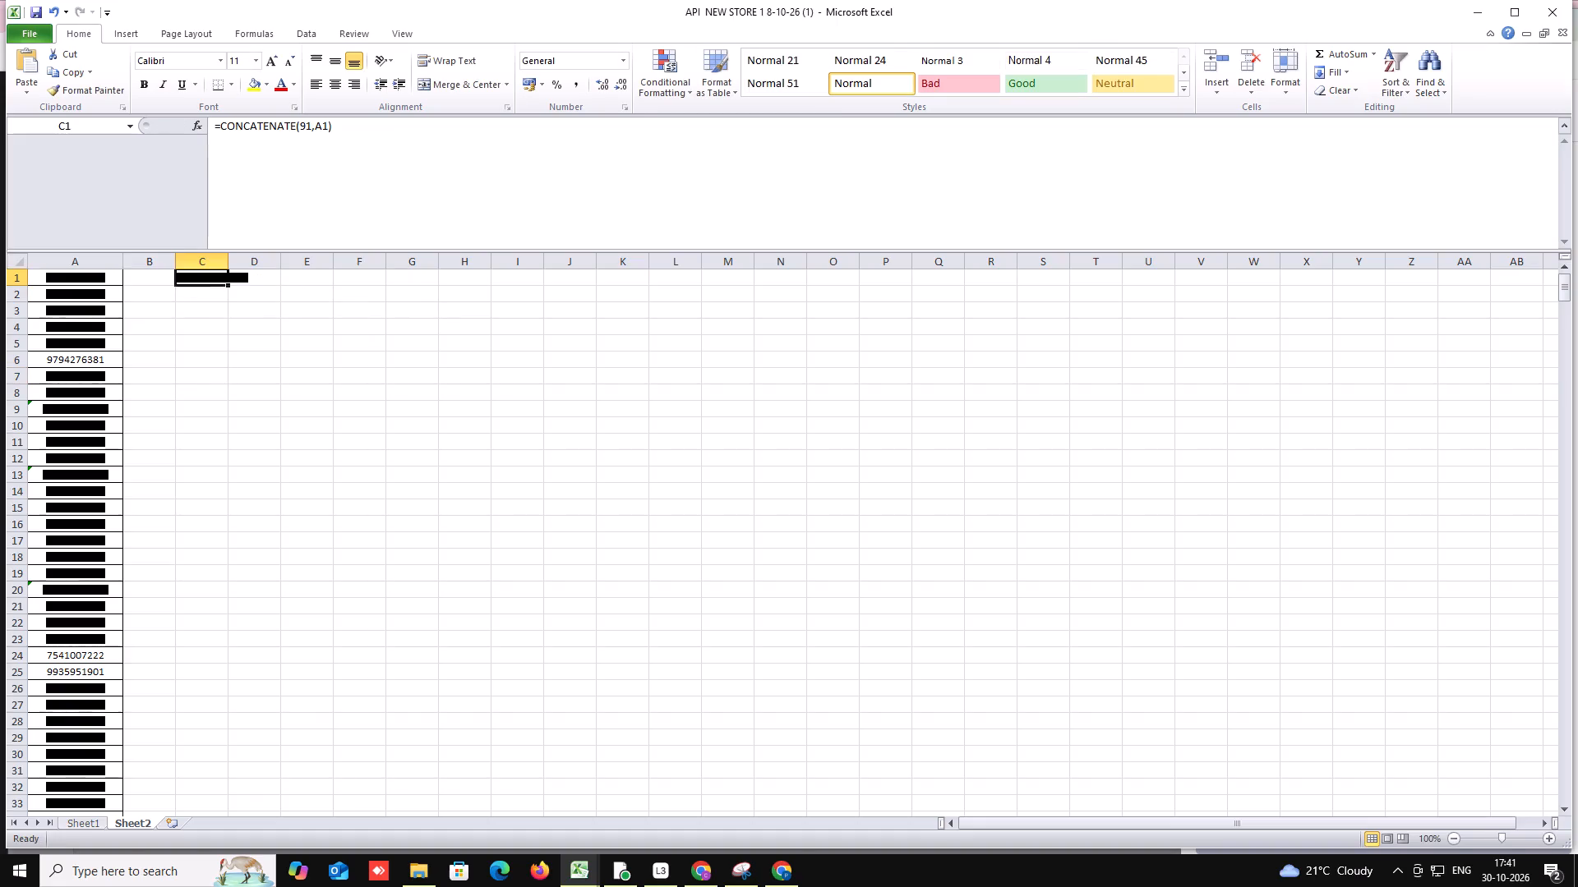
left_click_drag(226, 284, 265, 843)
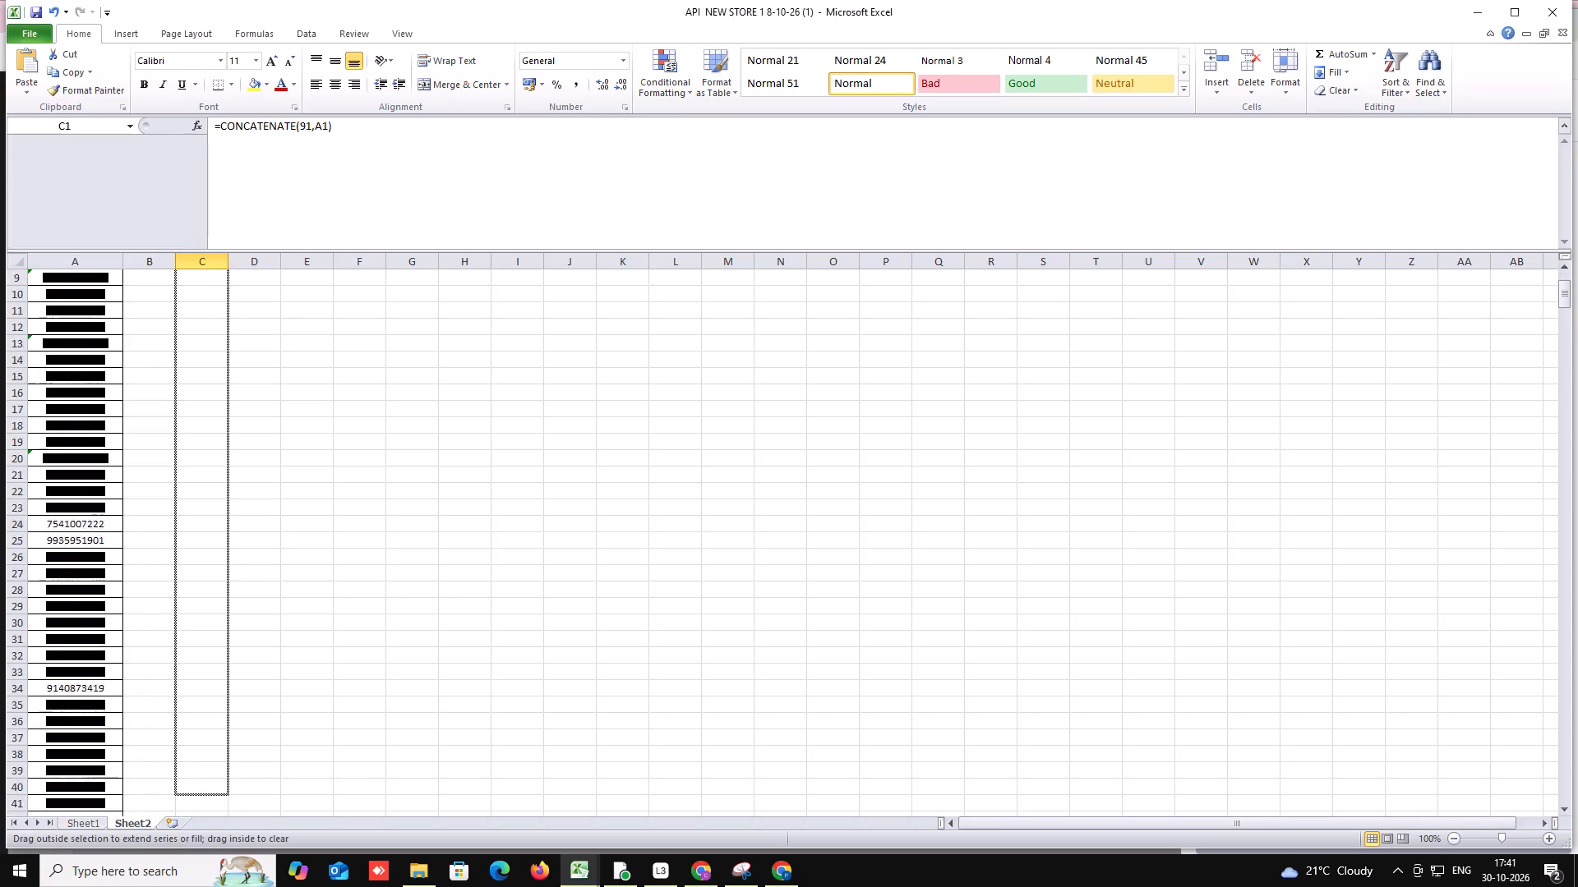
left_click_drag(265, 843, 265, 886)
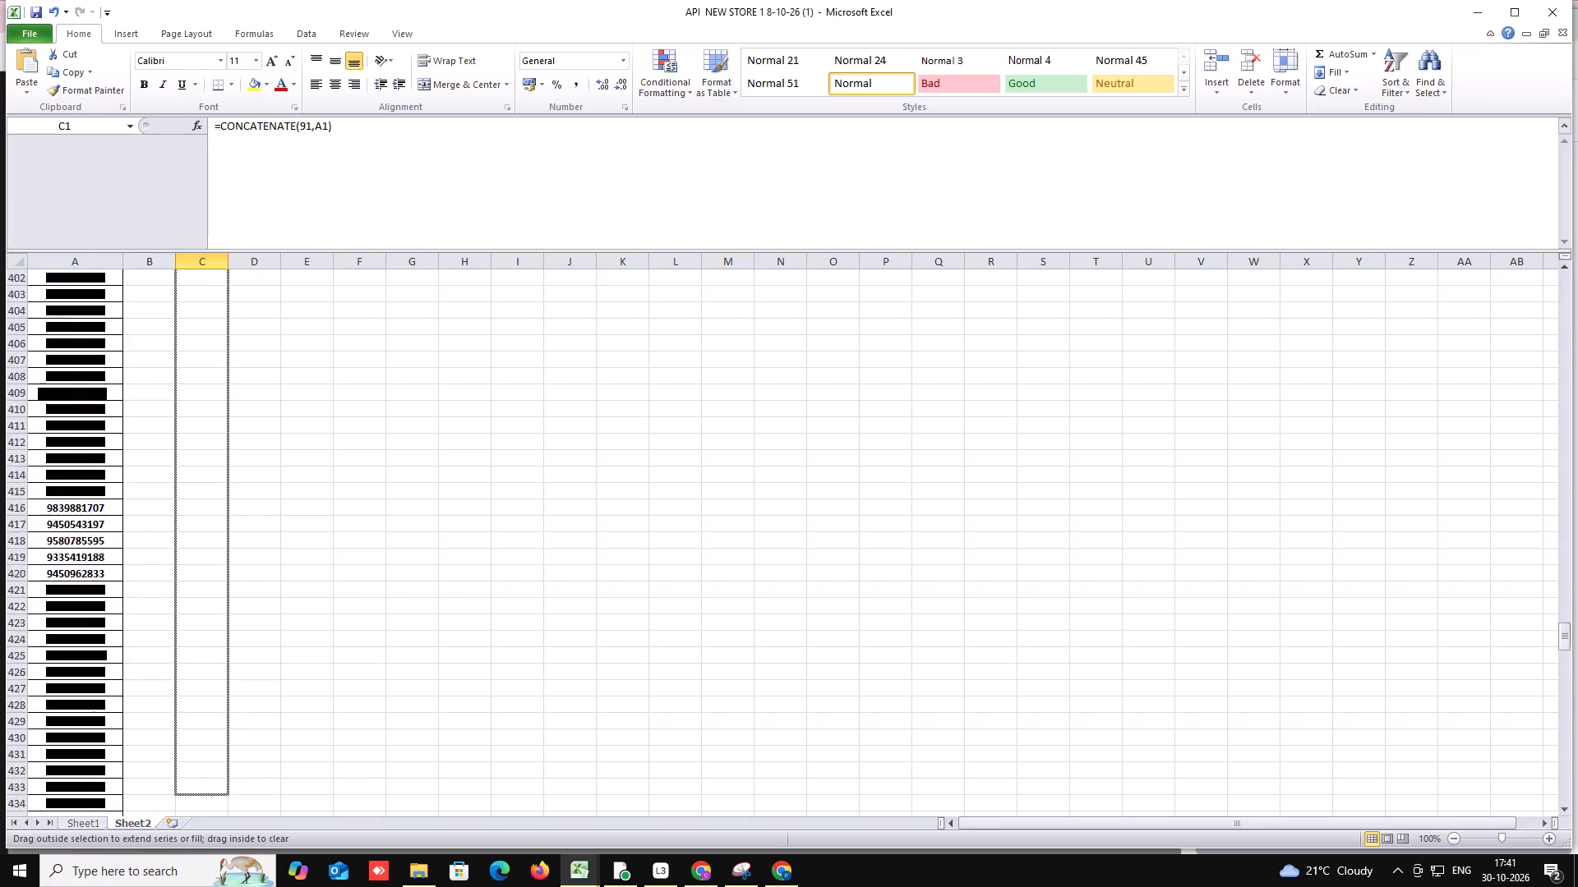
left_click_drag(265, 886, 214, 753)
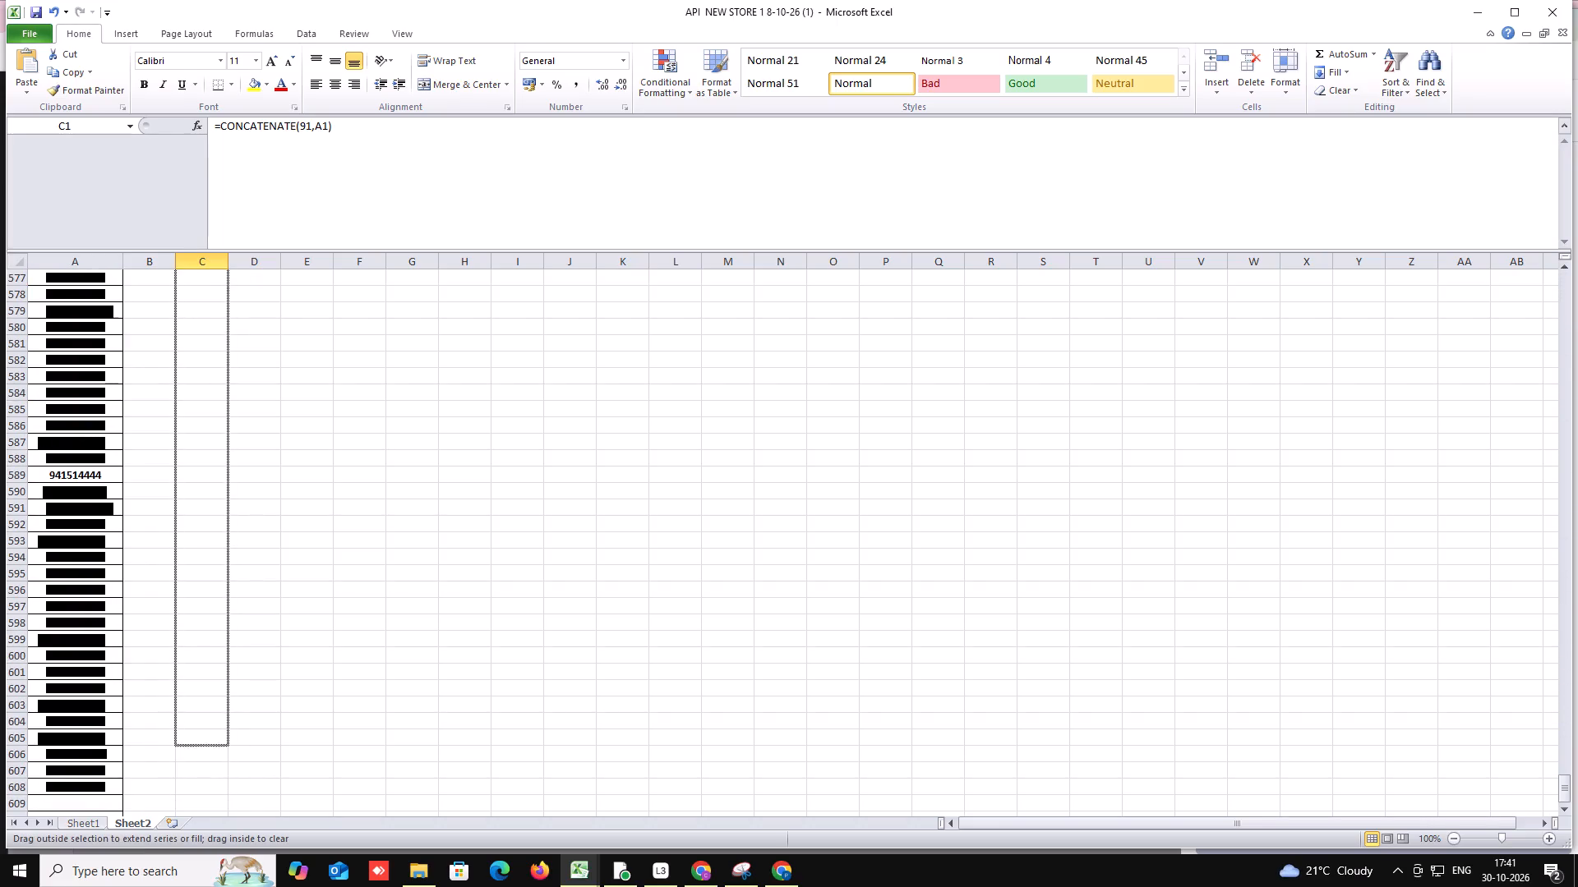
left_click_drag(214, 753, 221, 811)
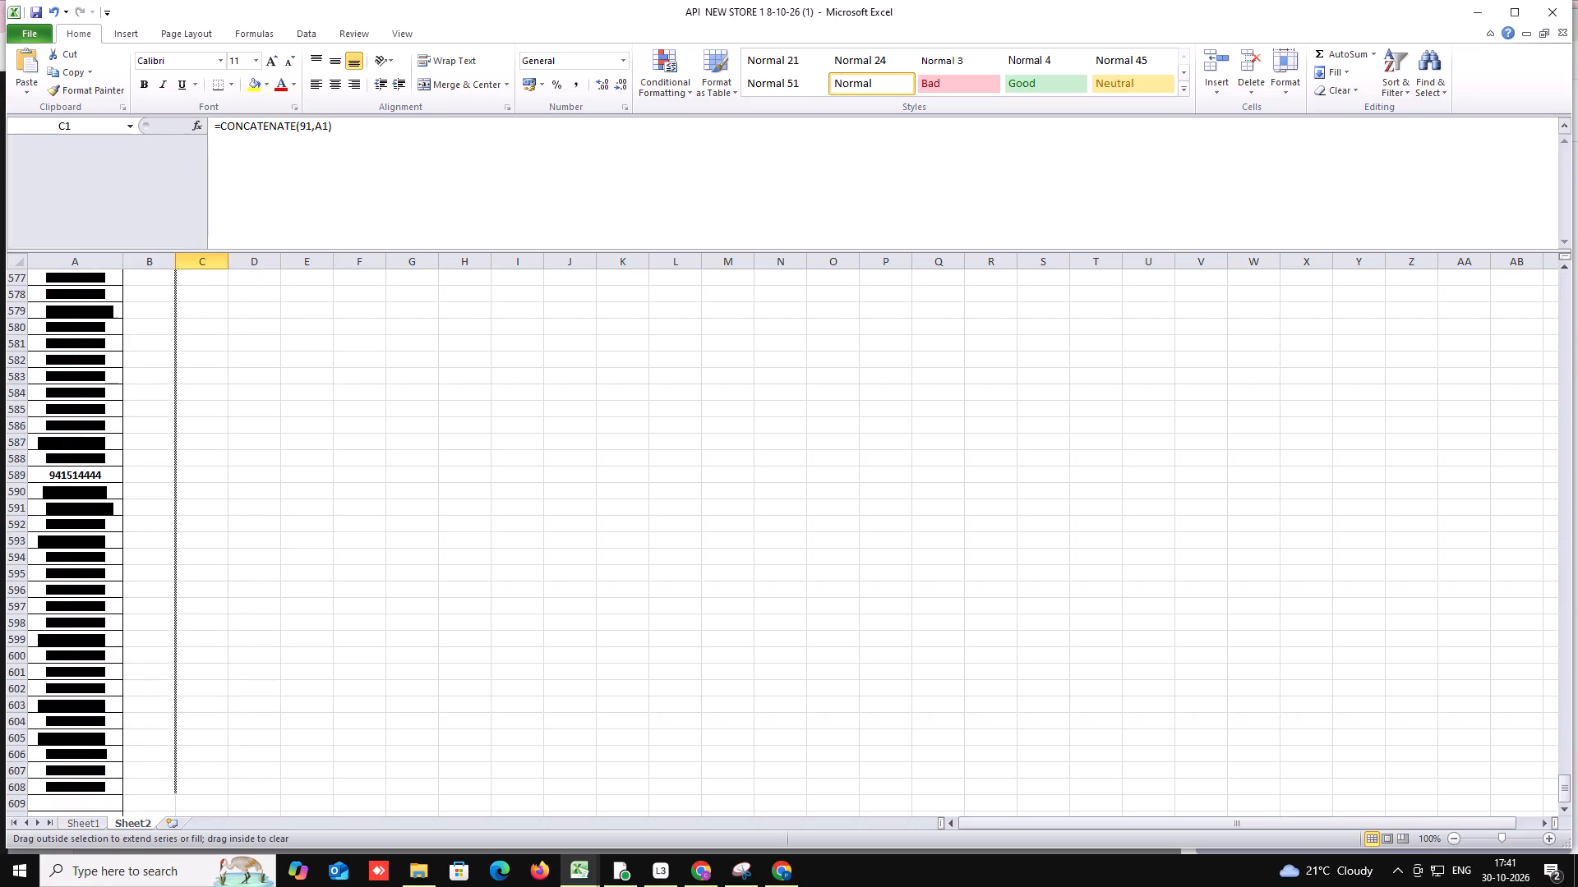
left_click_drag(221, 811, 224, 788)
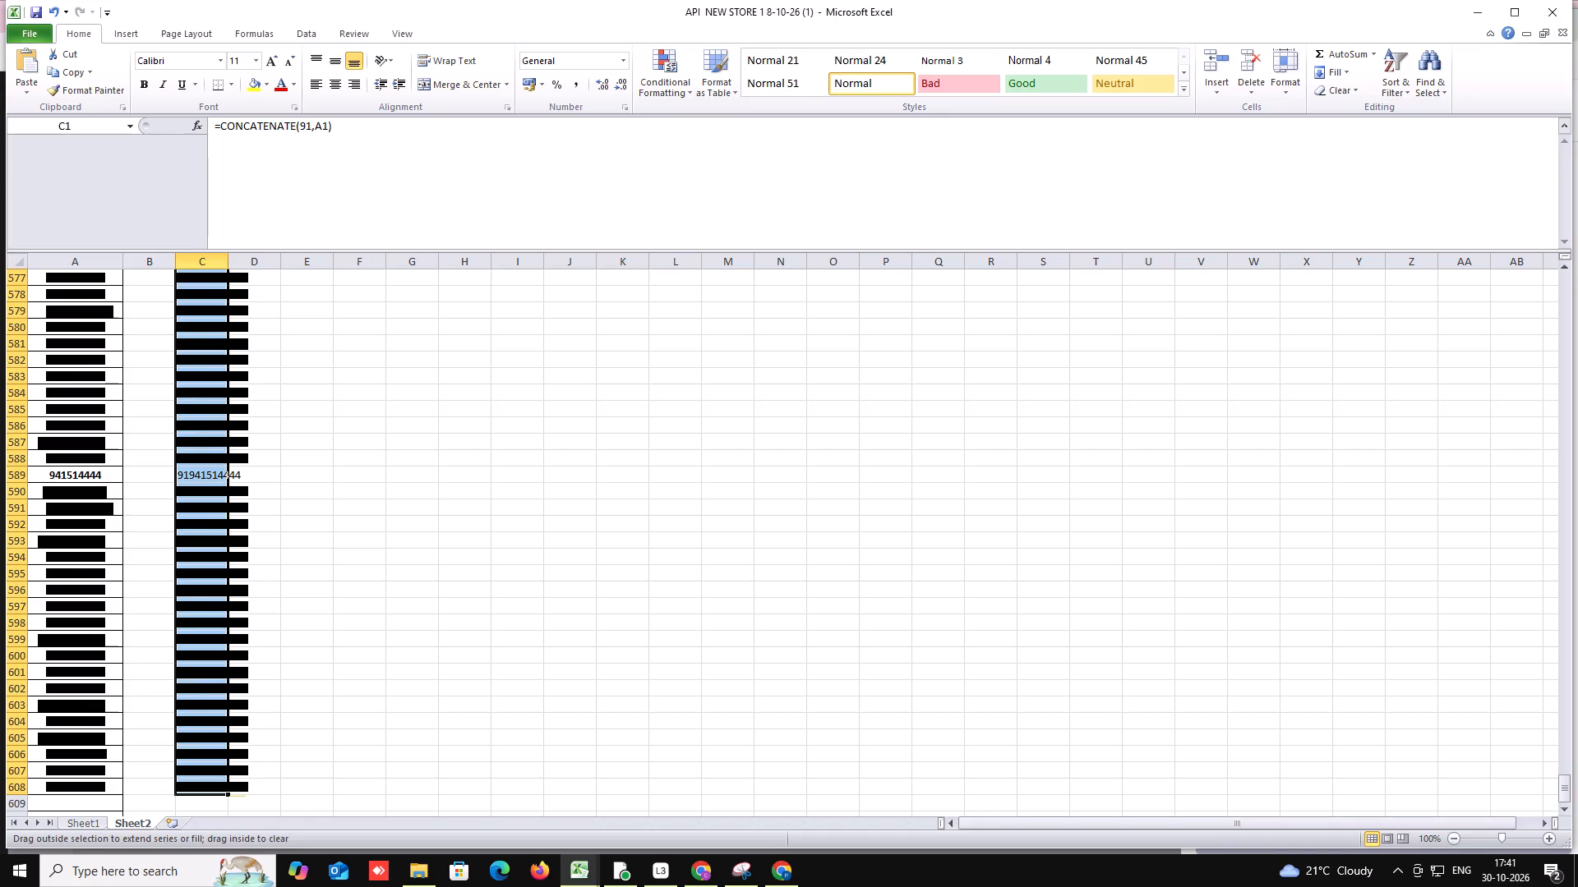
left_click(400, 499)
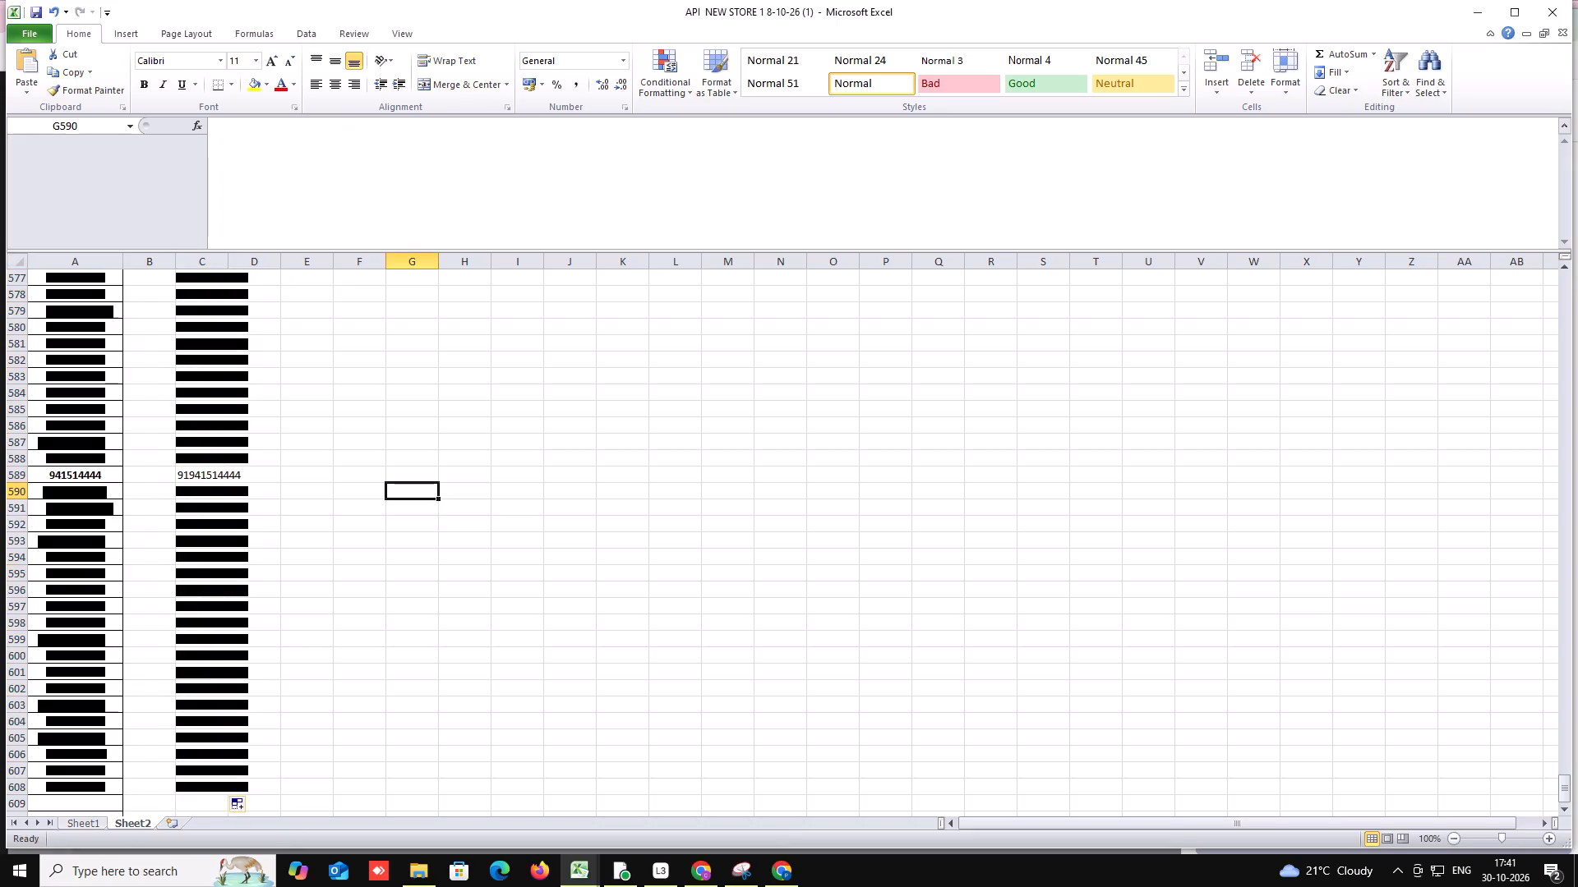
Delete the entire row 401, where column A holds only a dash instead of a phone number.
scroll(681, 508, "up", 9)
scroll(681, 508, "up", 12)
scroll(491, 517, "up", 3)
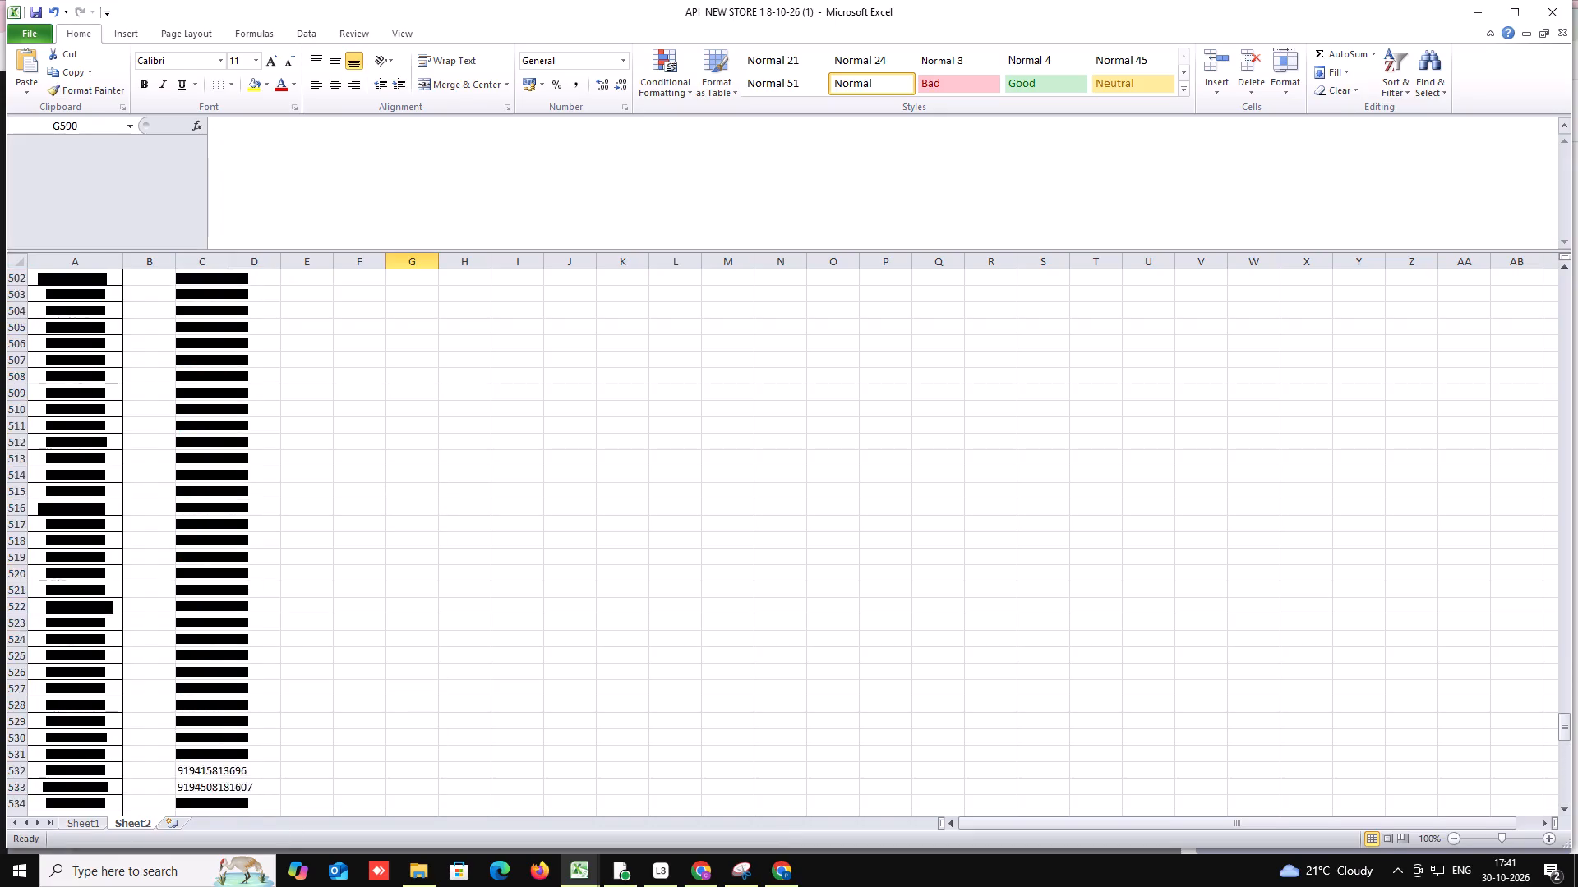
scroll(491, 517, "up", 20)
scroll(491, 517, "up", 20)
scroll(491, 517, "up", 3)
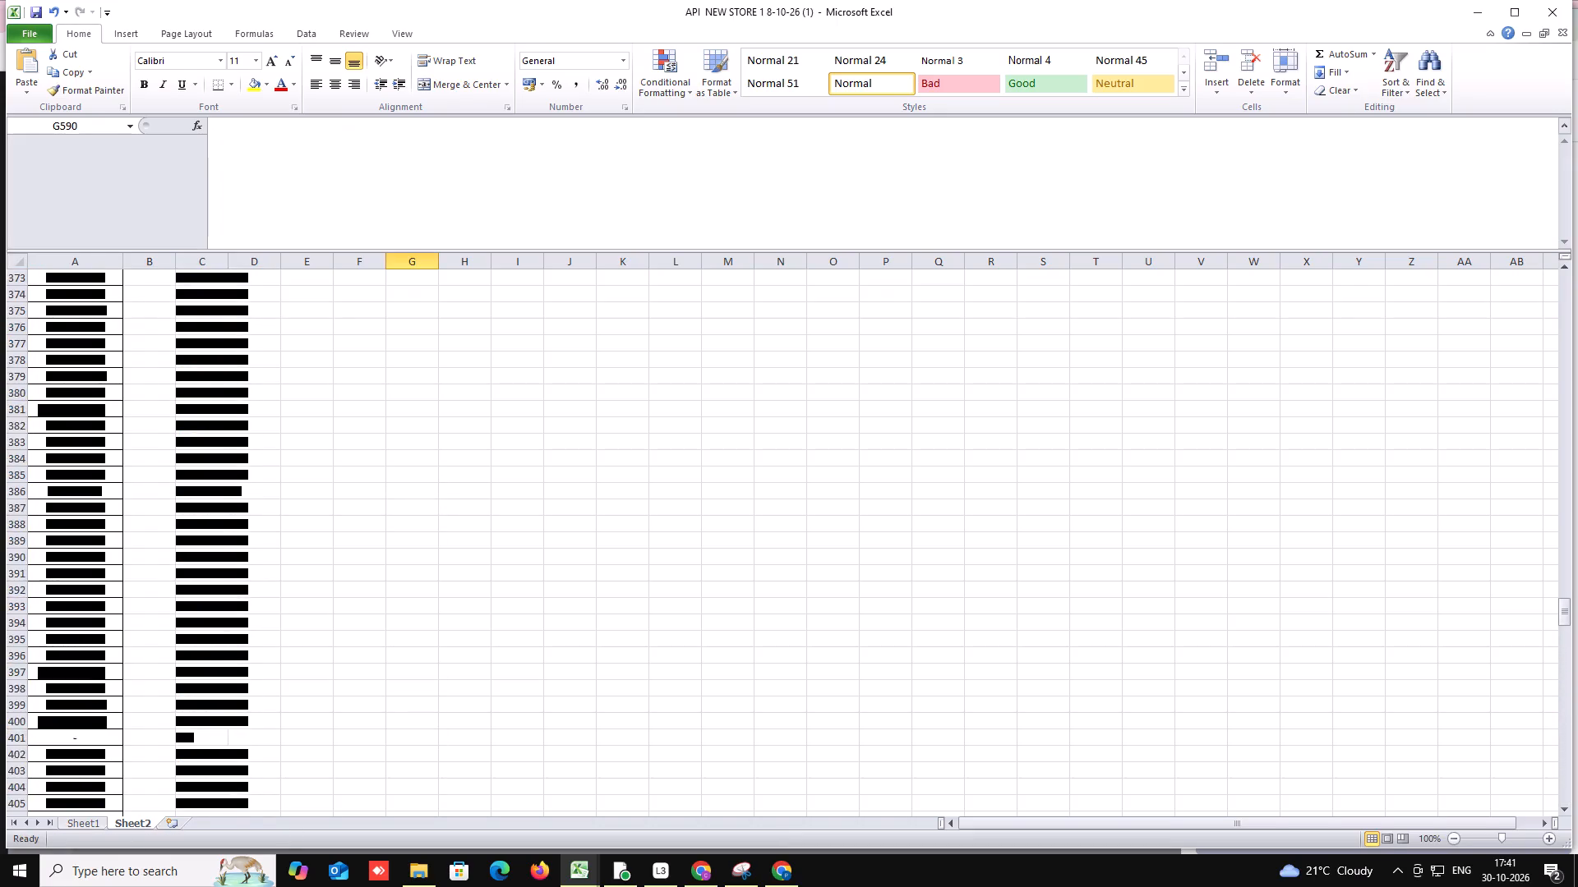
scroll(491, 517, "up", 2)
scroll(491, 517, "down", 2)
left_click(197, 690)
right_click(197, 690)
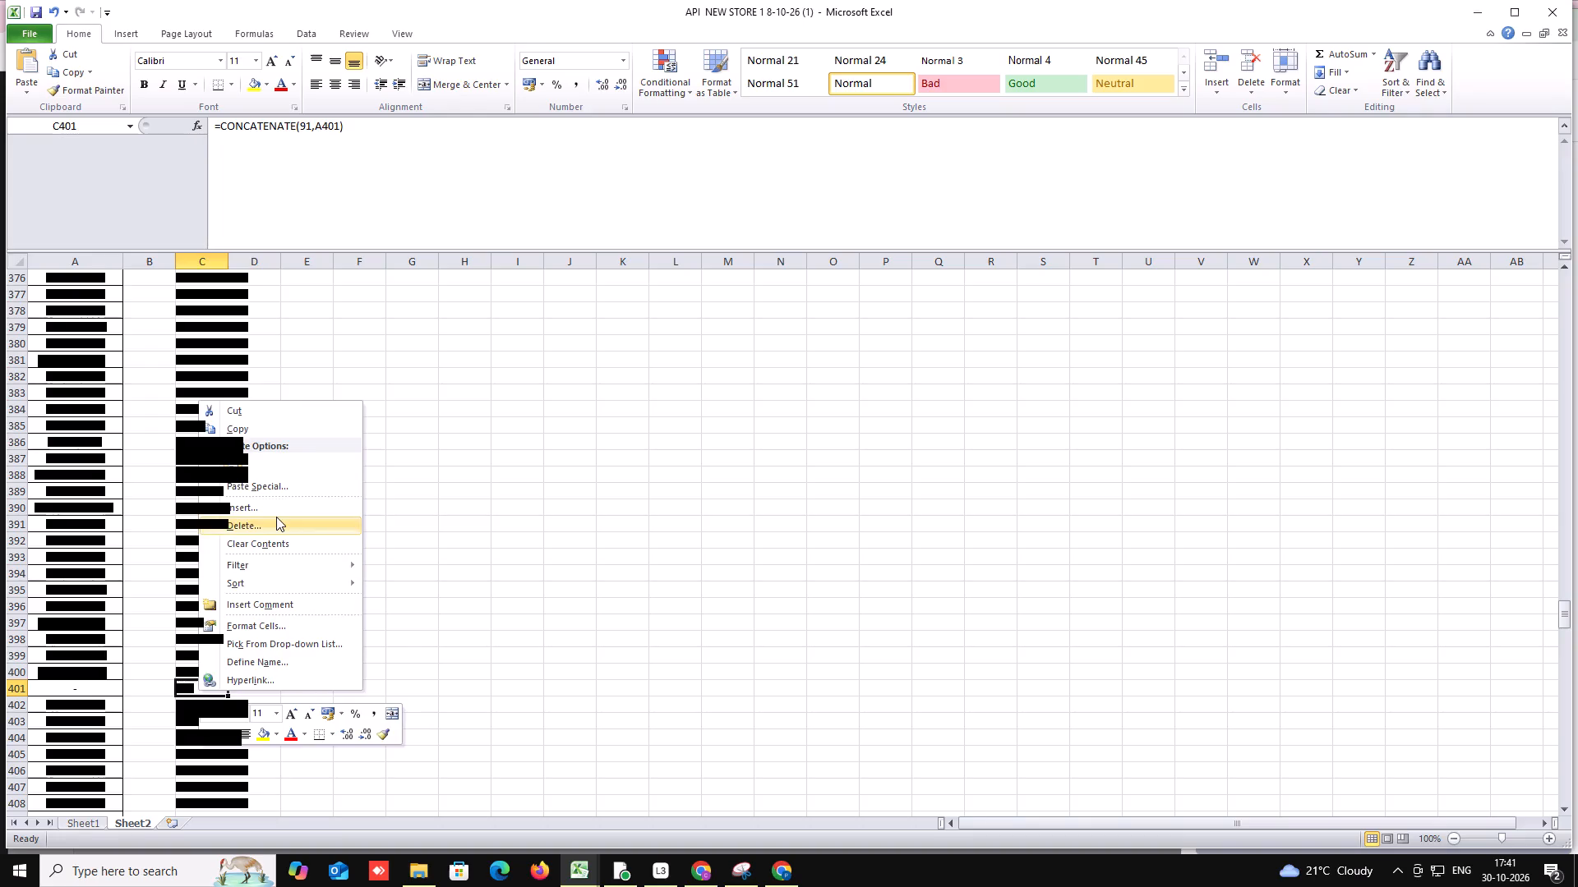
left_click(276, 517)
left_click(233, 511)
left_click(234, 556)
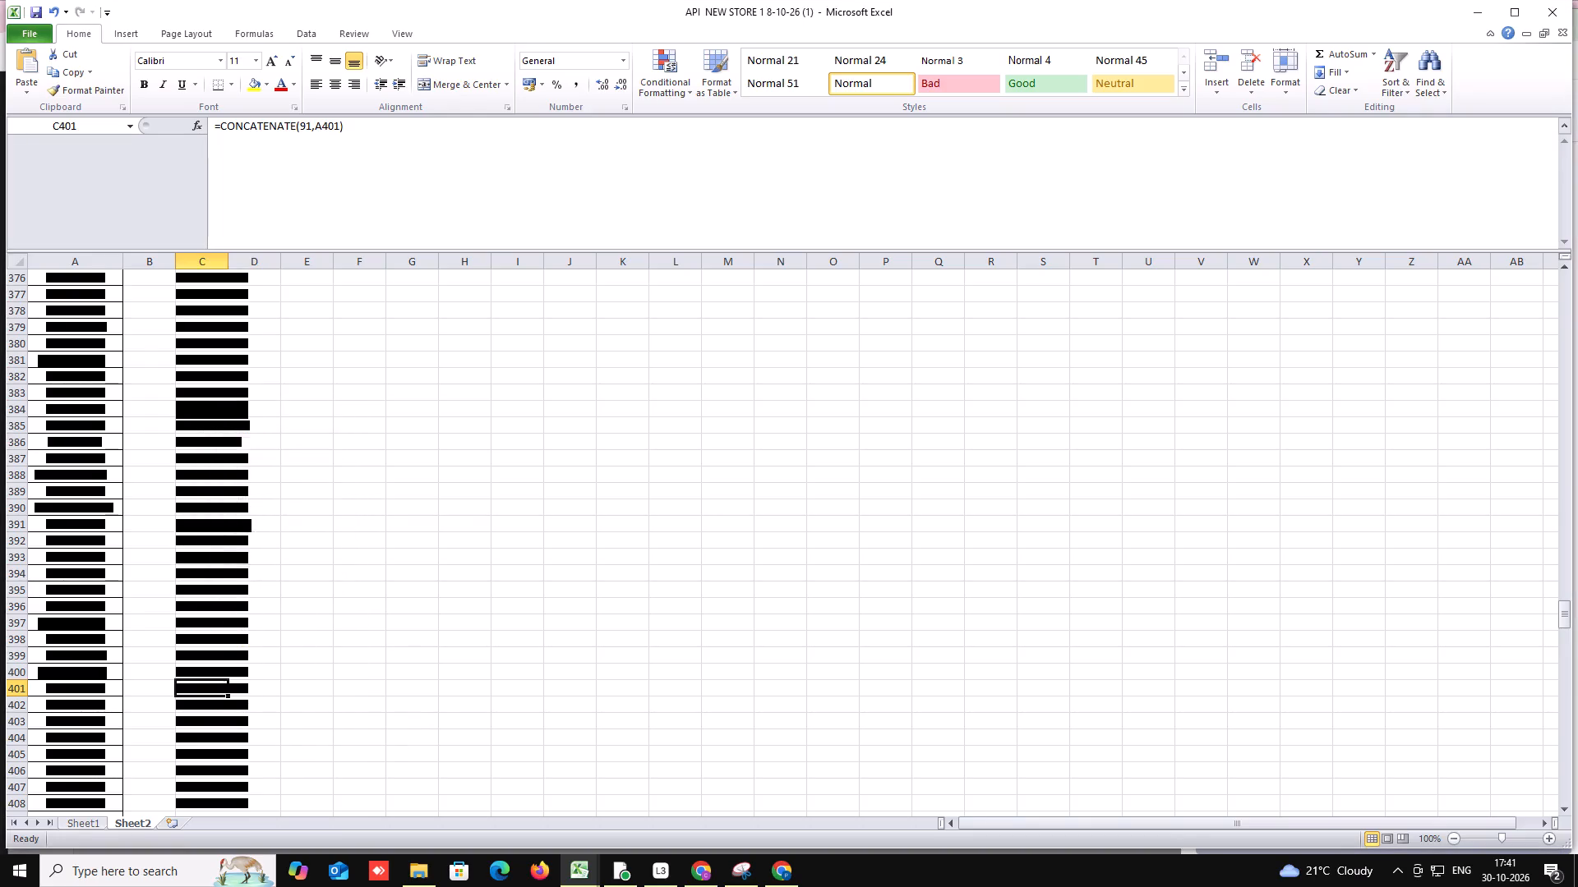
Delete the entire row 549, which contains 9NA. instead of a phone number.
scroll(192, 535, "down", 7)
scroll(193, 533, "down", 20)
scroll(193, 533, "down", 10)
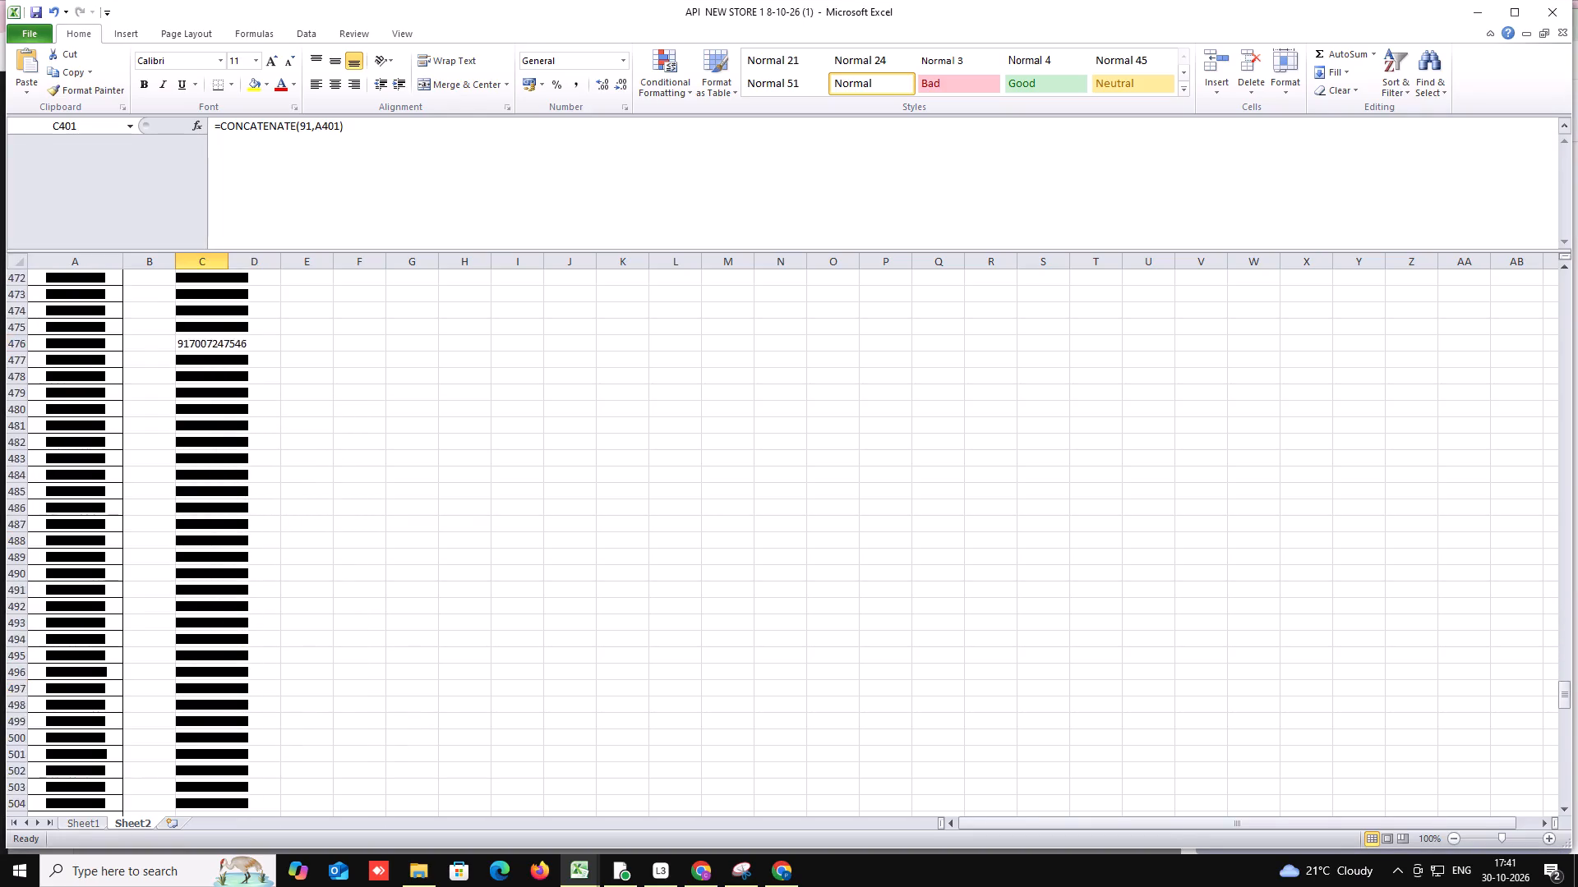
scroll(198, 531, "down", 13)
left_click(209, 657)
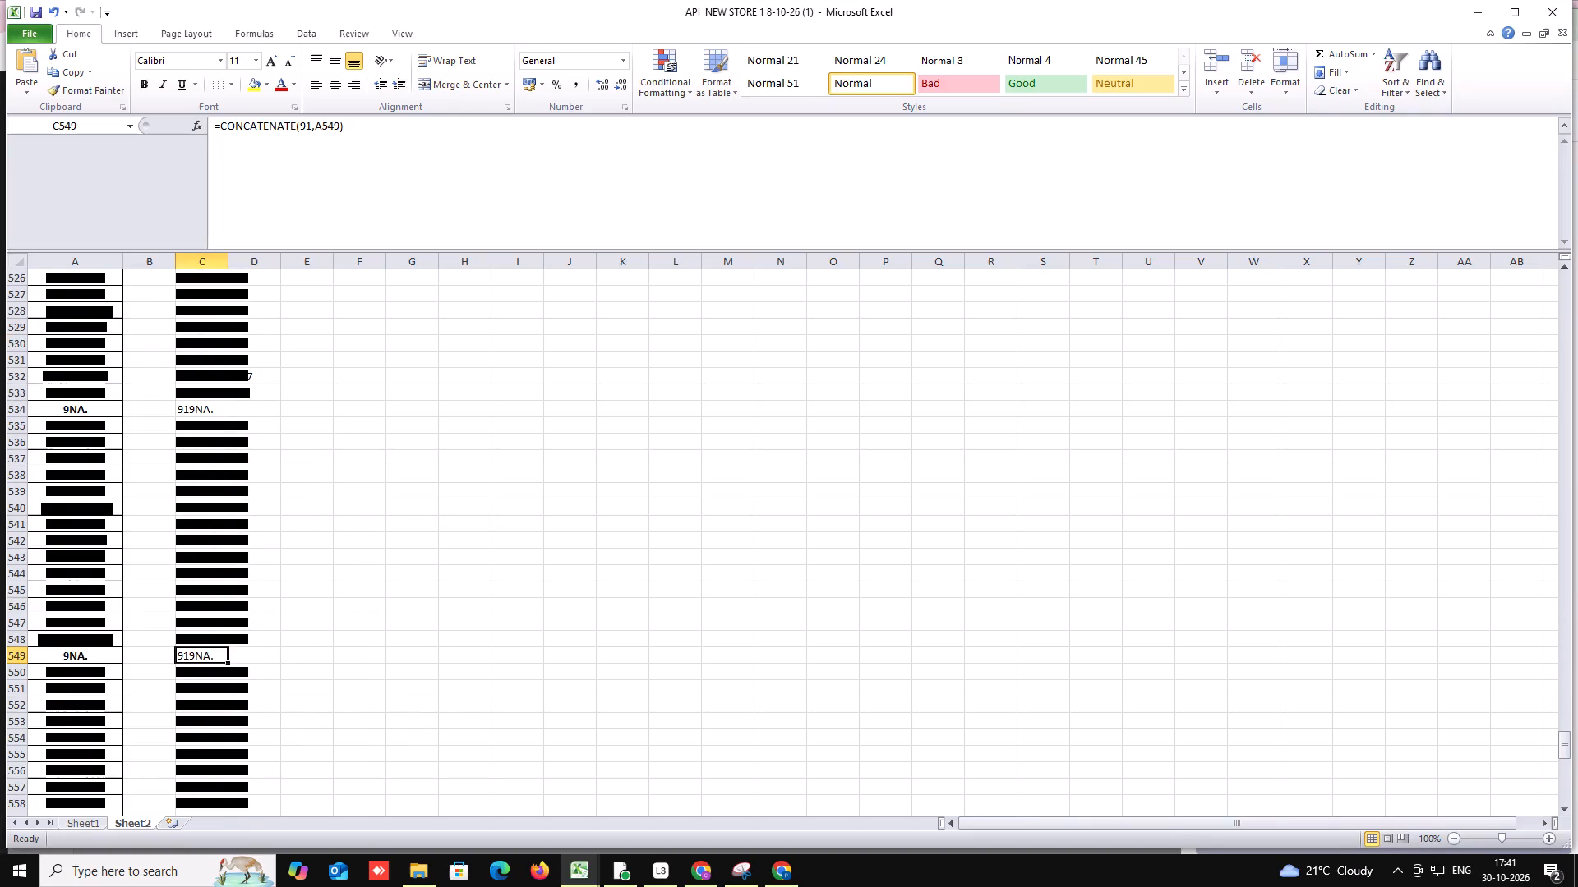
right_click(209, 657)
left_click(257, 490)
left_click(234, 488)
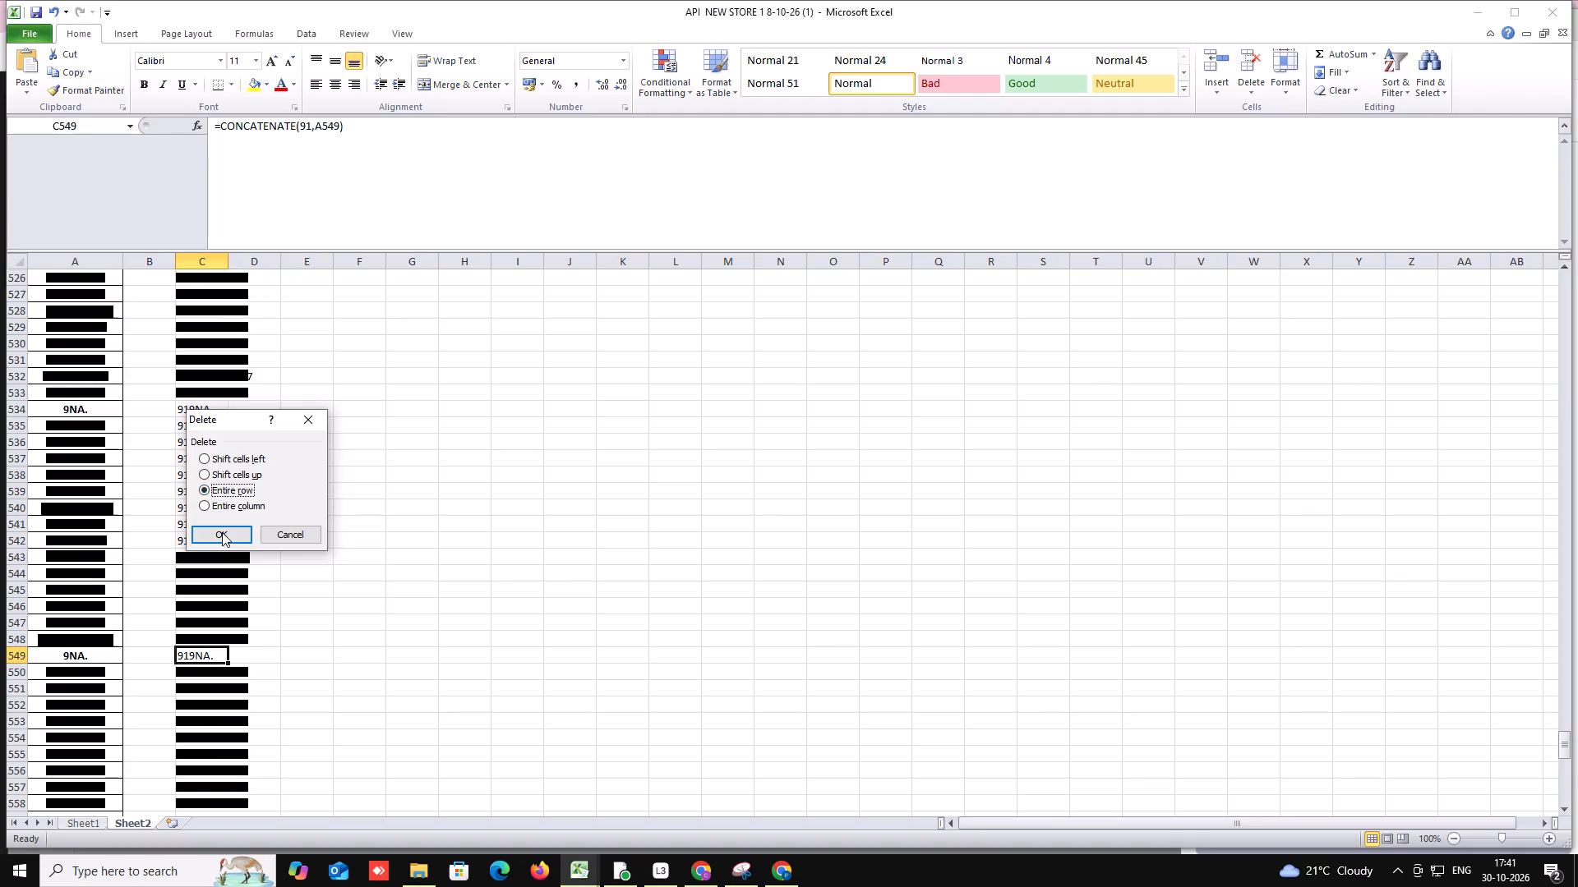
left_click(222, 538)
left_click(345, 600)
Delete the entire row 534, which also contains 9NA. instead of a phone number.
left_click(196, 407)
right_click(196, 407)
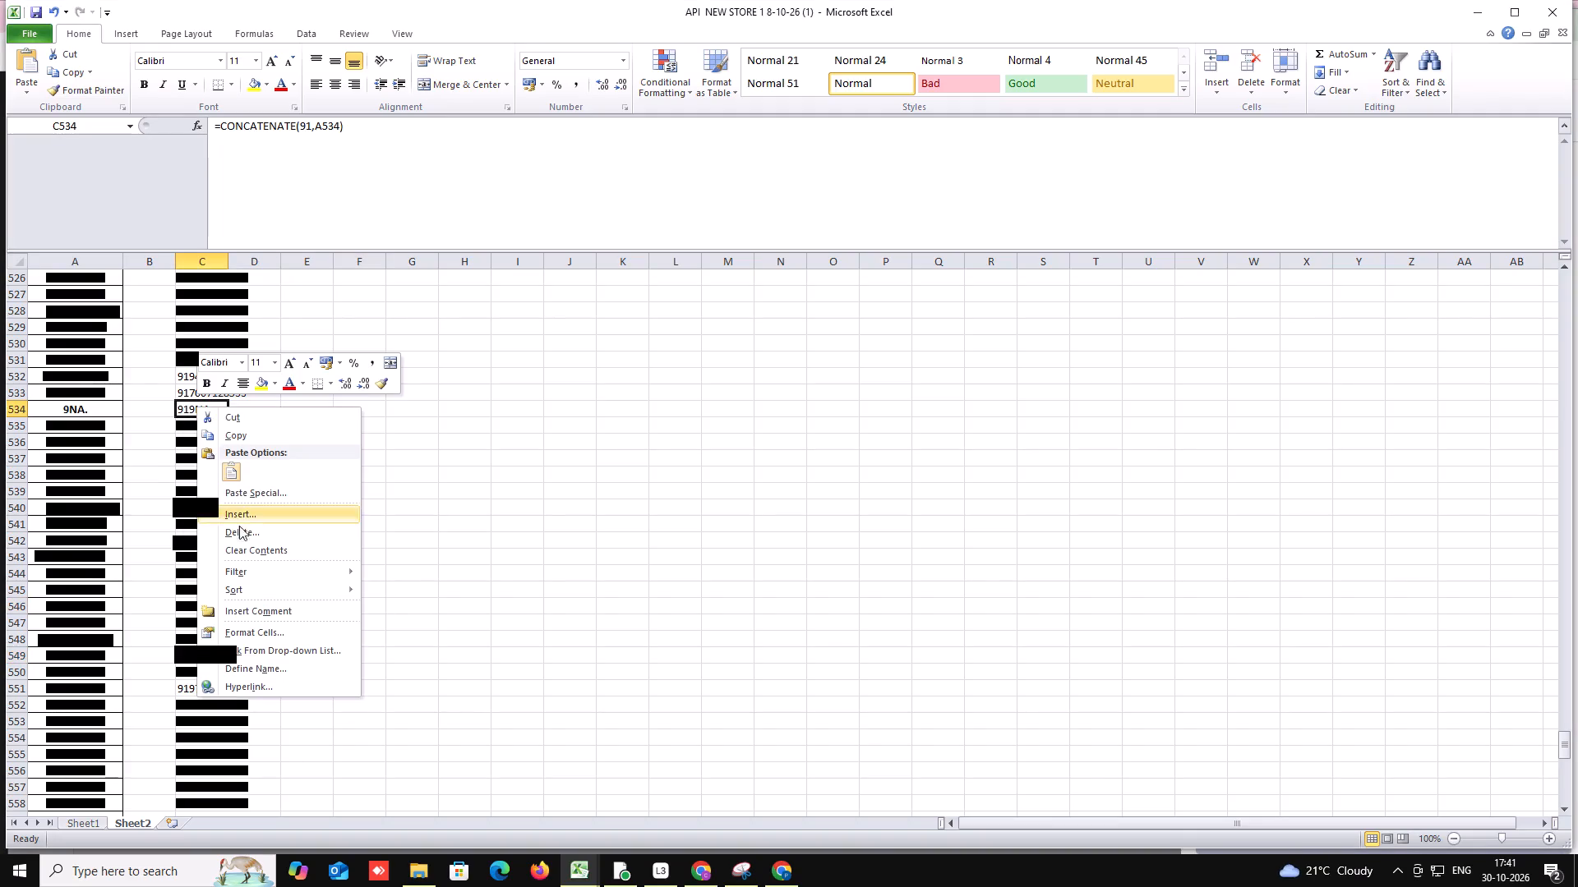
left_click(241, 537)
left_click(218, 544)
left_click(203, 537)
left_click(204, 577)
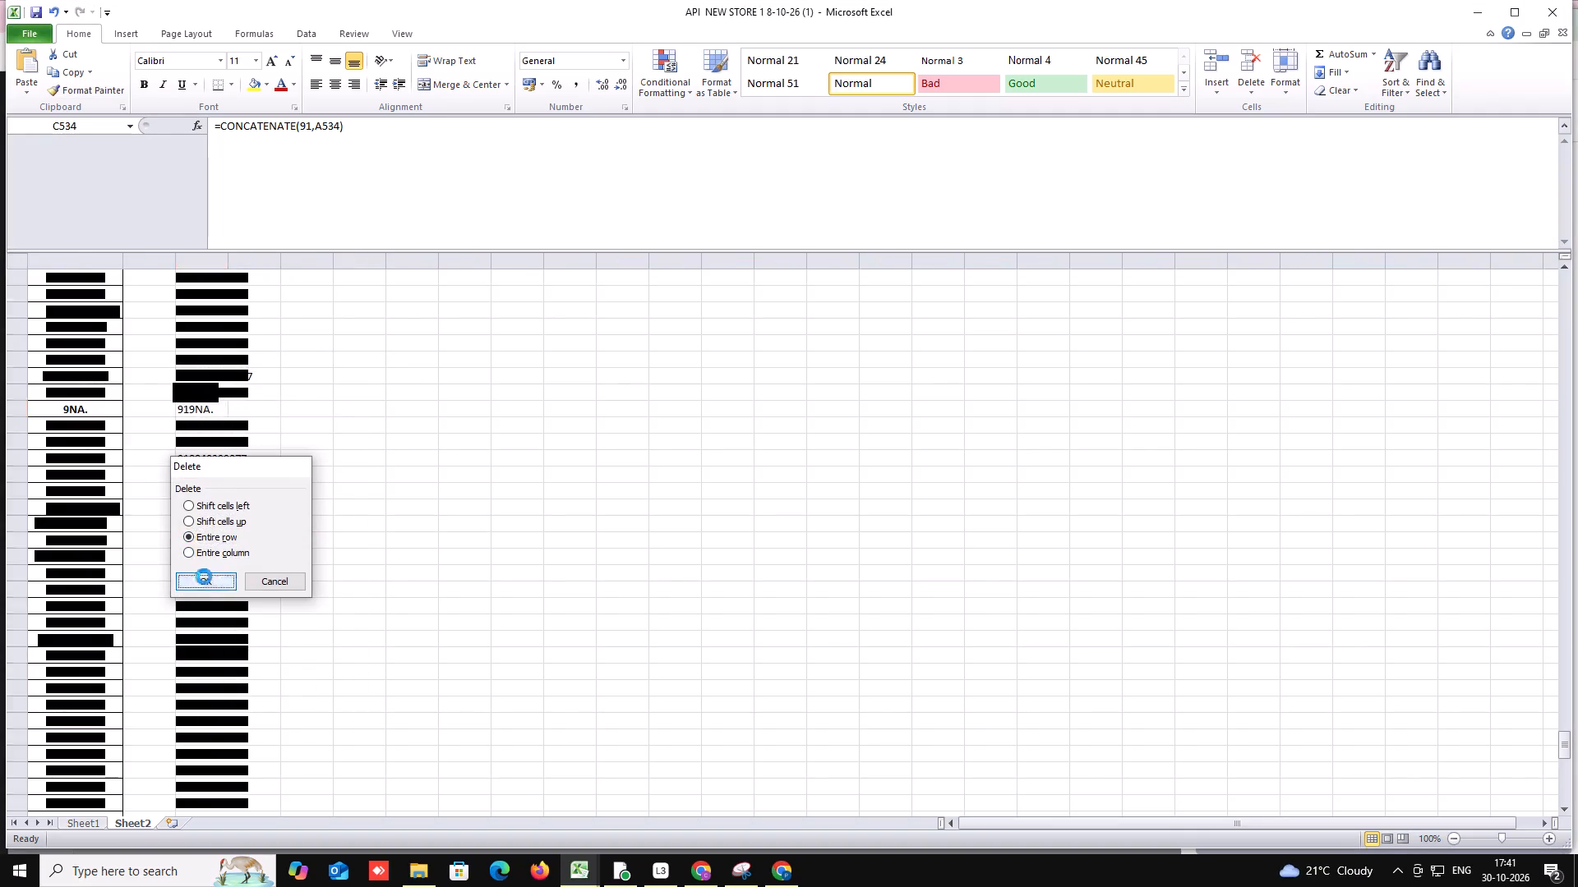
Check the rest of the prefixed numbers in column C, from the end of the list back to row 1, for invalid entries.
scroll(204, 577, "down", 7)
scroll(206, 568, "down", 17)
scroll(208, 556, "up", 7)
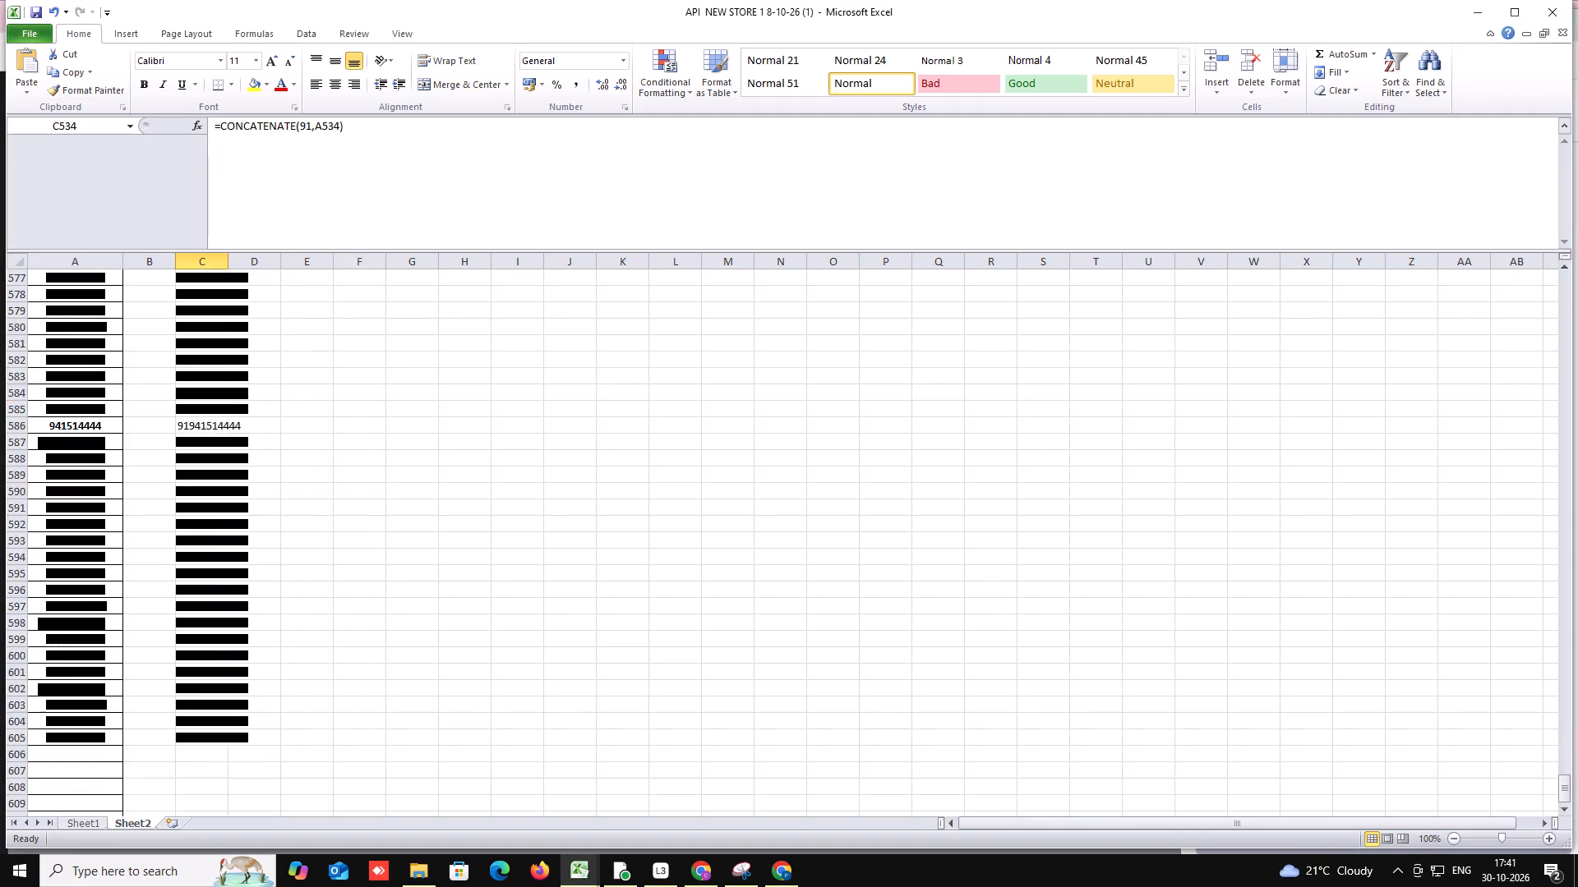
scroll(208, 556, "up", 20)
scroll(208, 556, "up", 20)
scroll(208, 556, "up", 6)
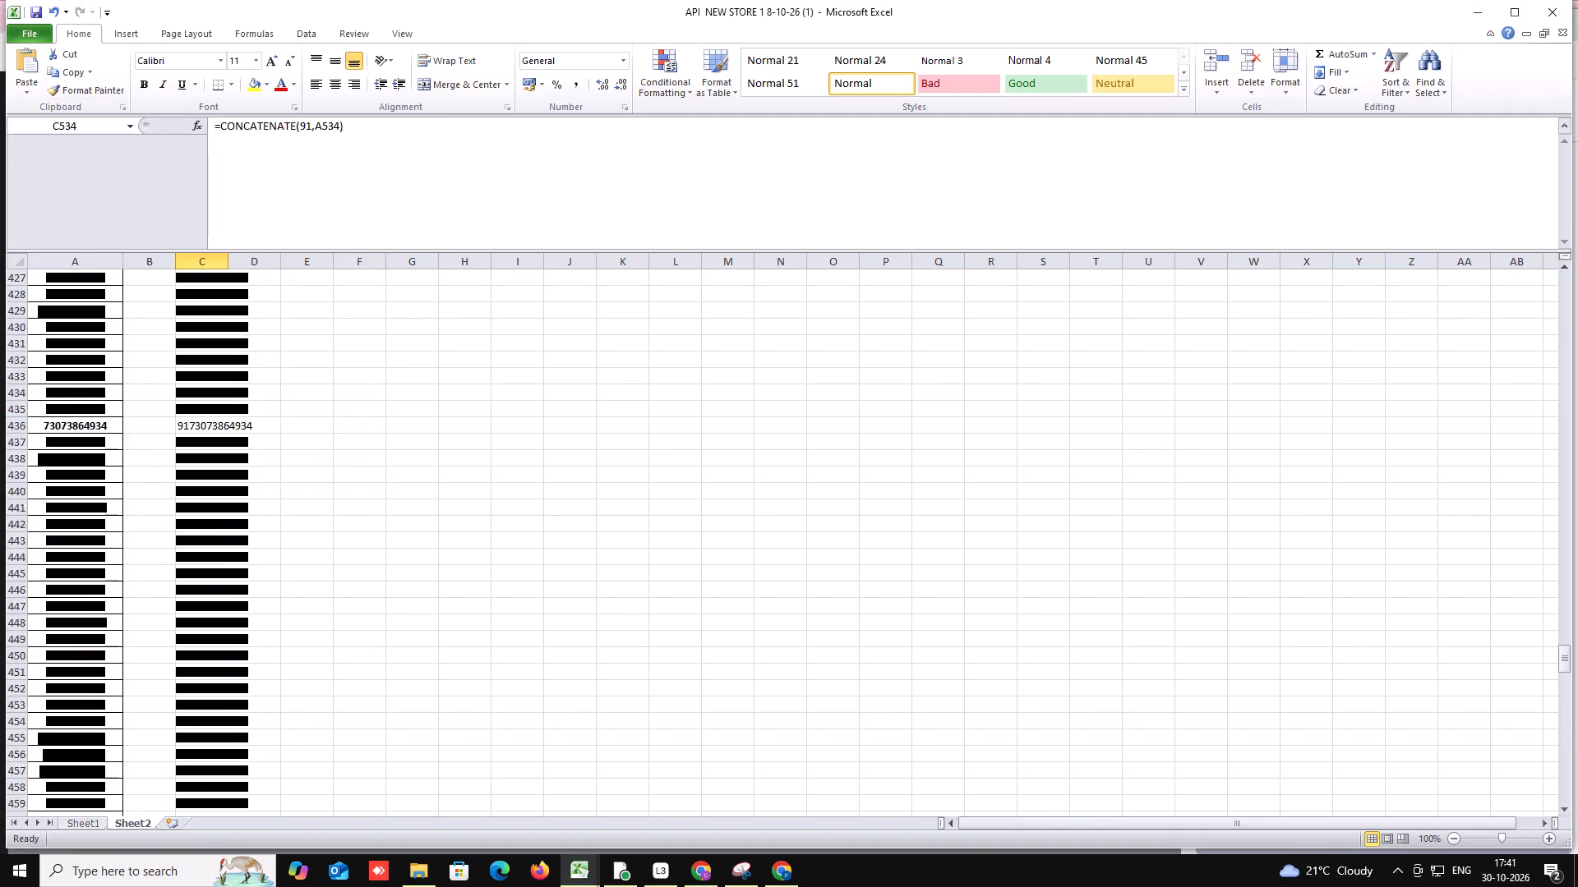
scroll(208, 555, "up", 20)
scroll(208, 555, "up", 20)
scroll(208, 555, "up", 1)
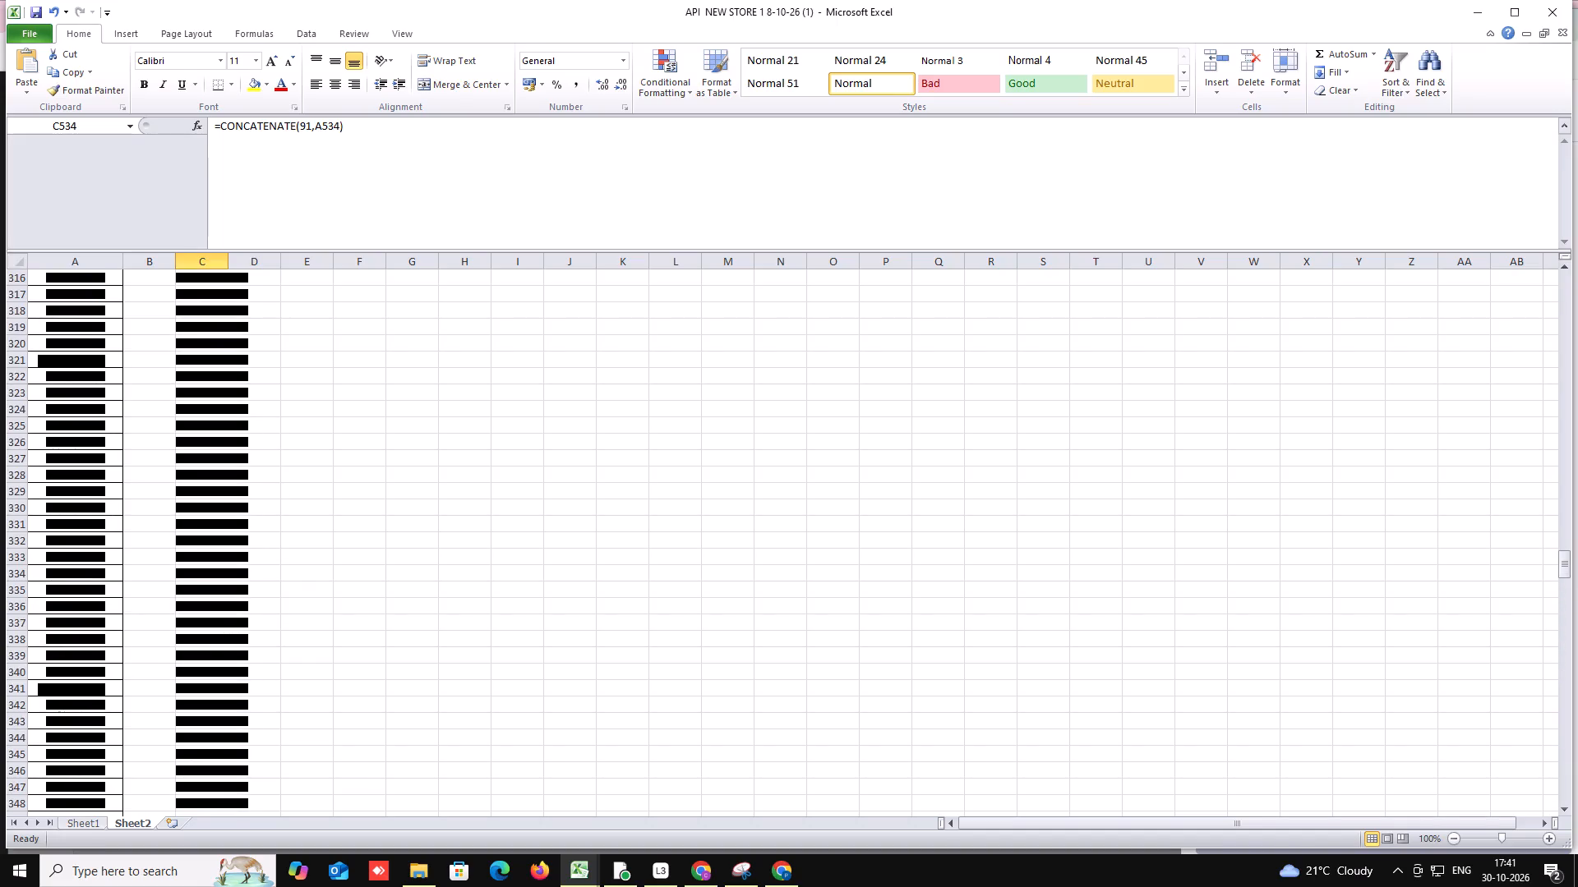
scroll(208, 555, "up", 20)
scroll(208, 555, "up", 17)
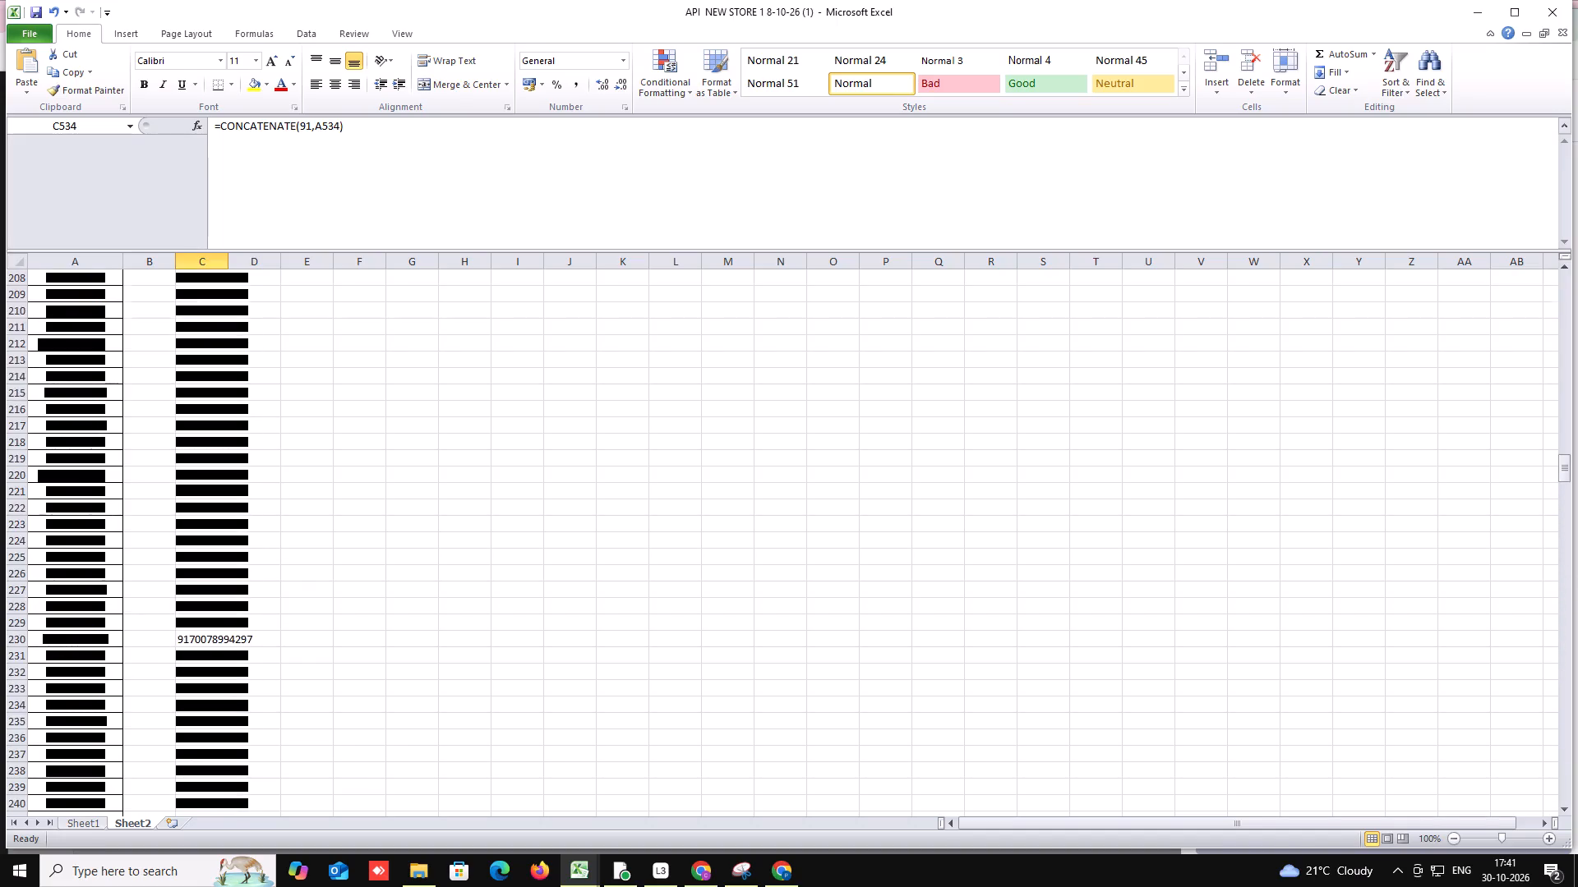
scroll(208, 555, "up", 20)
scroll(208, 555, "up", 20)
scroll(208, 555, "up", 3)
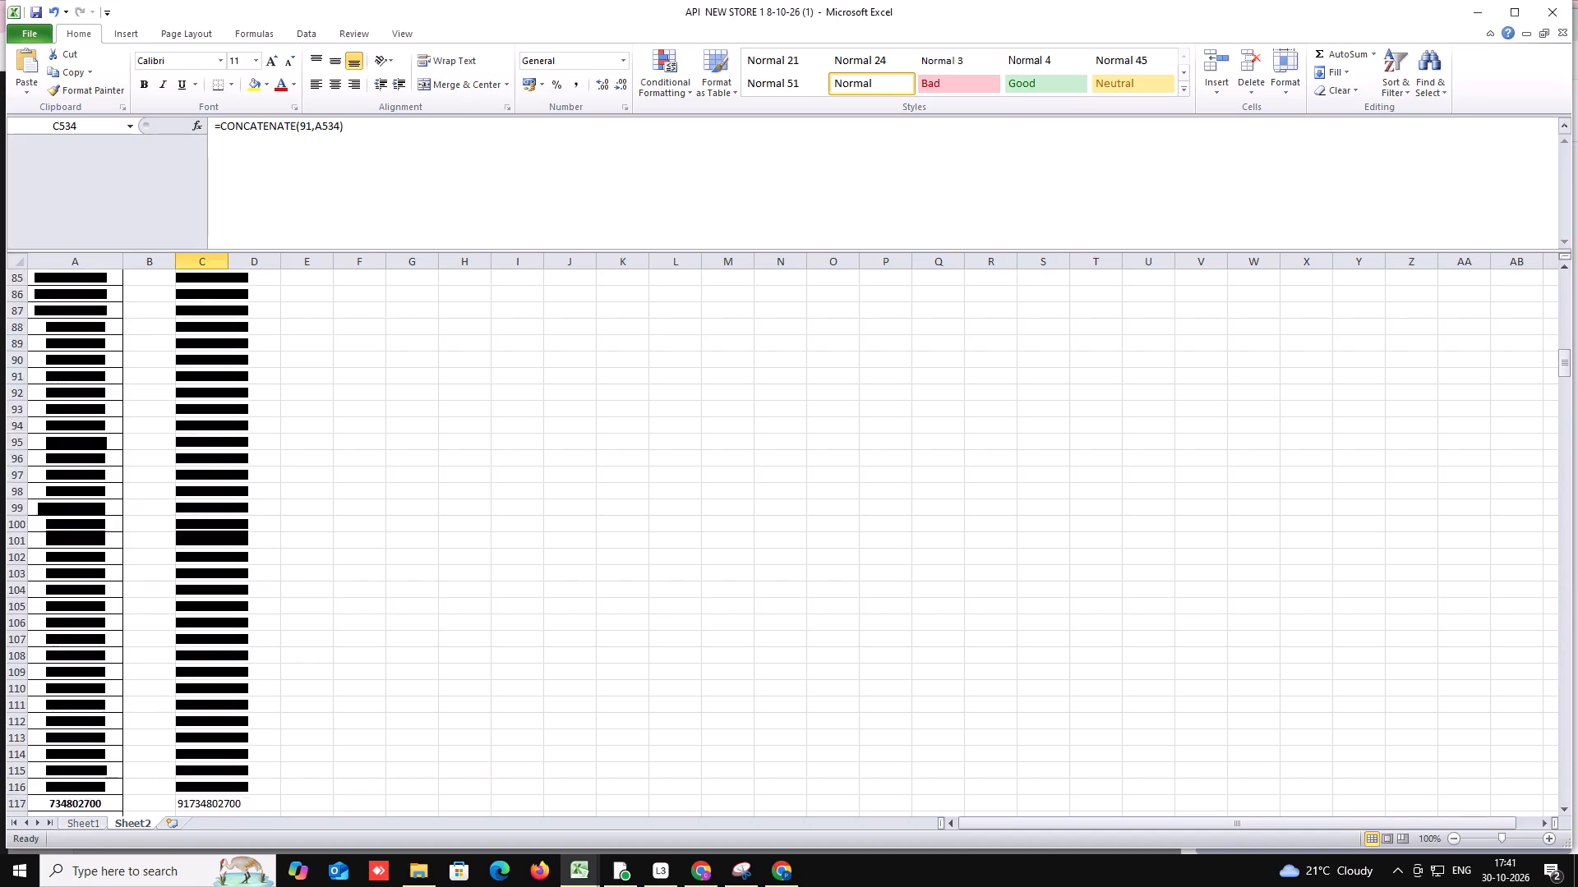
scroll(209, 554, "up", 20)
scroll(209, 554, "up", 20)
scroll(209, 554, "up", 3)
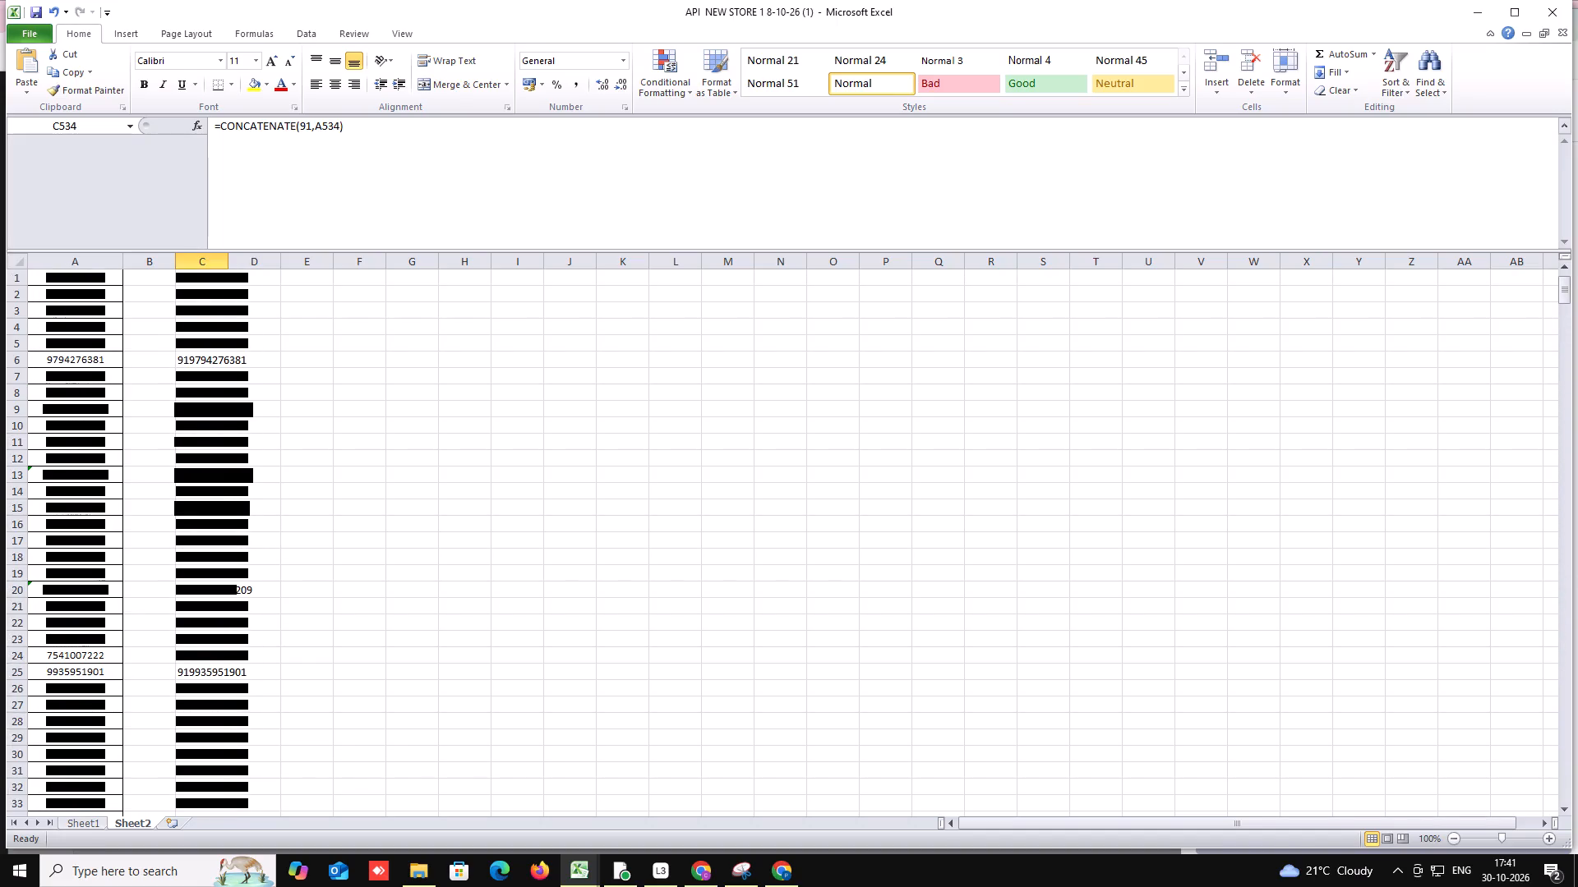
scroll(209, 554, "up", 15)
Copy column C and paste it as values only into column E, starting at E1.
left_click(210, 260)
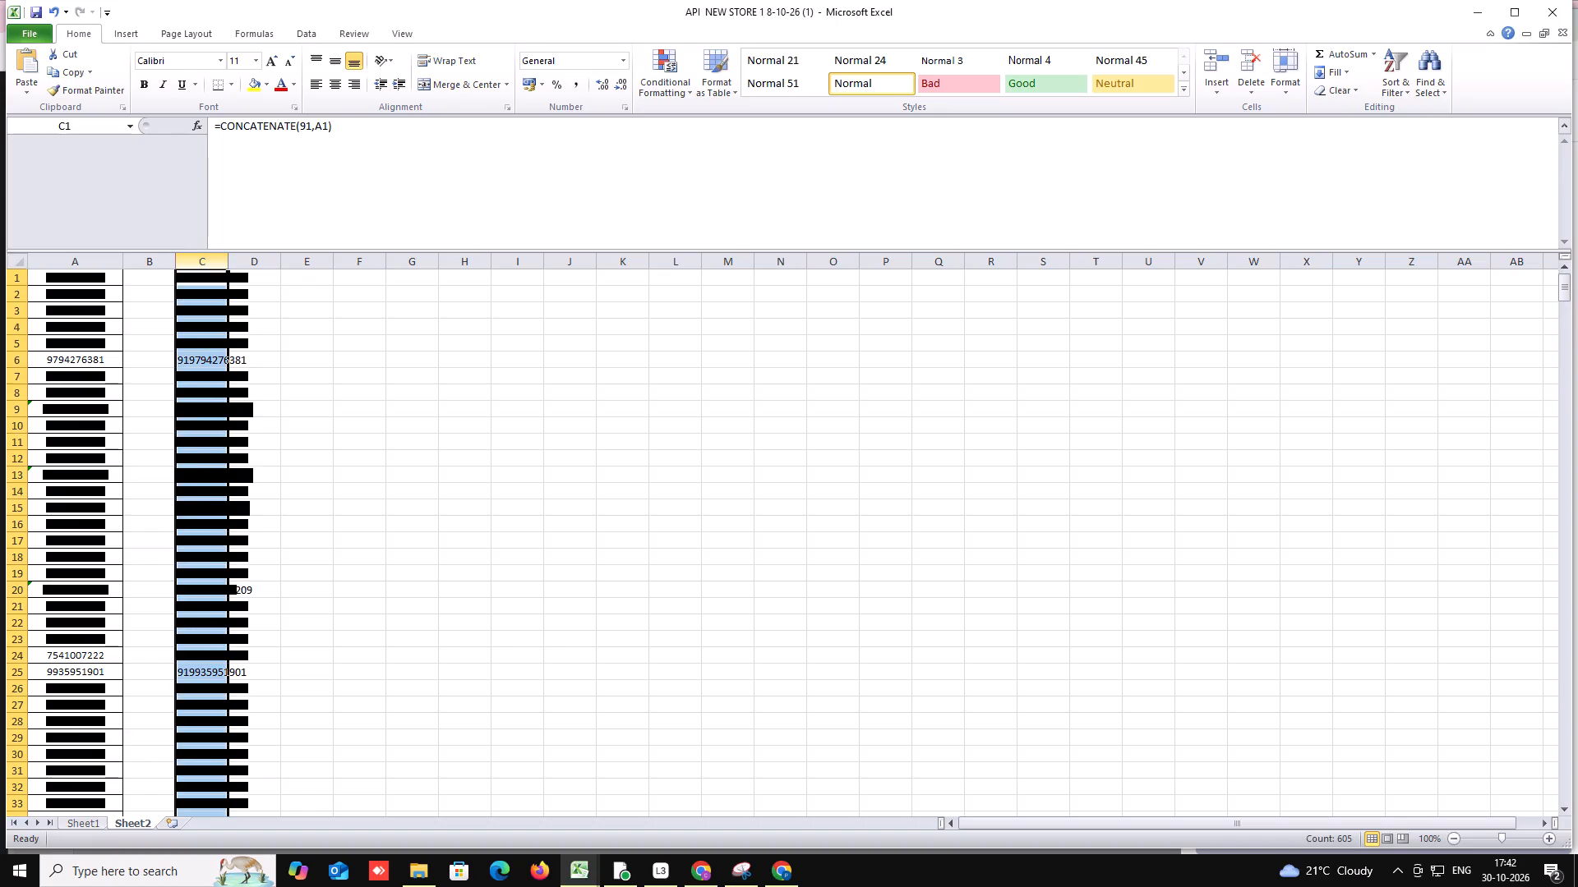
key("ctrl+c")
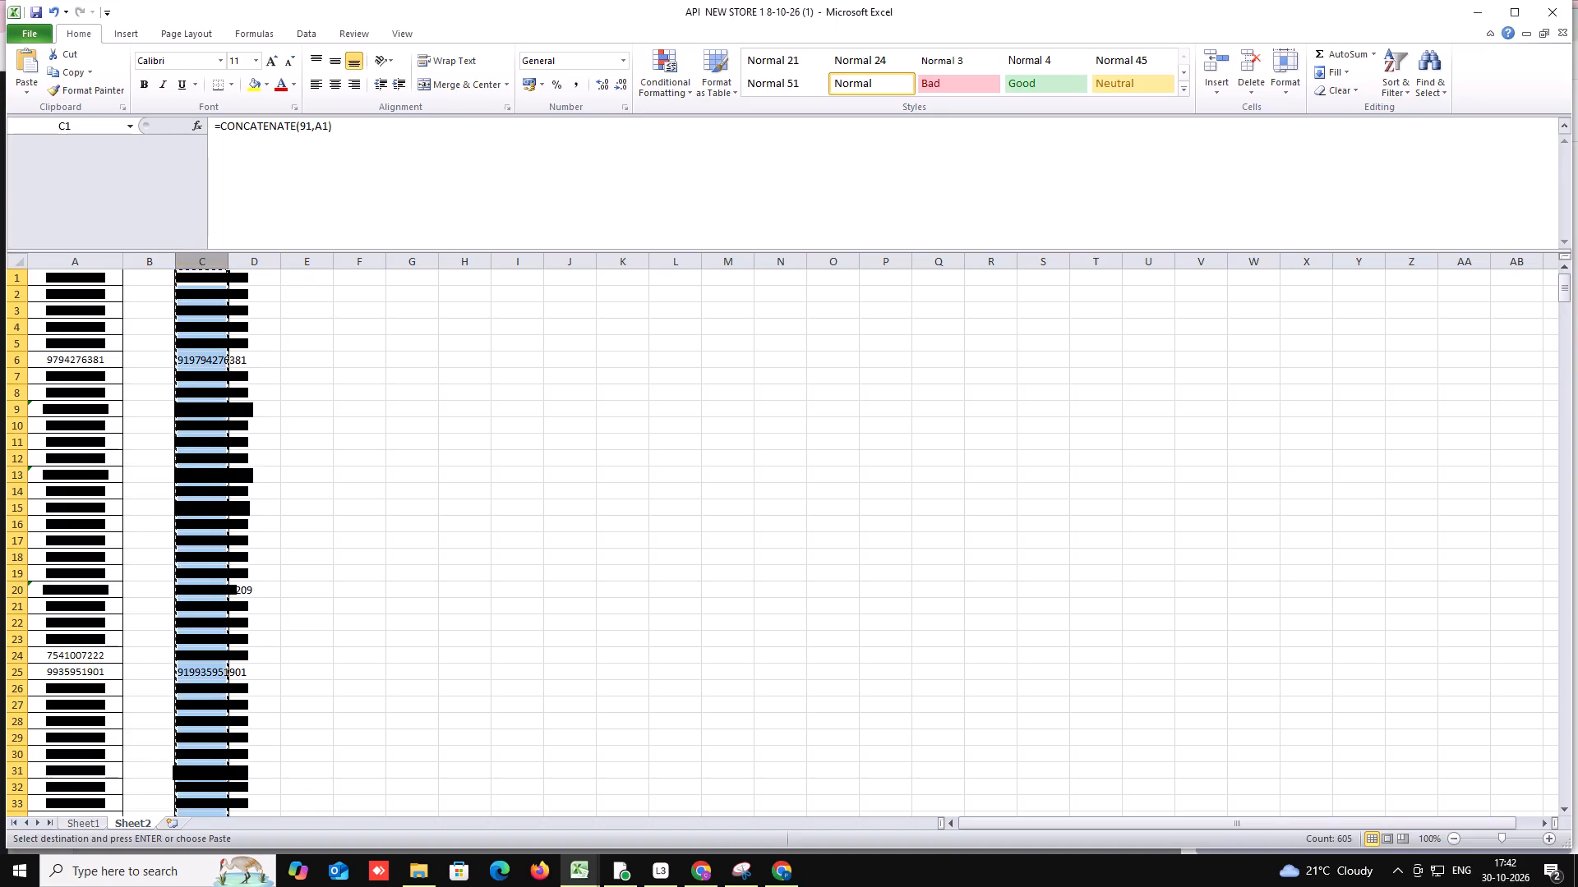
left_click(316, 278)
right_click(316, 278)
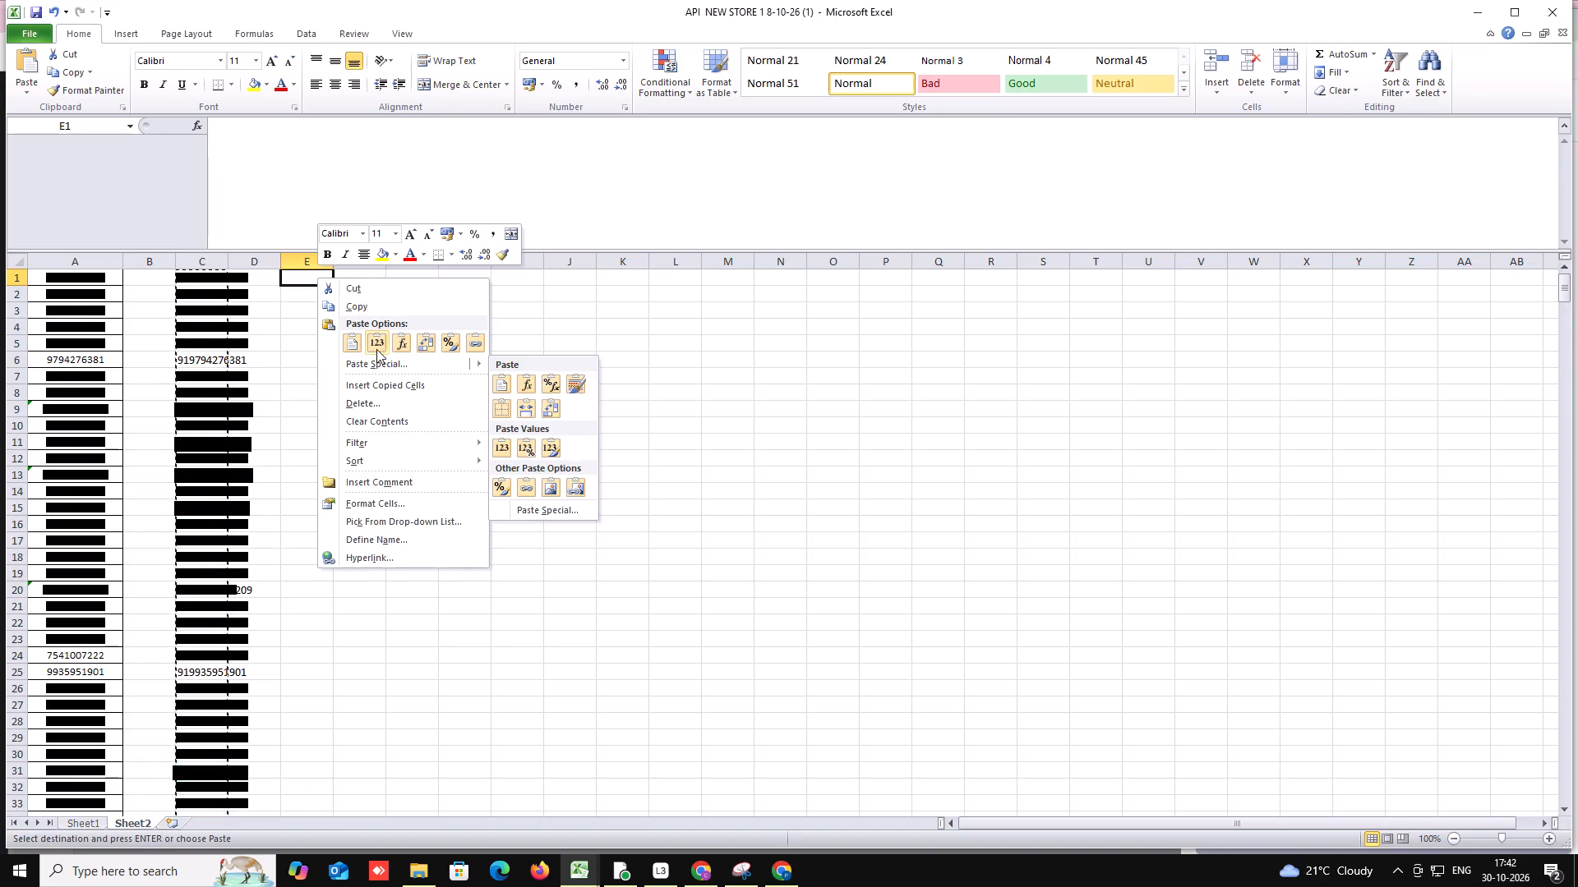
left_click(376, 349)
left_click(742, 404)
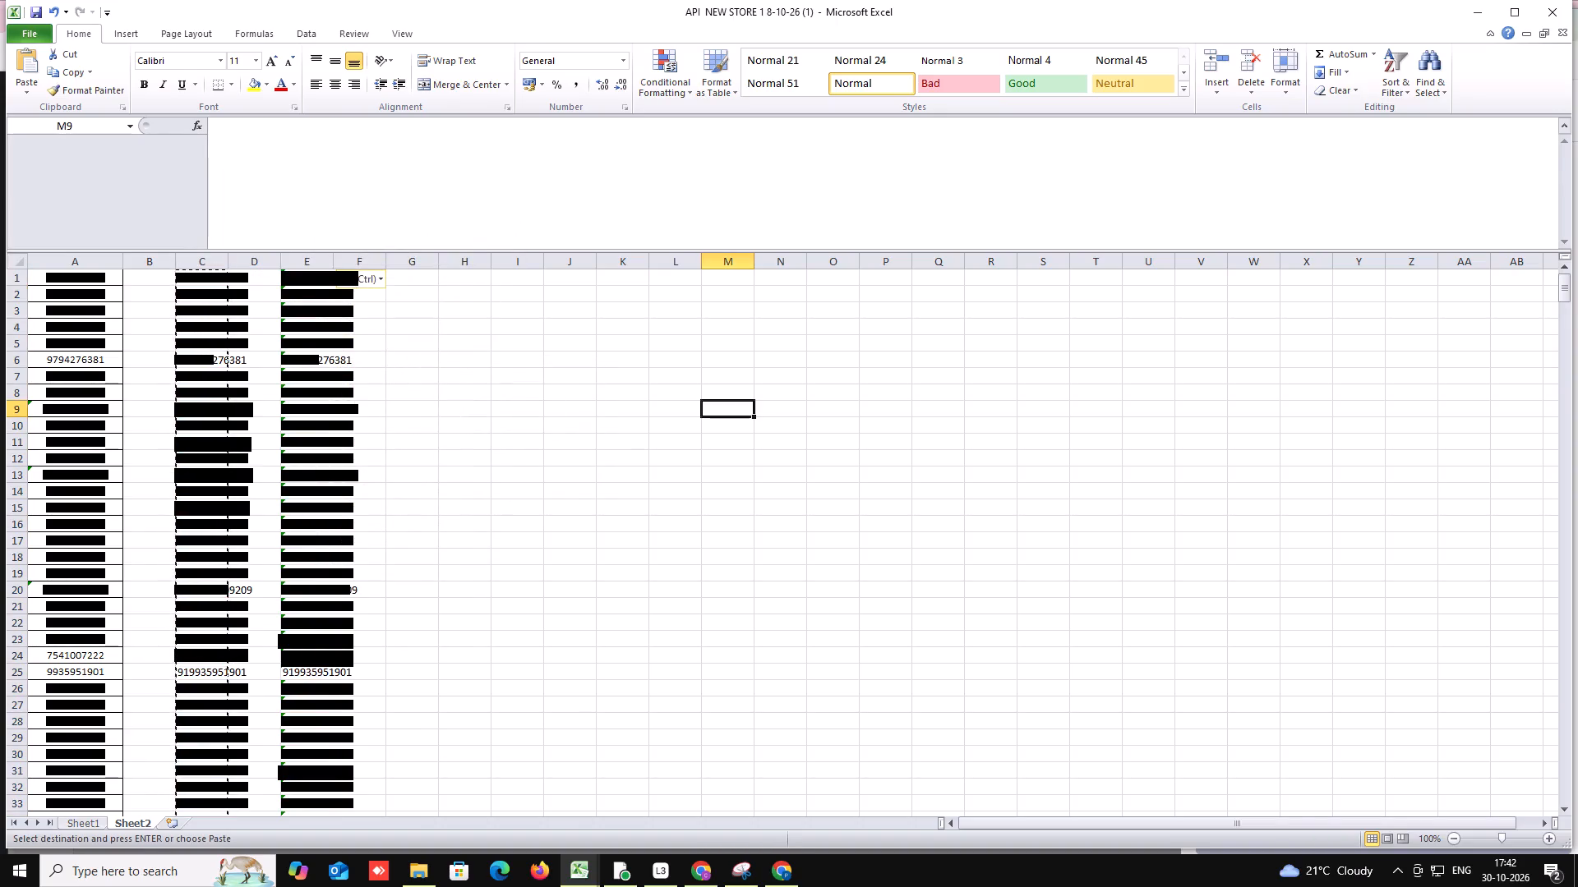
Copy the pasted values in column E of Sheet2 into column B of the Sample CSV Upload (1) workbook.
left_click(316, 287)
left_click(456, 445)
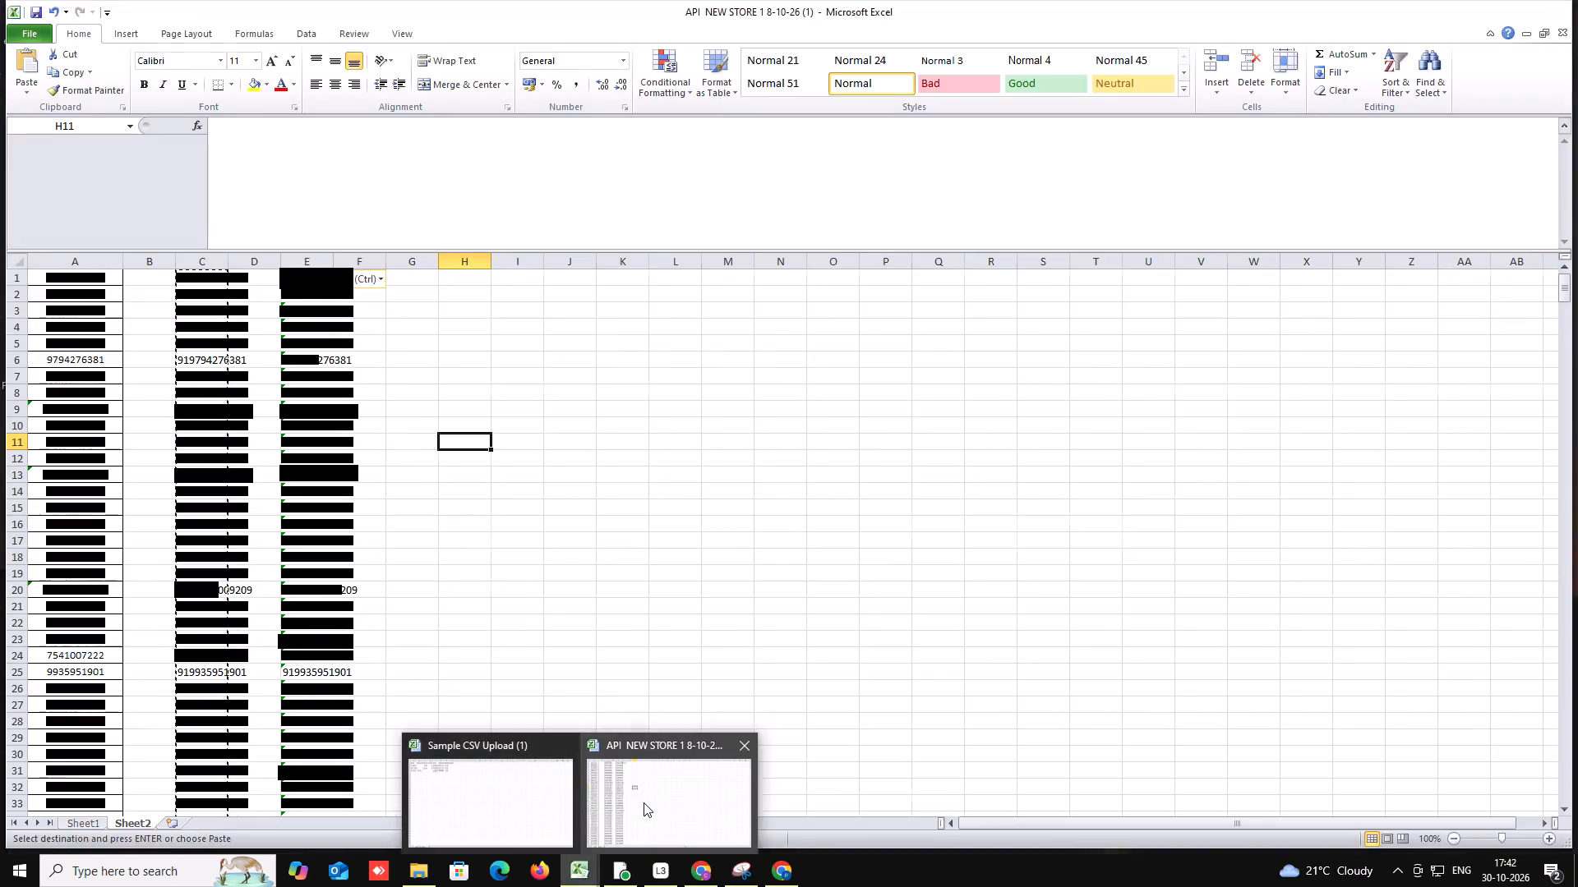
left_click(644, 802)
left_click(310, 266)
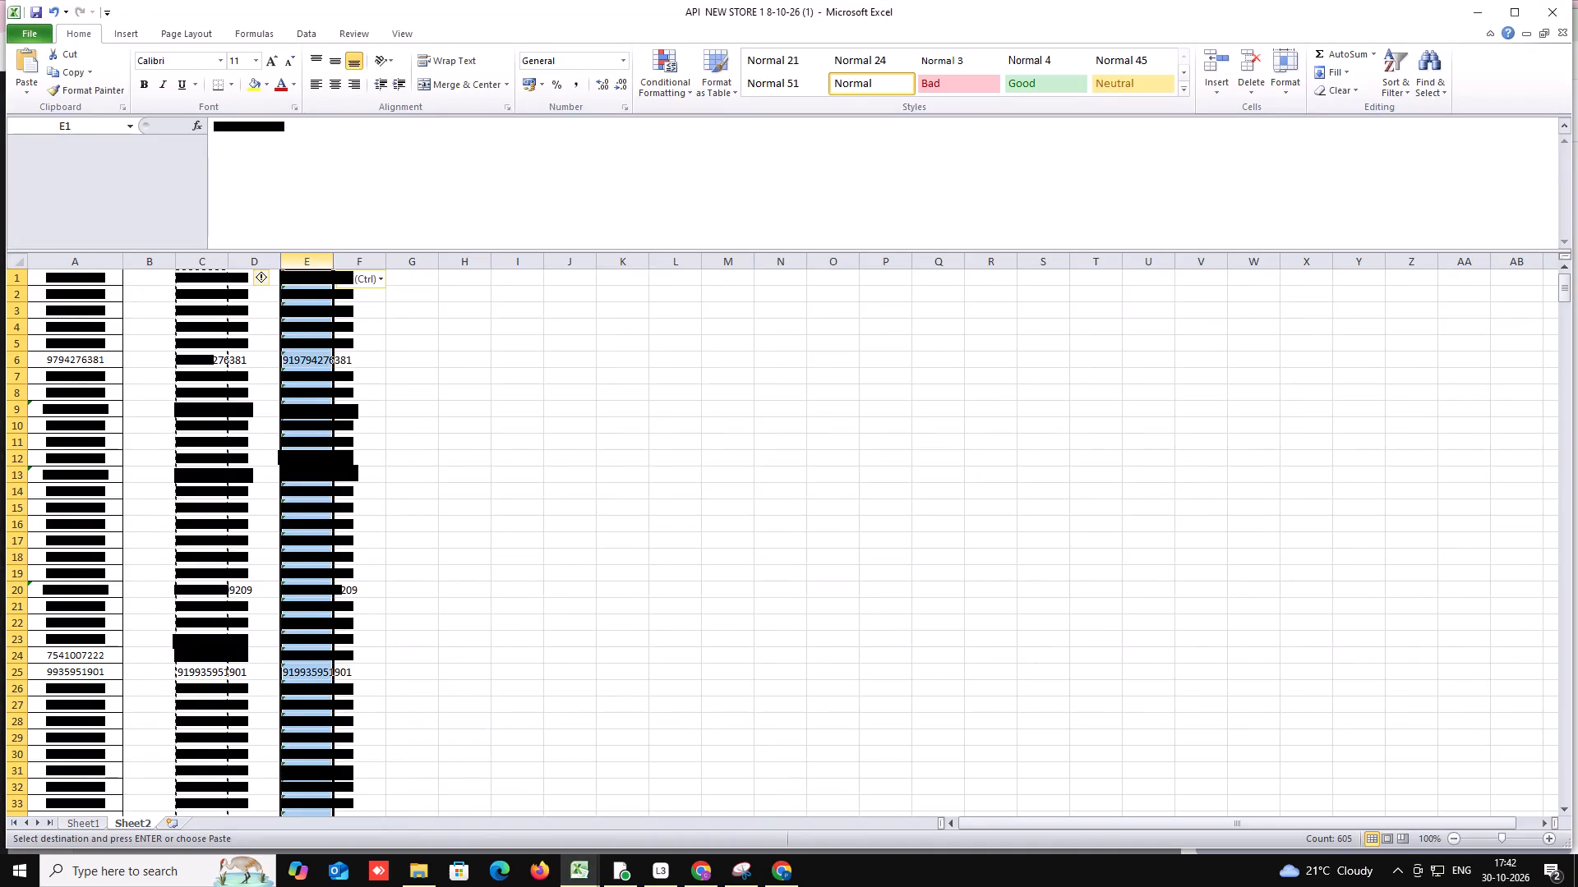
Copy the column E values from Sheet2 into the Full Phone Number column of the Sample CSV Upload (1) workbook, starting at B1.
key("ctrl+c")
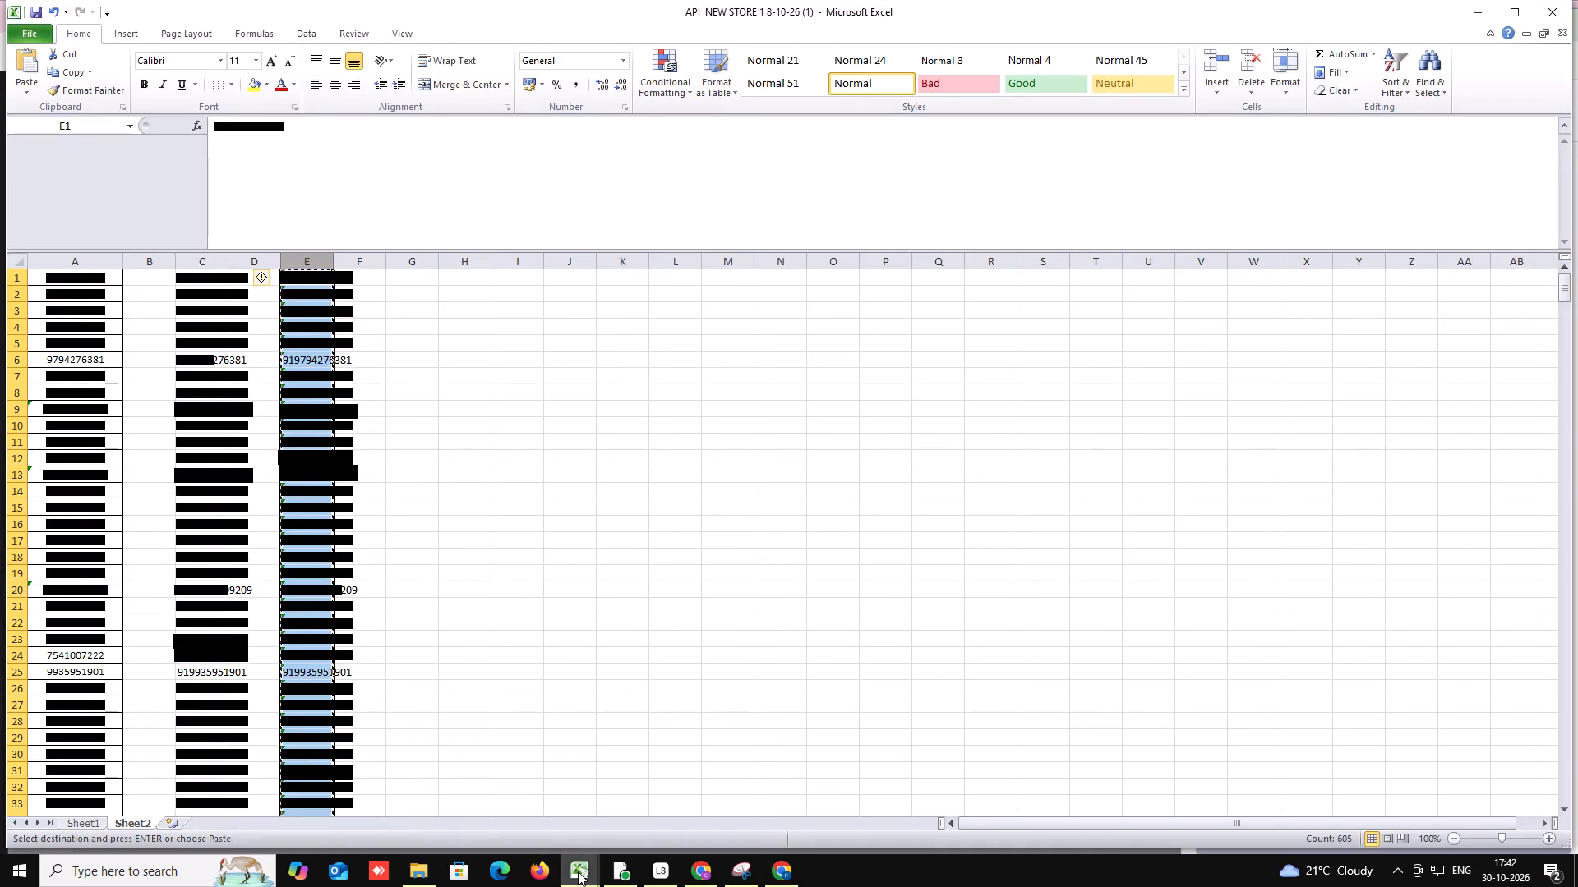
left_click(578, 871)
left_click(504, 802)
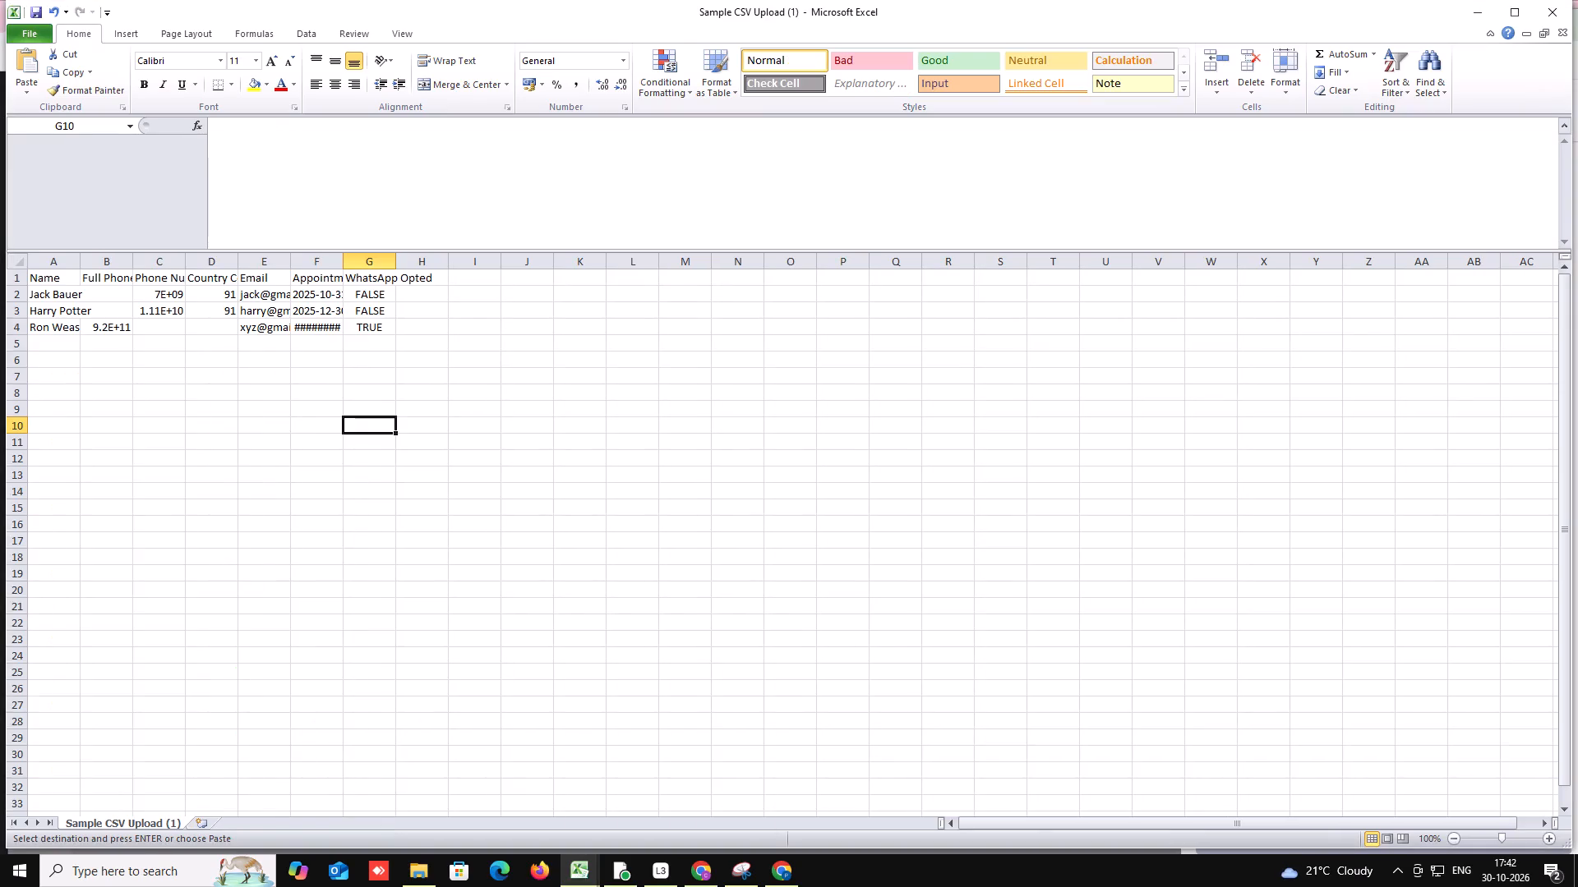
left_click(114, 276)
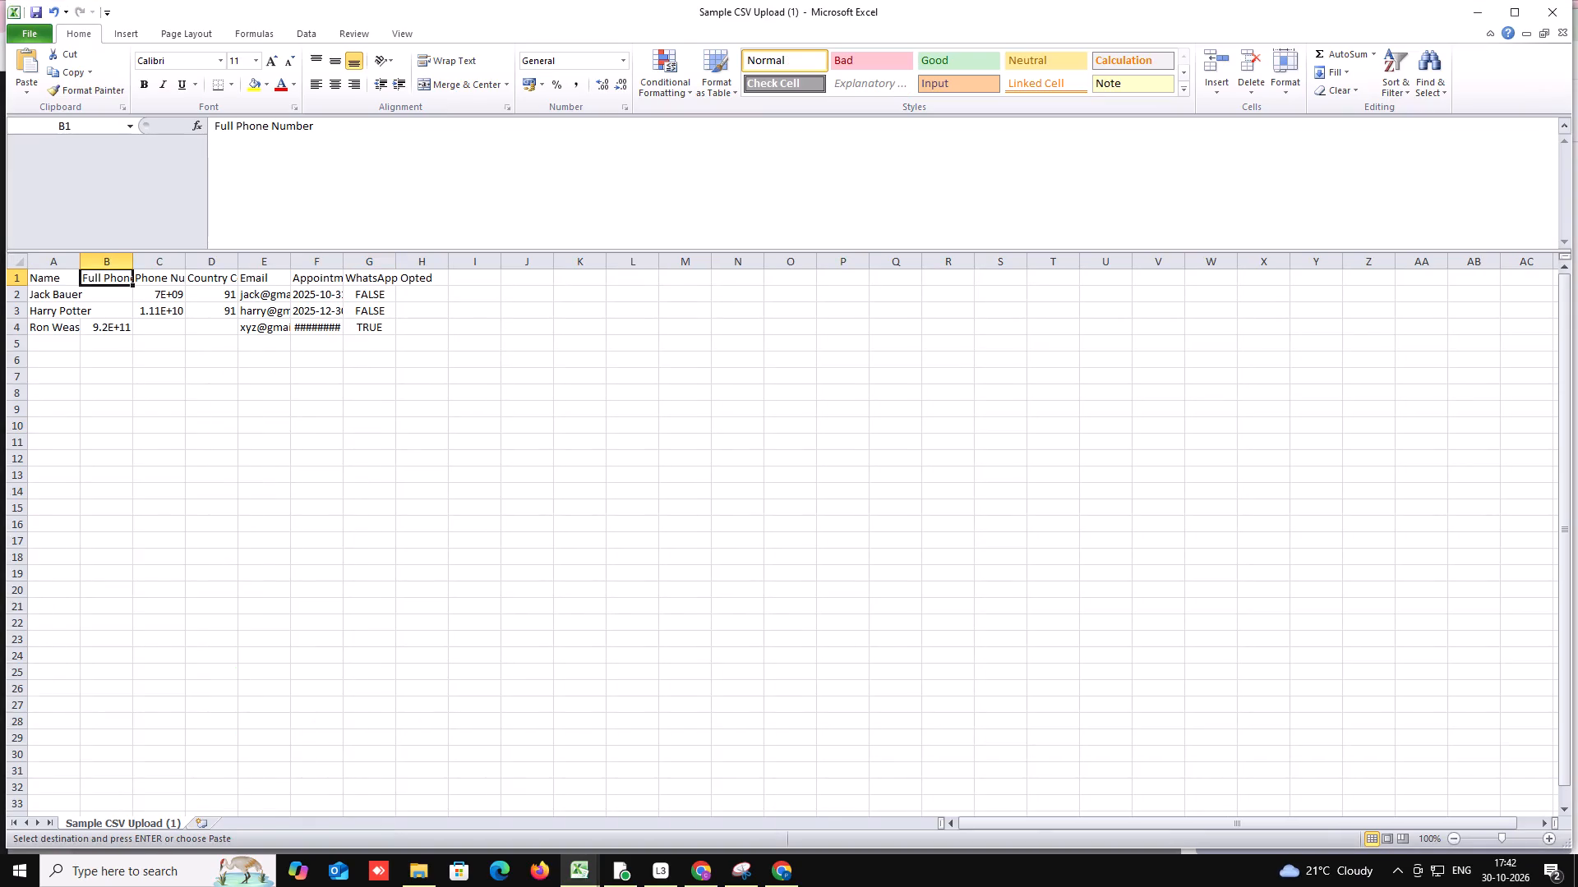
key("ctrl+v")
left_click(118, 376)
left_click(109, 279)
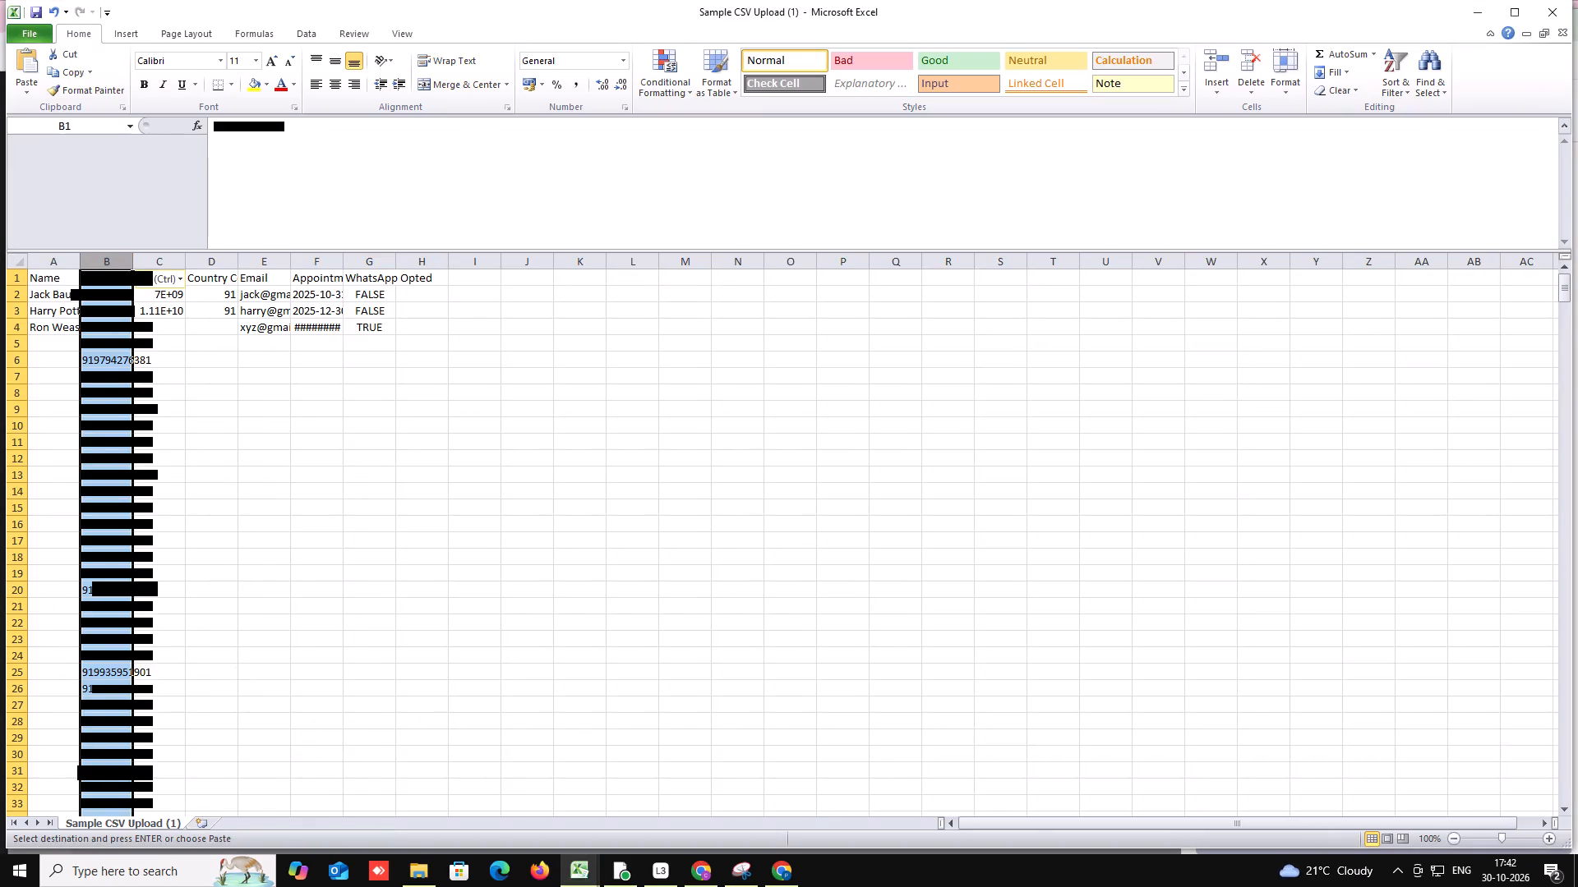
left_click(272, 386)
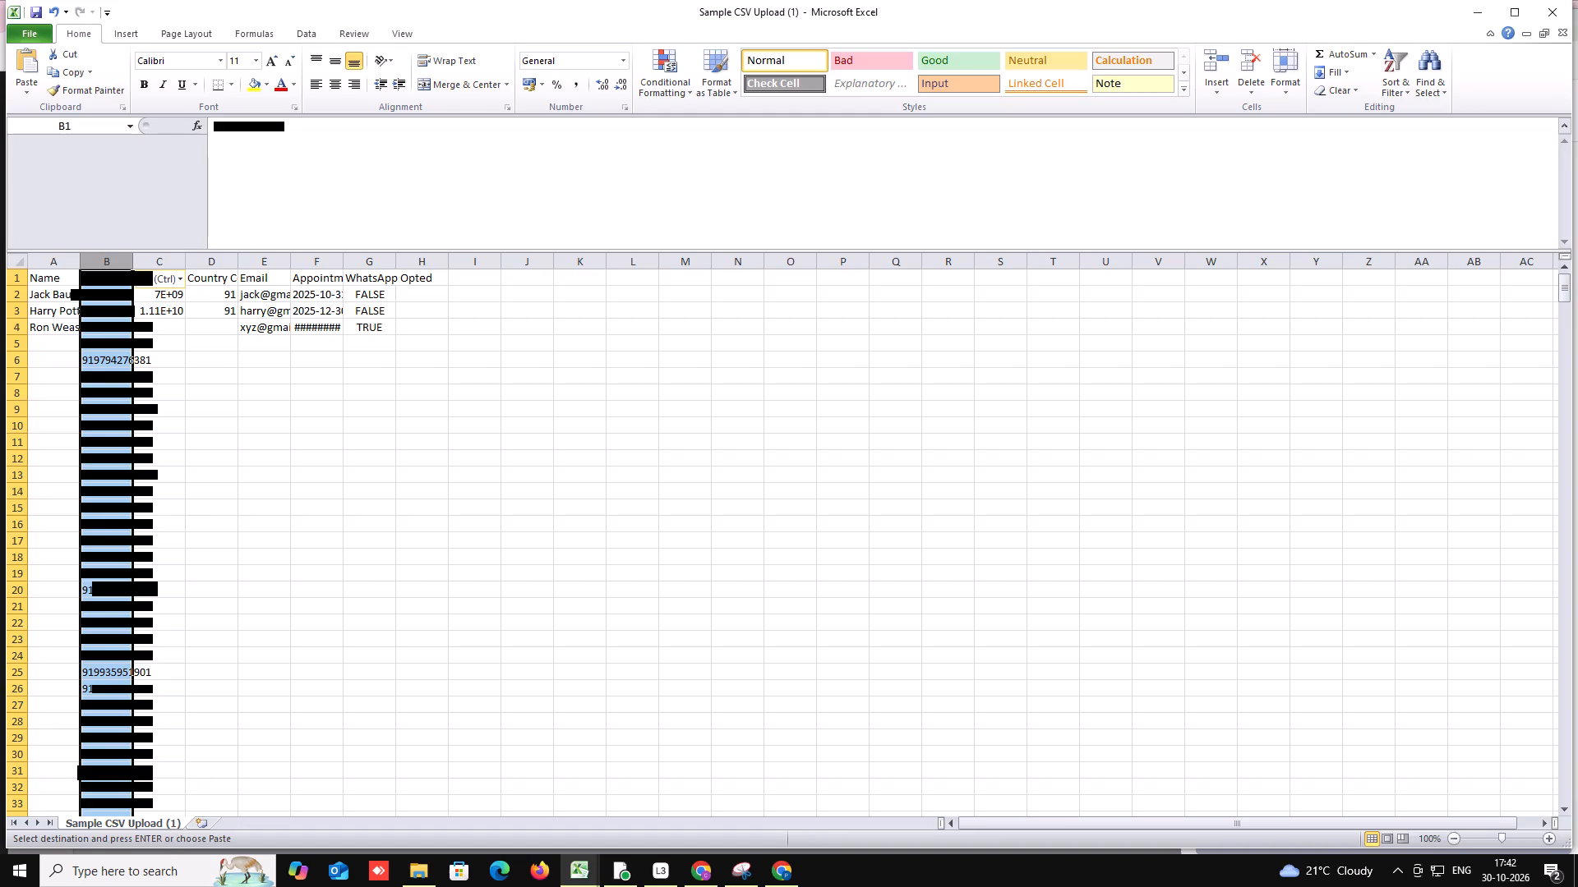
left_click(317, 280)
left_click(653, 332)
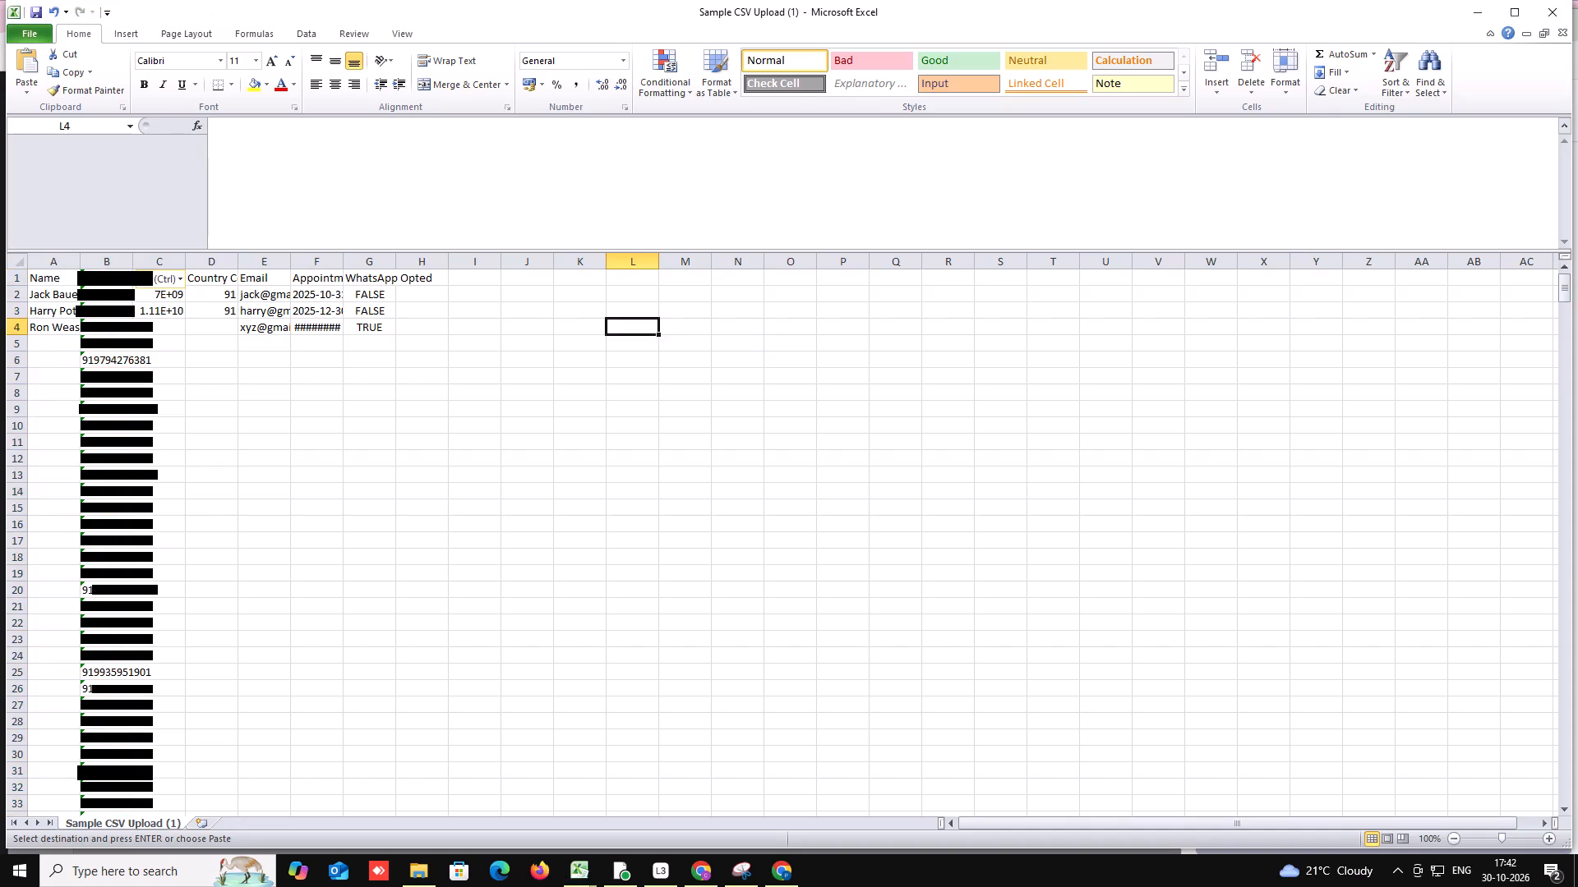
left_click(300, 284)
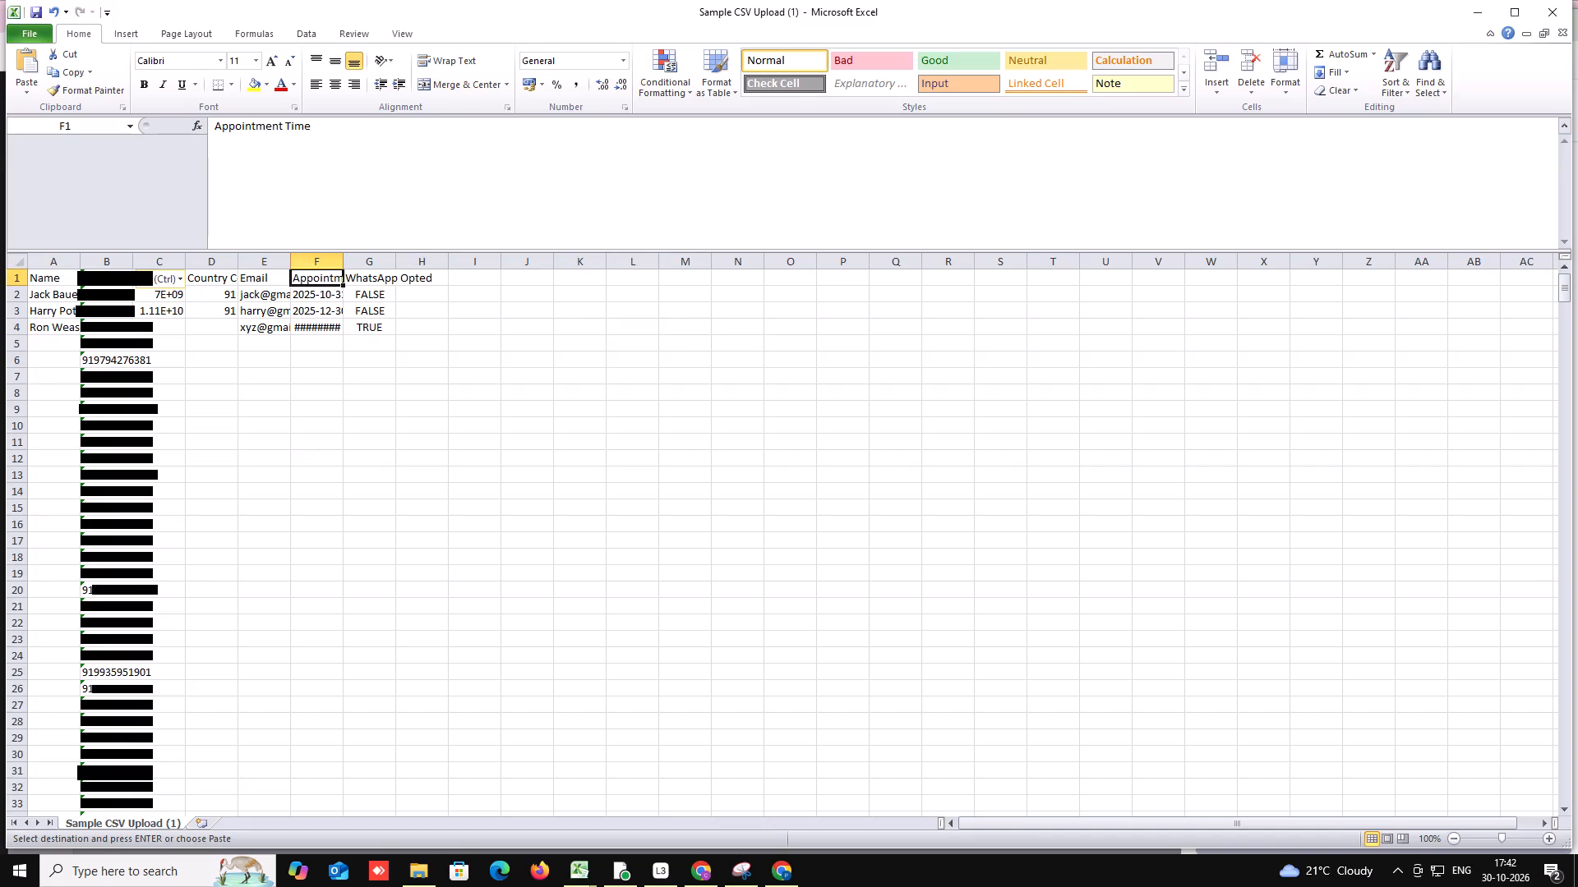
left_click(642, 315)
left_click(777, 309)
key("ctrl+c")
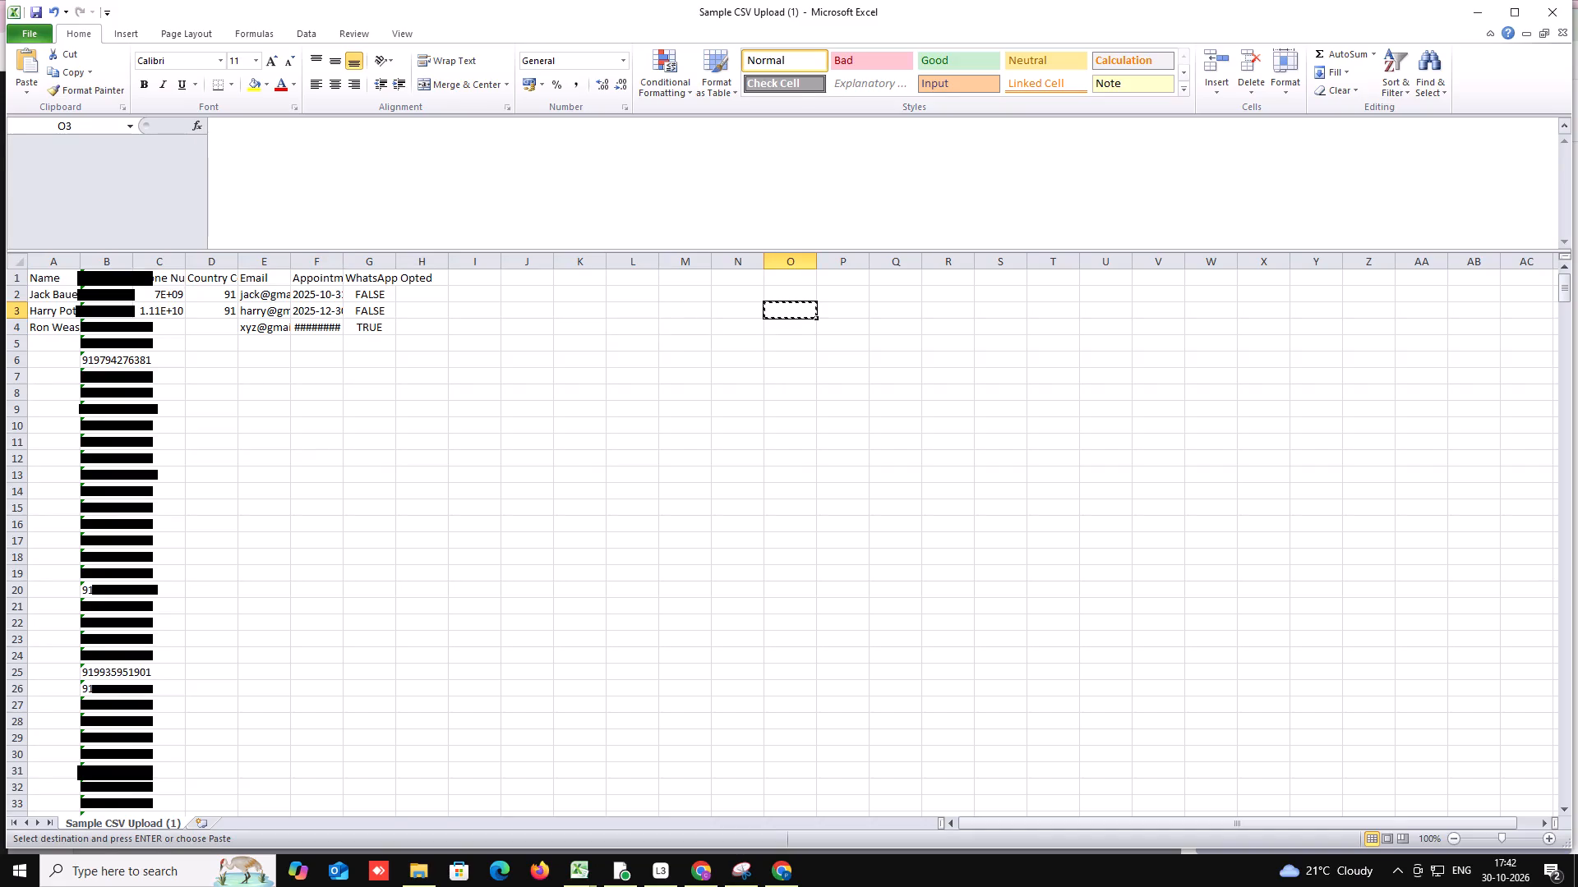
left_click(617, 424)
Replace the phone number in header cell B1 of the sample CSV with the heading Full Phone Number.
left_click(117, 278)
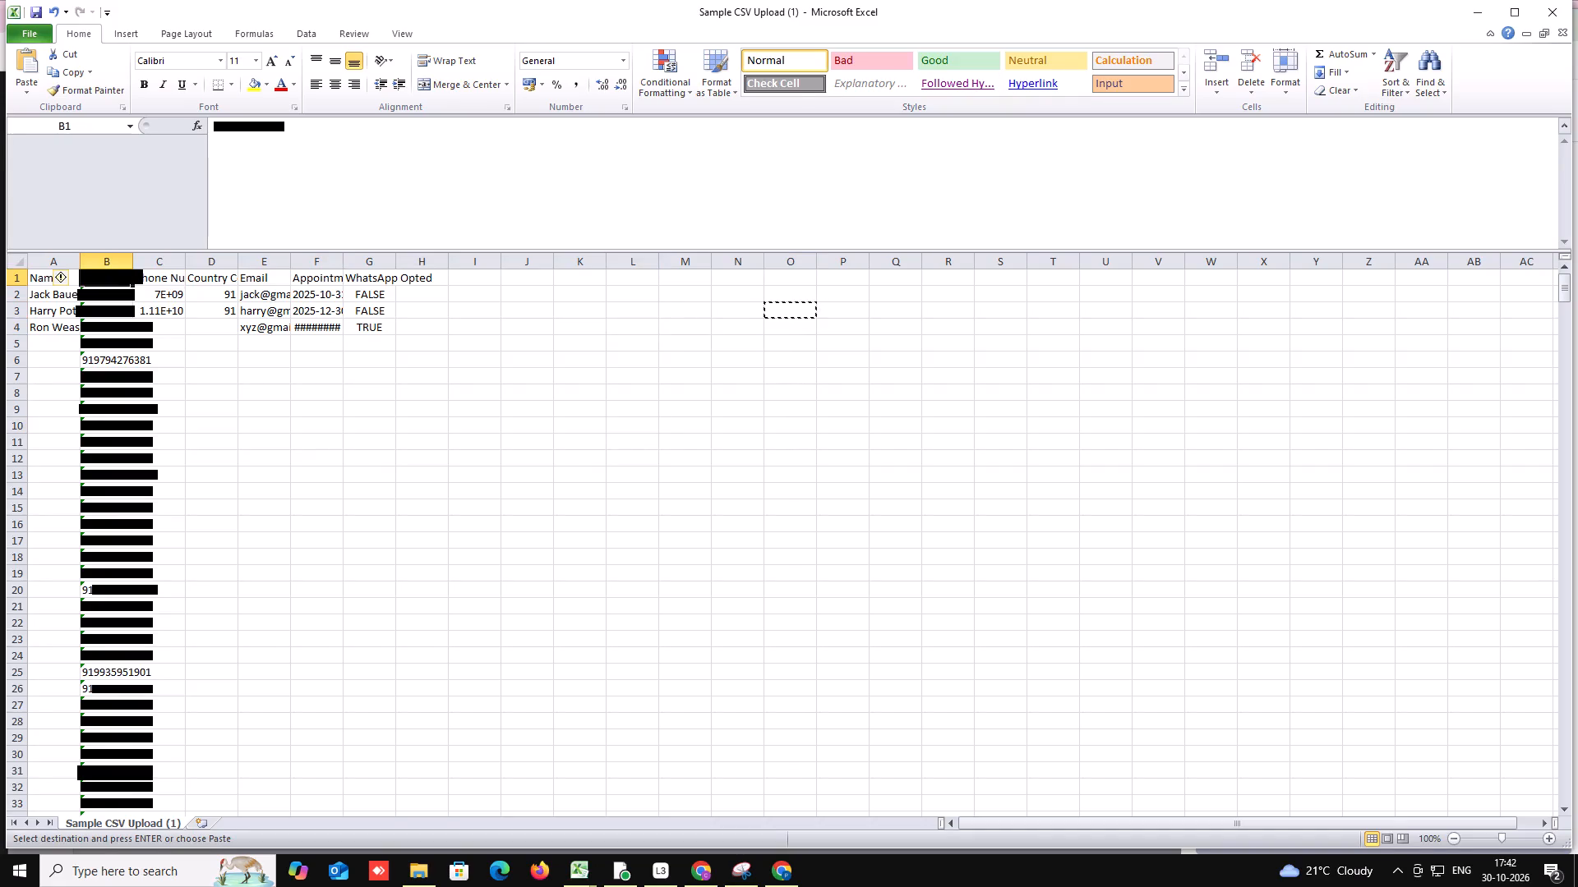
type("Full Phone")
key("space")
type("Nui")
key("BackSpace")
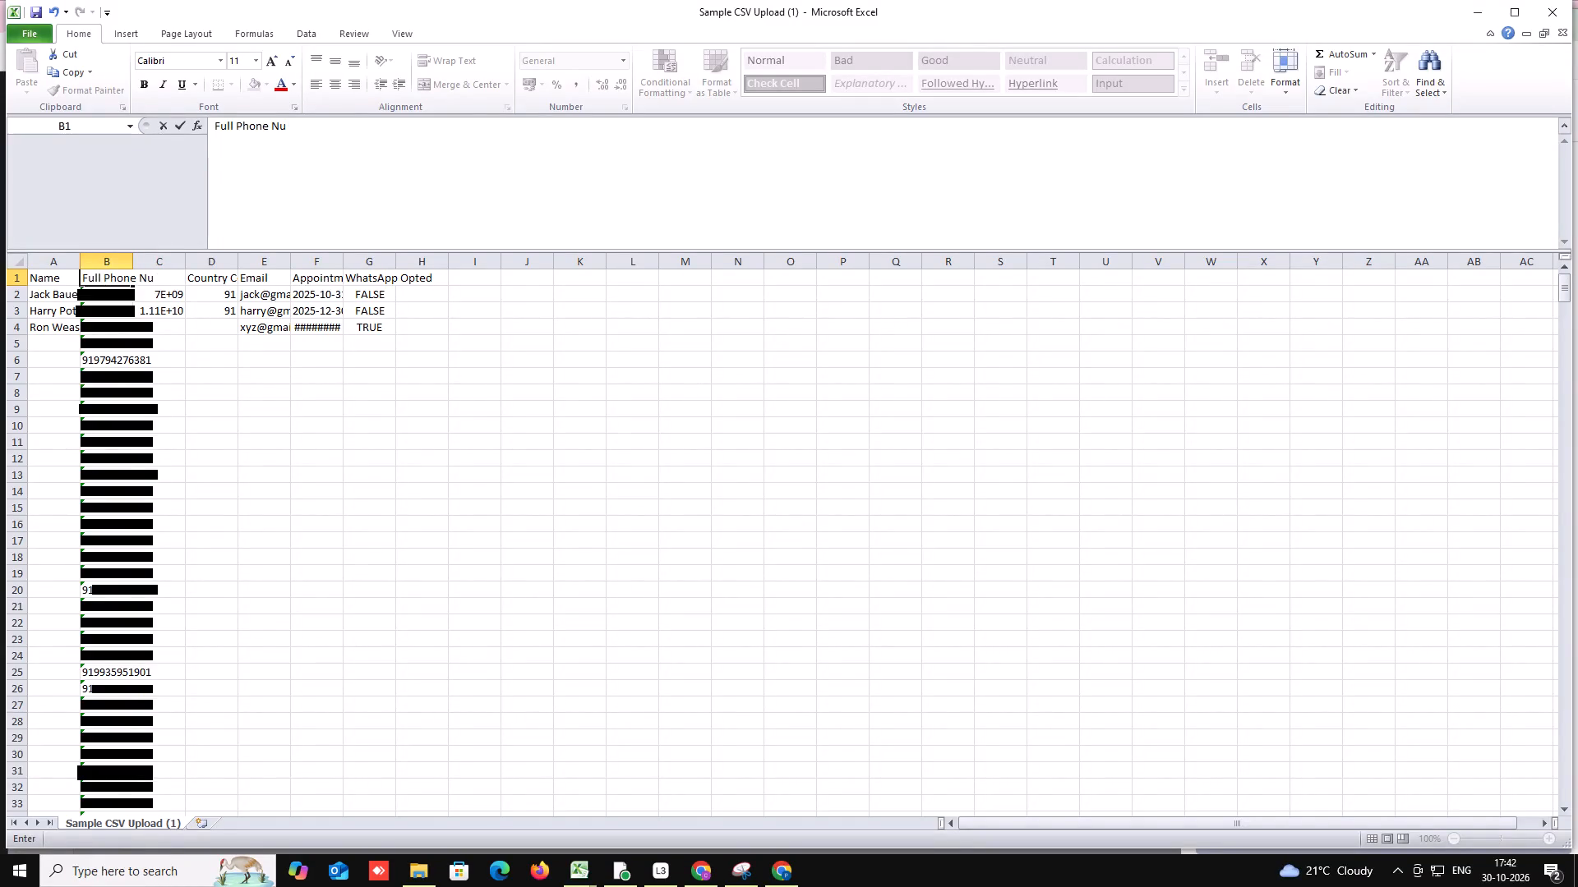
type("mber")
left_click(198, 468)
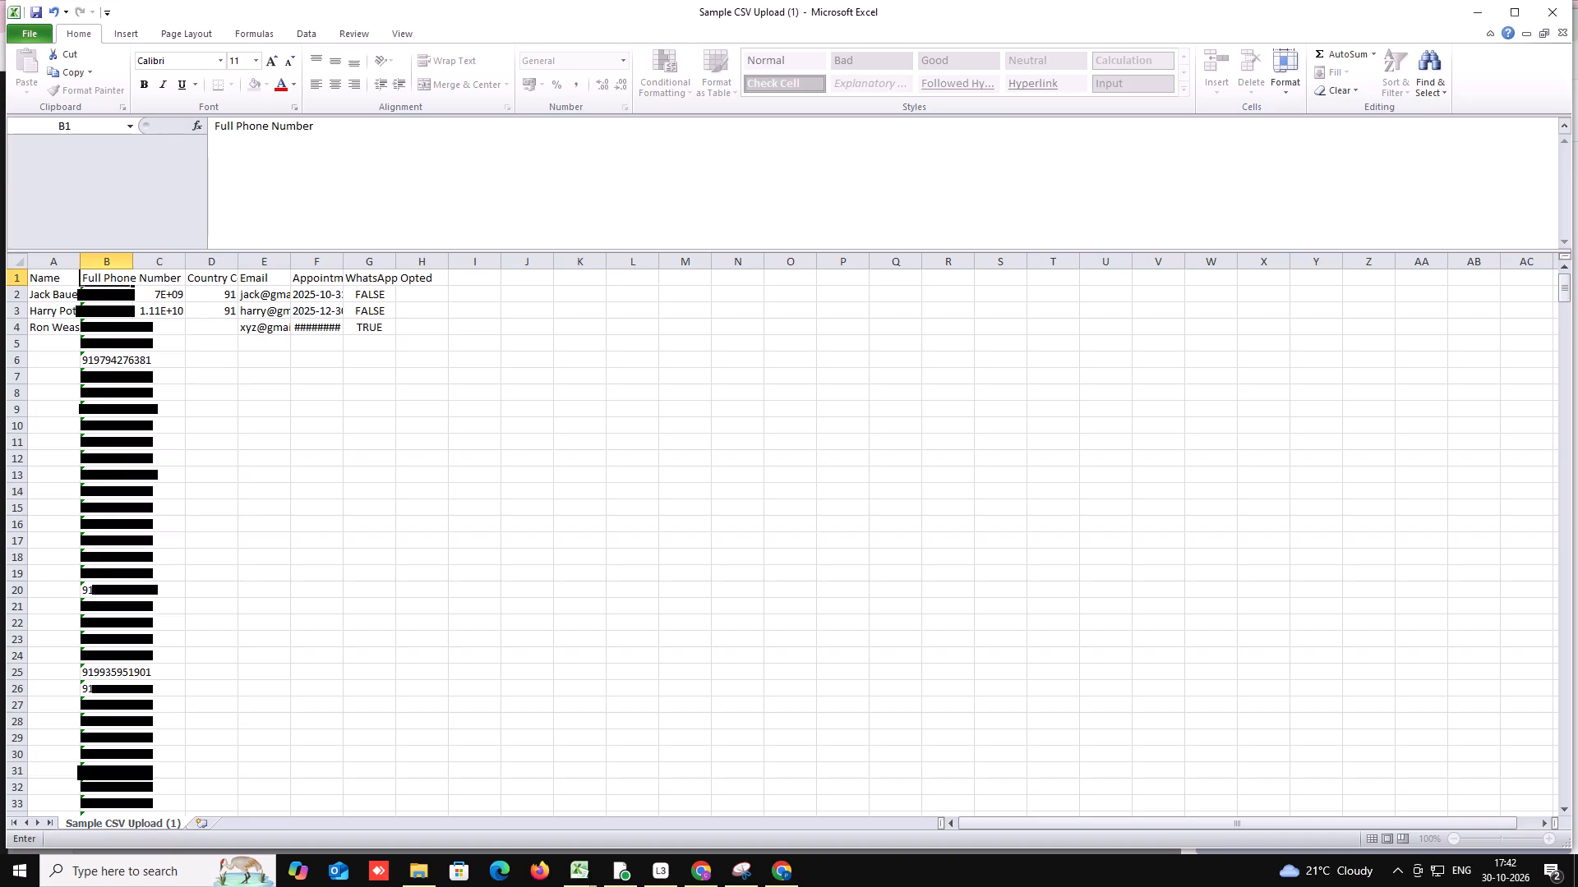
left_click(171, 280)
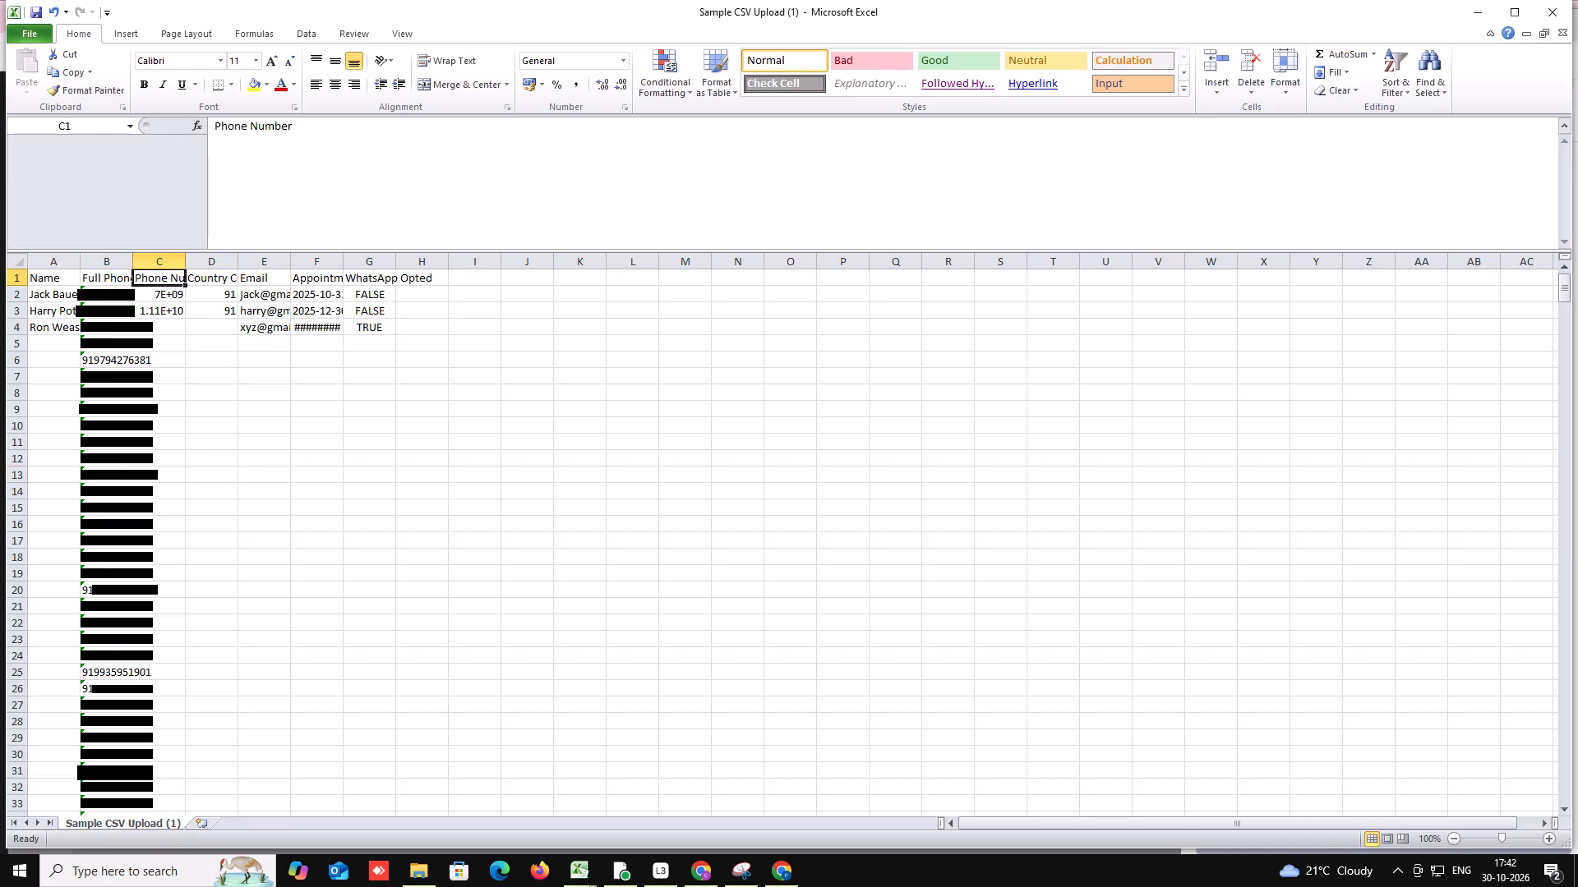
left_click(275, 388)
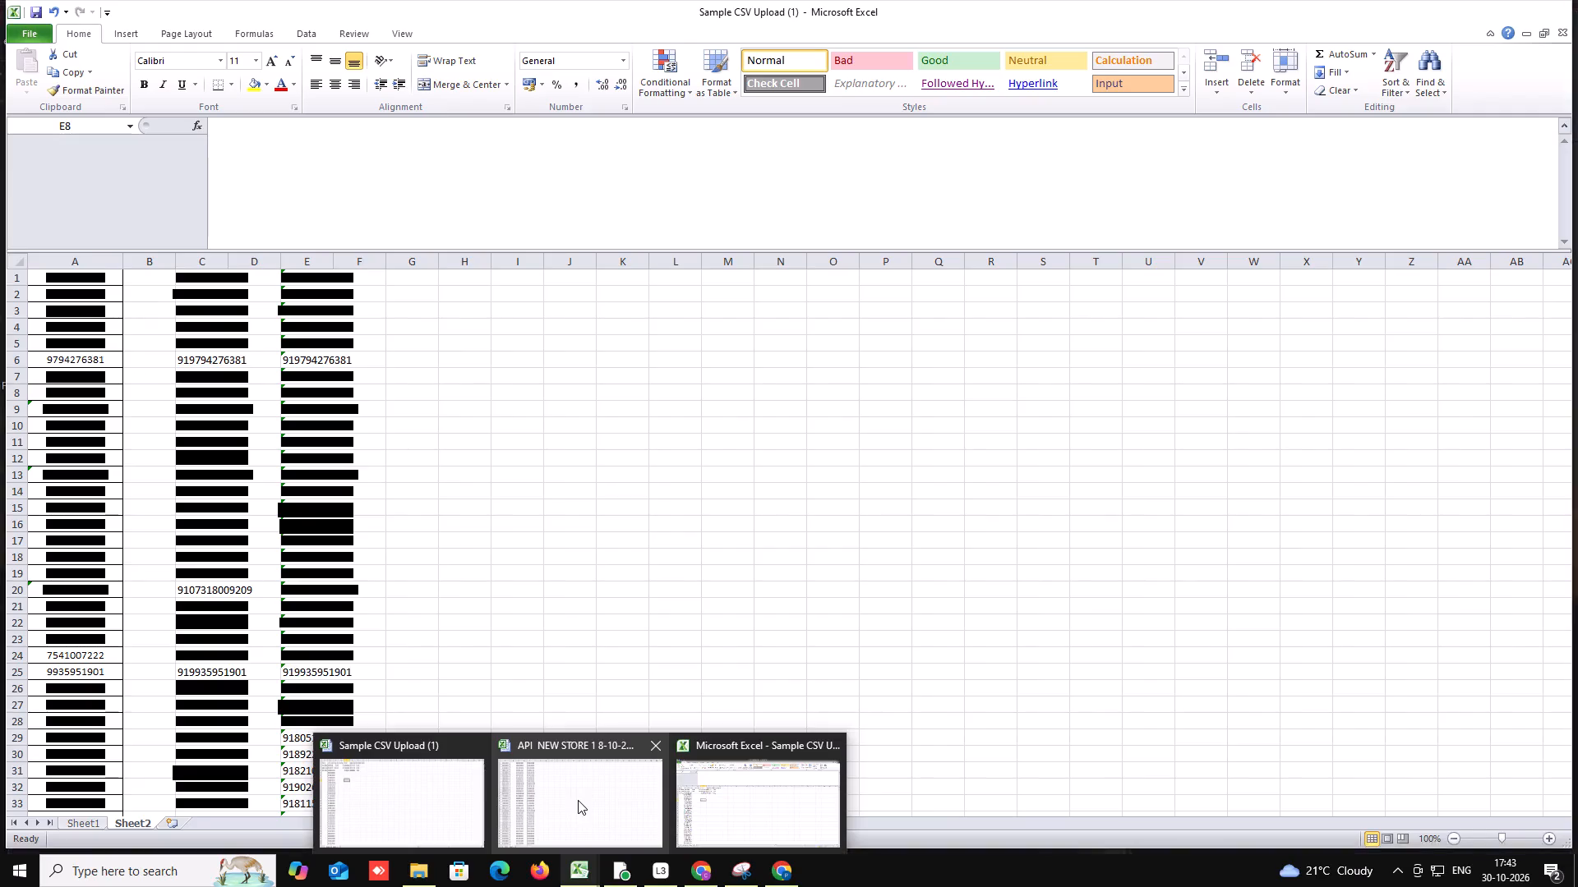
Switch to Sheet2 of the API NEW STORE workbook.
left_click(578, 800)
scroll(111, 321, "up", 11)
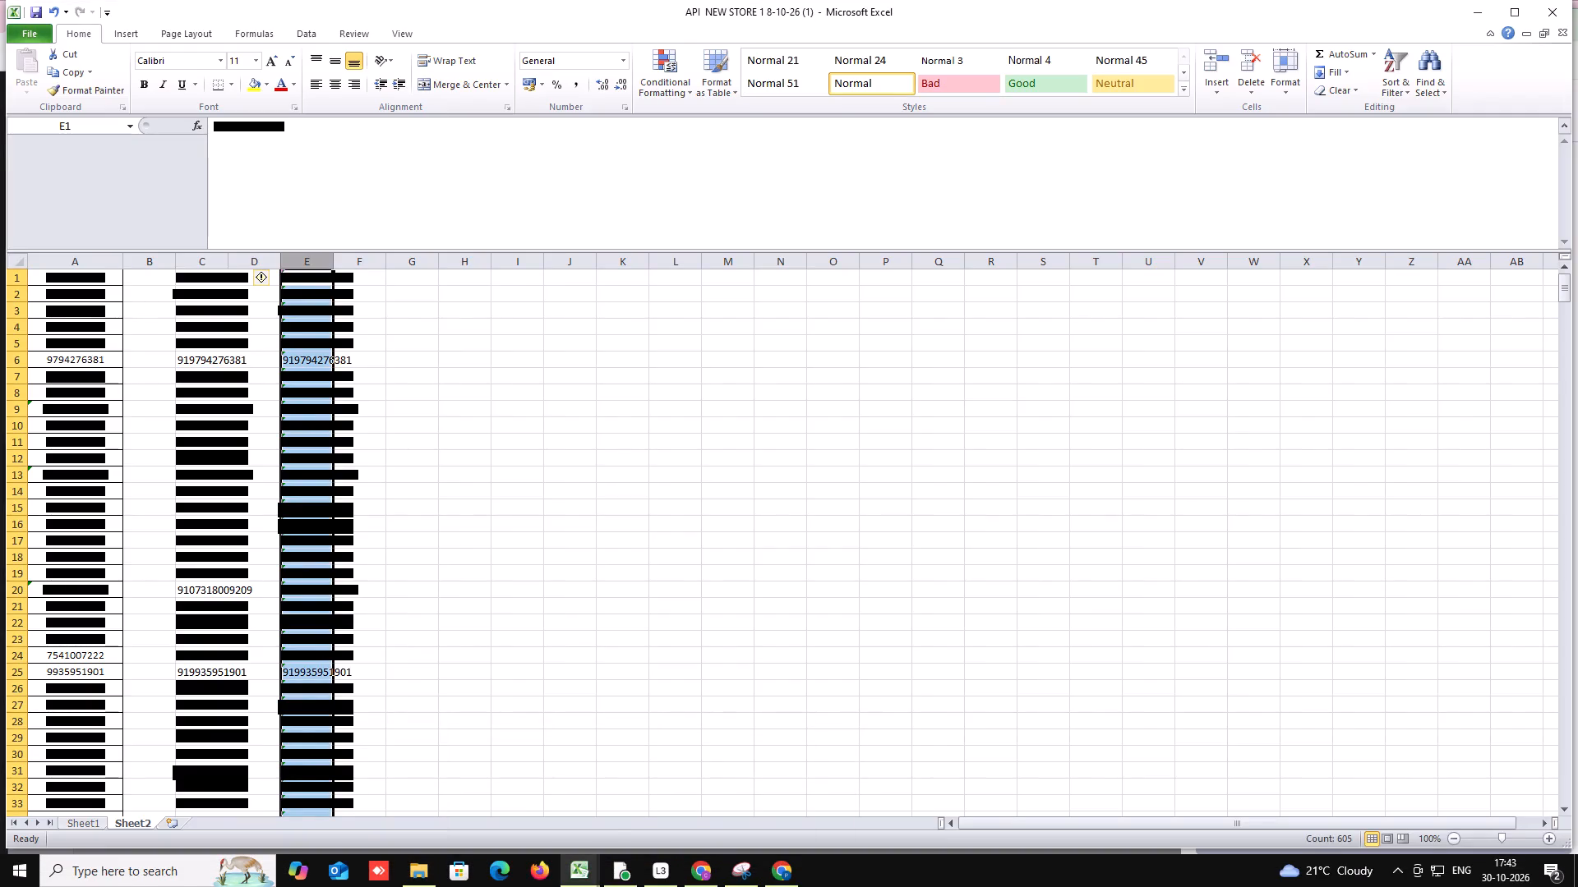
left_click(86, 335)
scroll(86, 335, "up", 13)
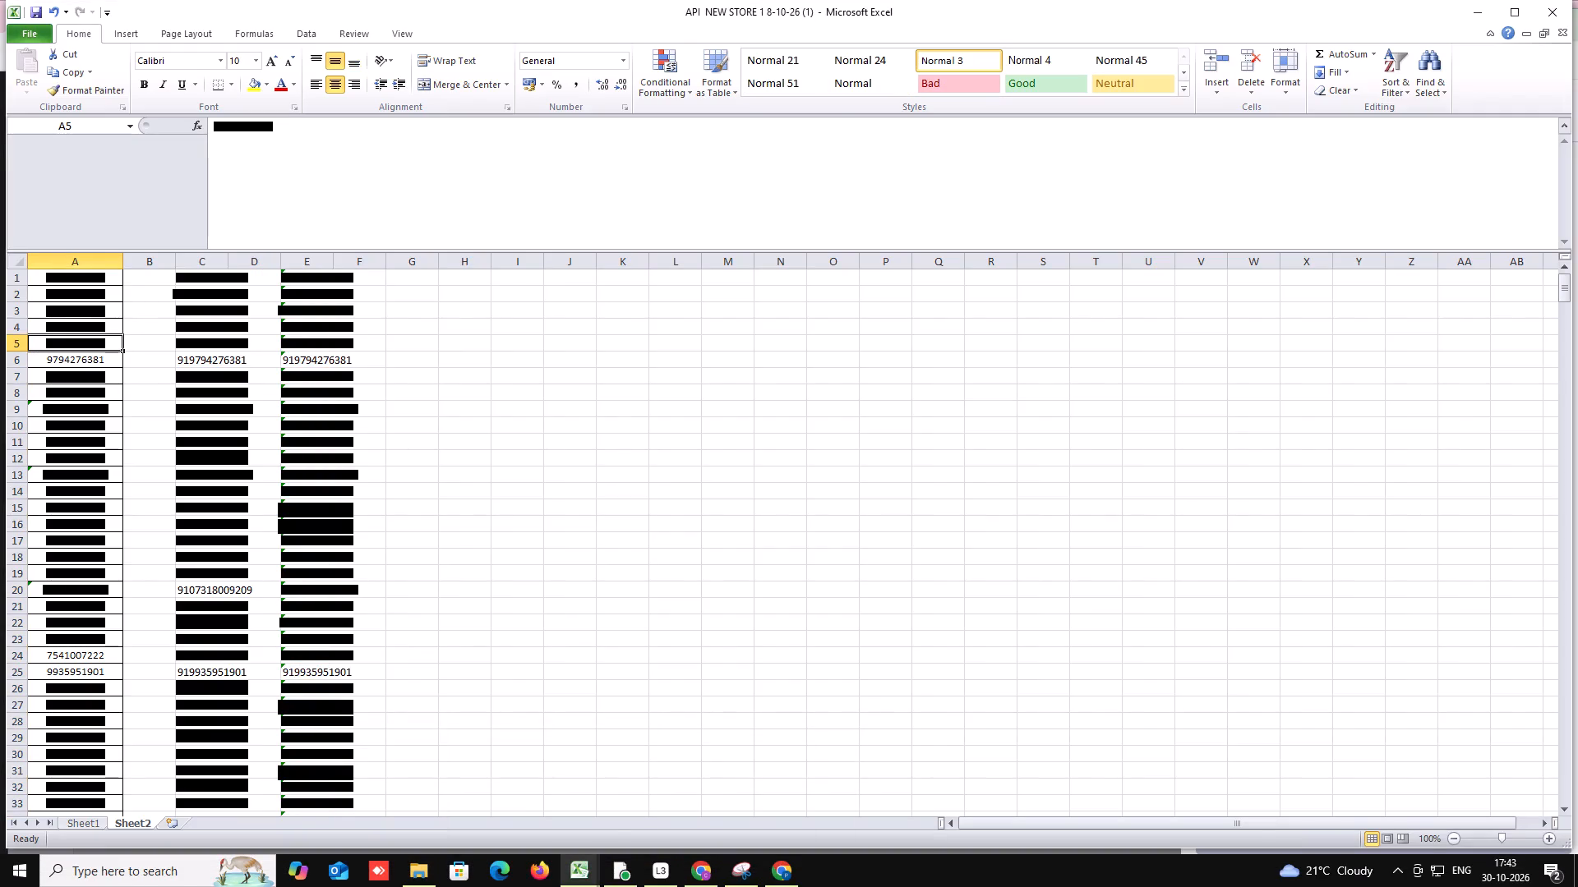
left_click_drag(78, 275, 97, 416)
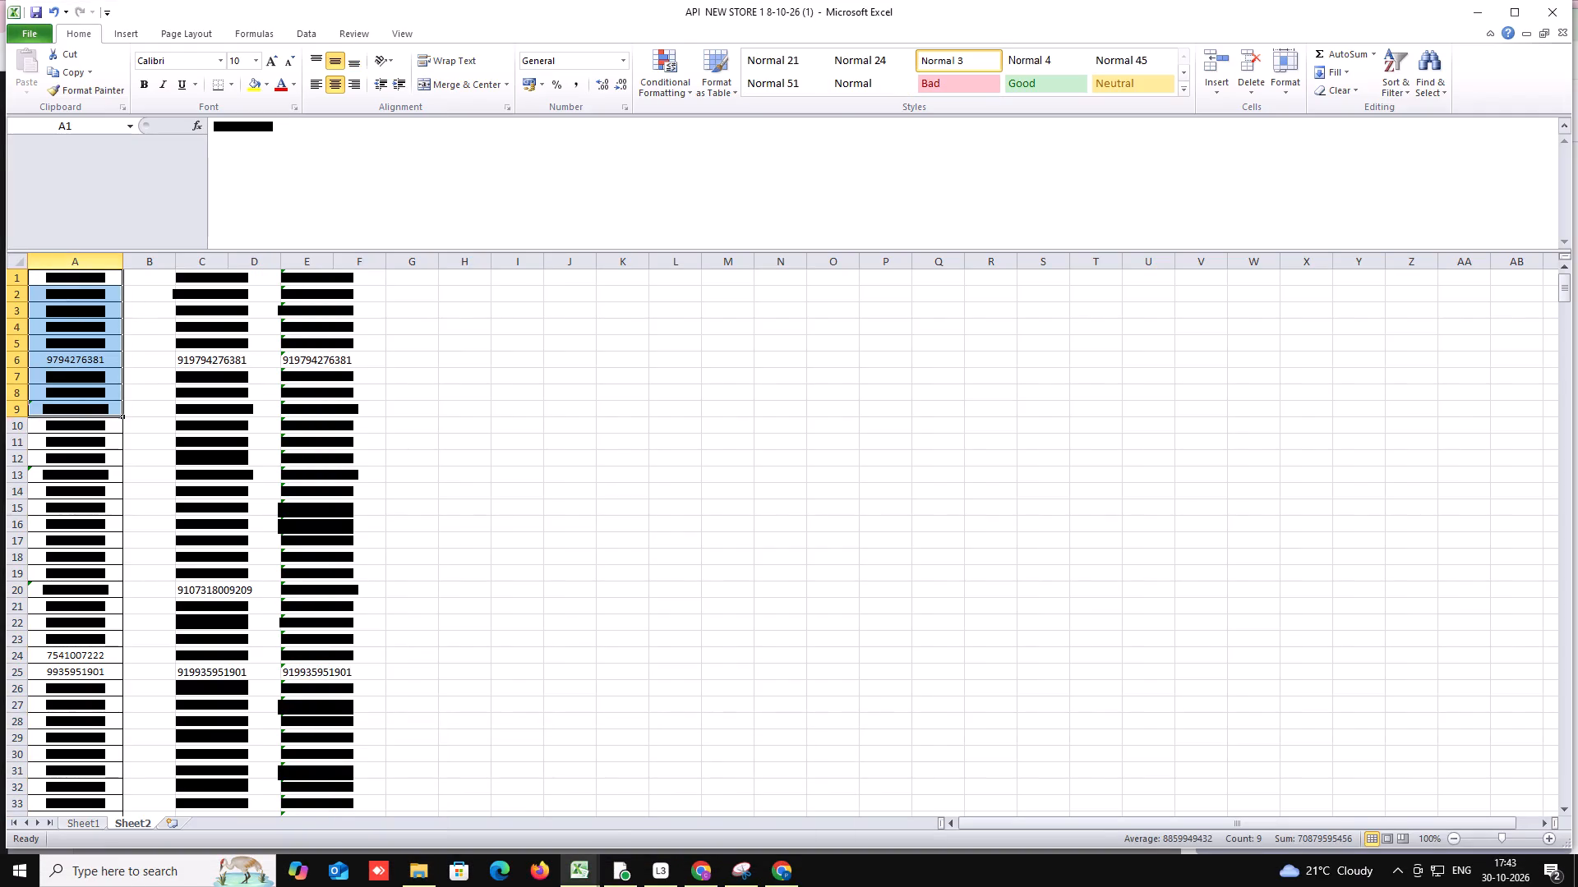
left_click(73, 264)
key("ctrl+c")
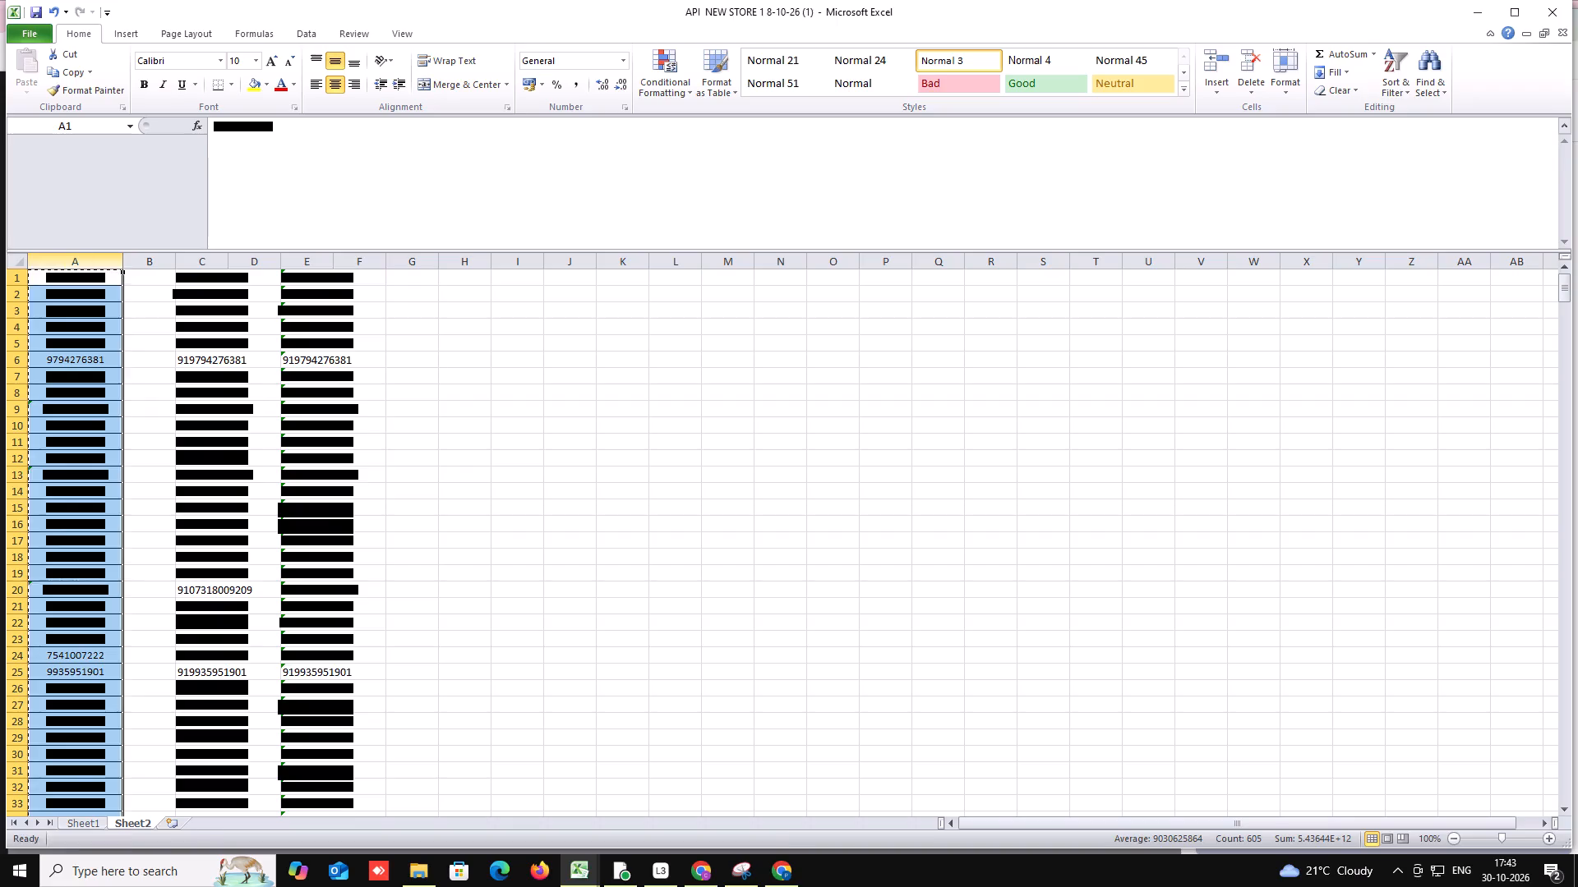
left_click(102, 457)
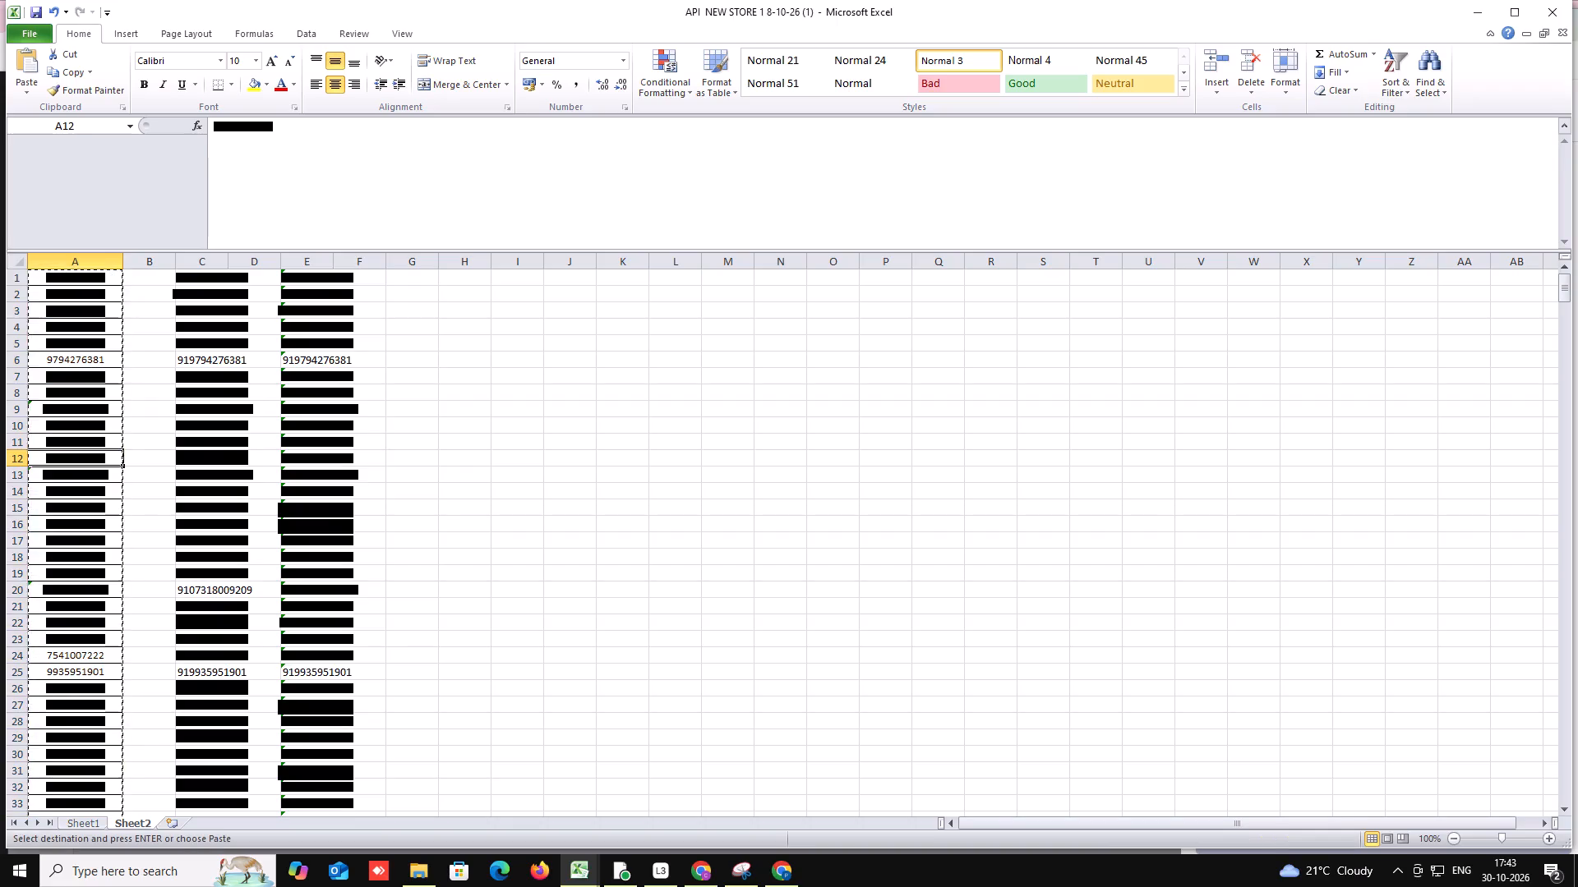
Delete the extra leading digit from the phone numbers in cells A13, A9 and A20 of Sheet2.
double_click(49, 478)
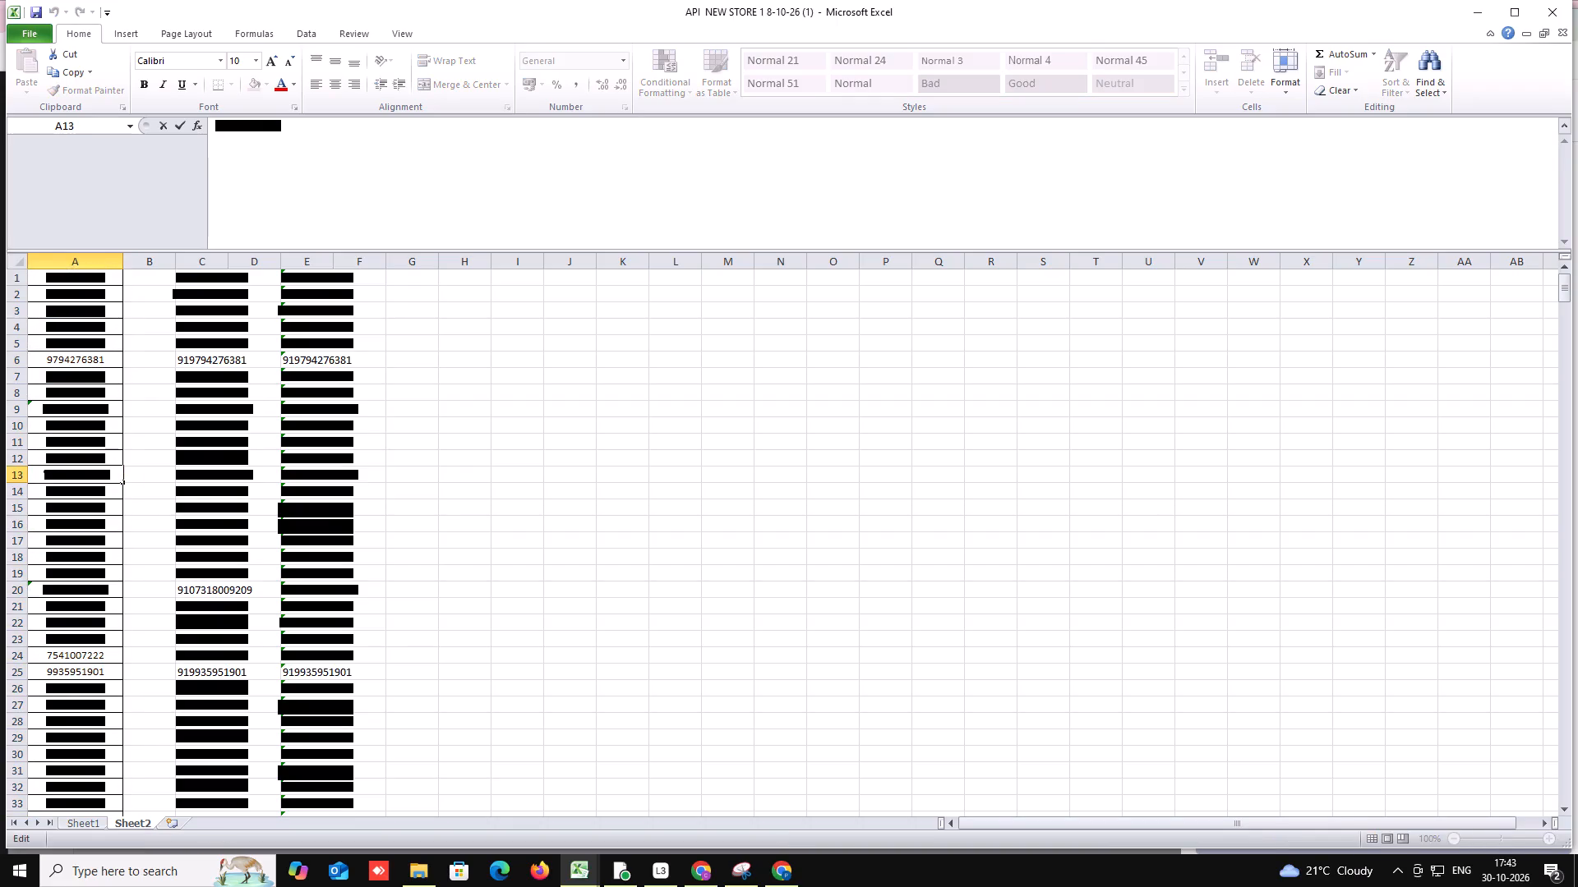
key("BackSpace")
left_click(72, 515)
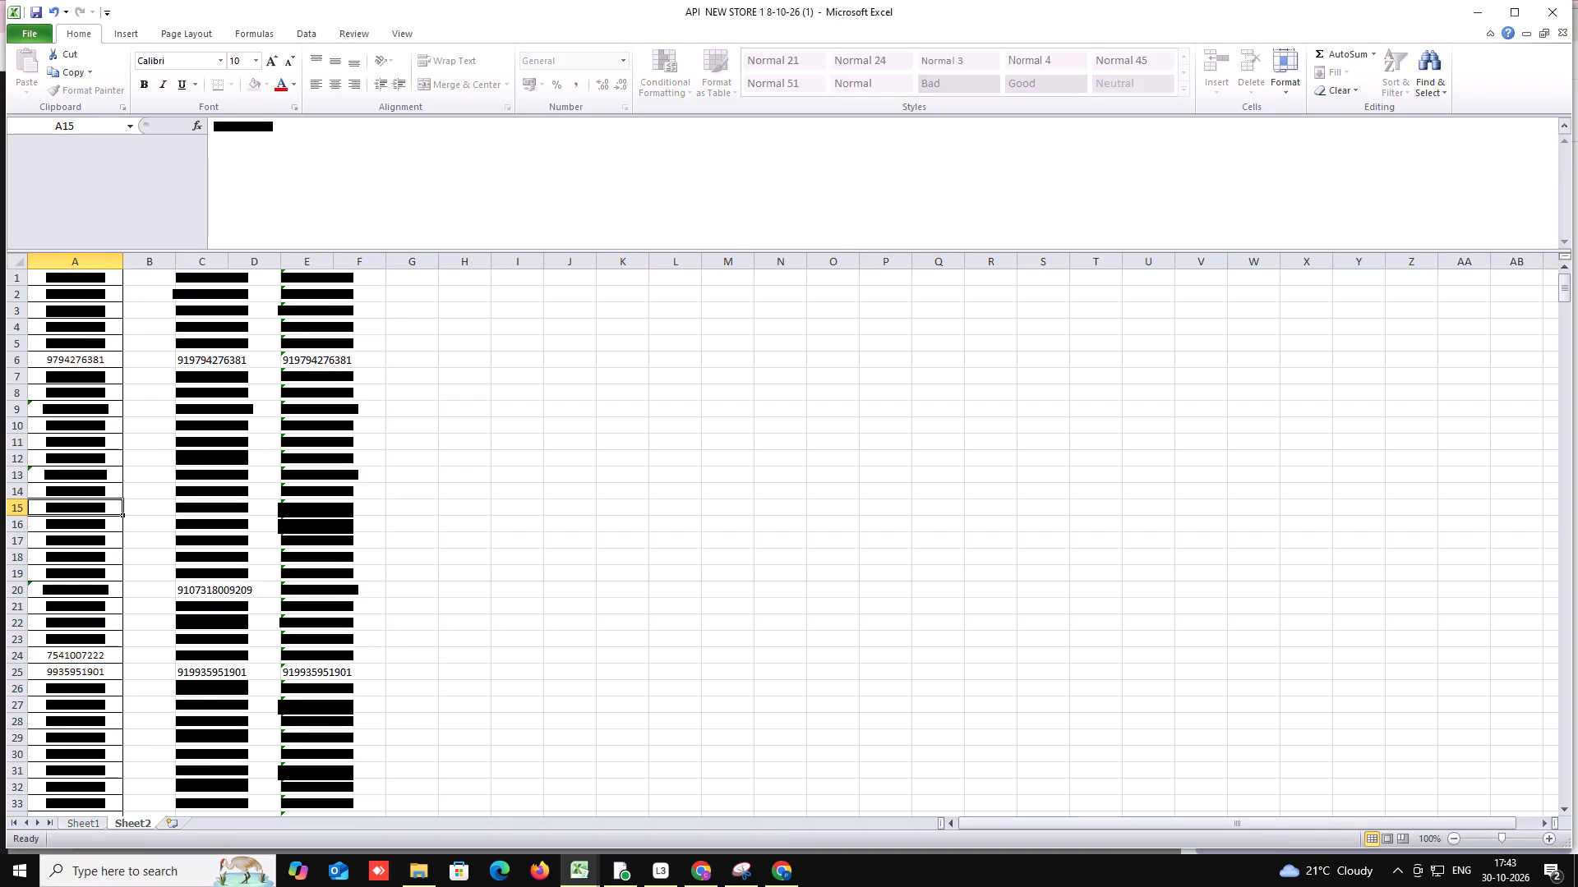
double_click(51, 410)
key("BackSpace")
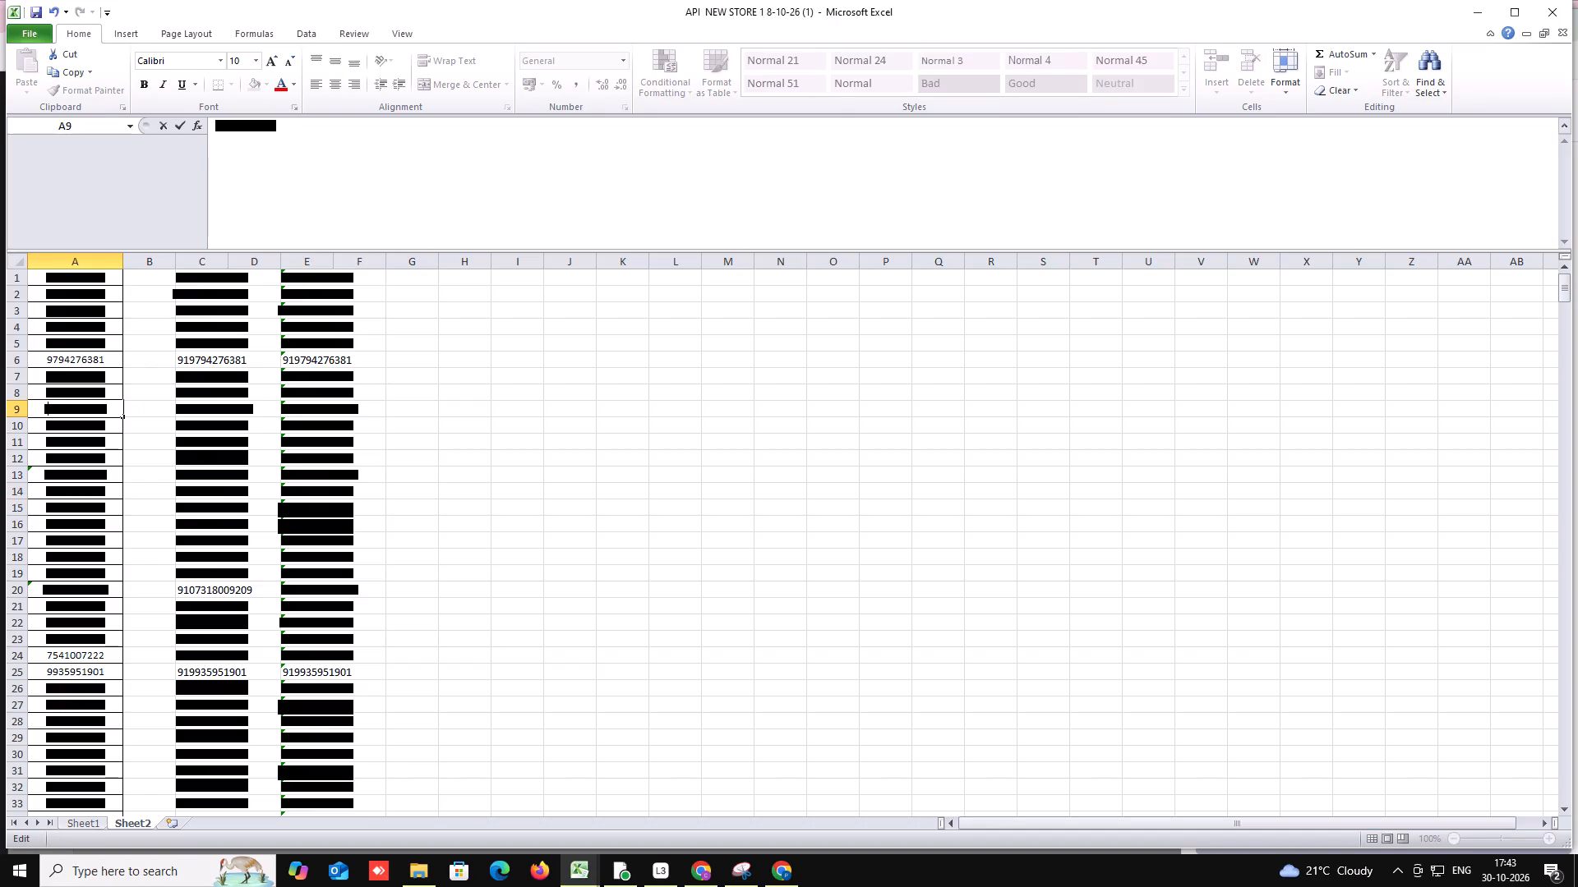
left_click(75, 474)
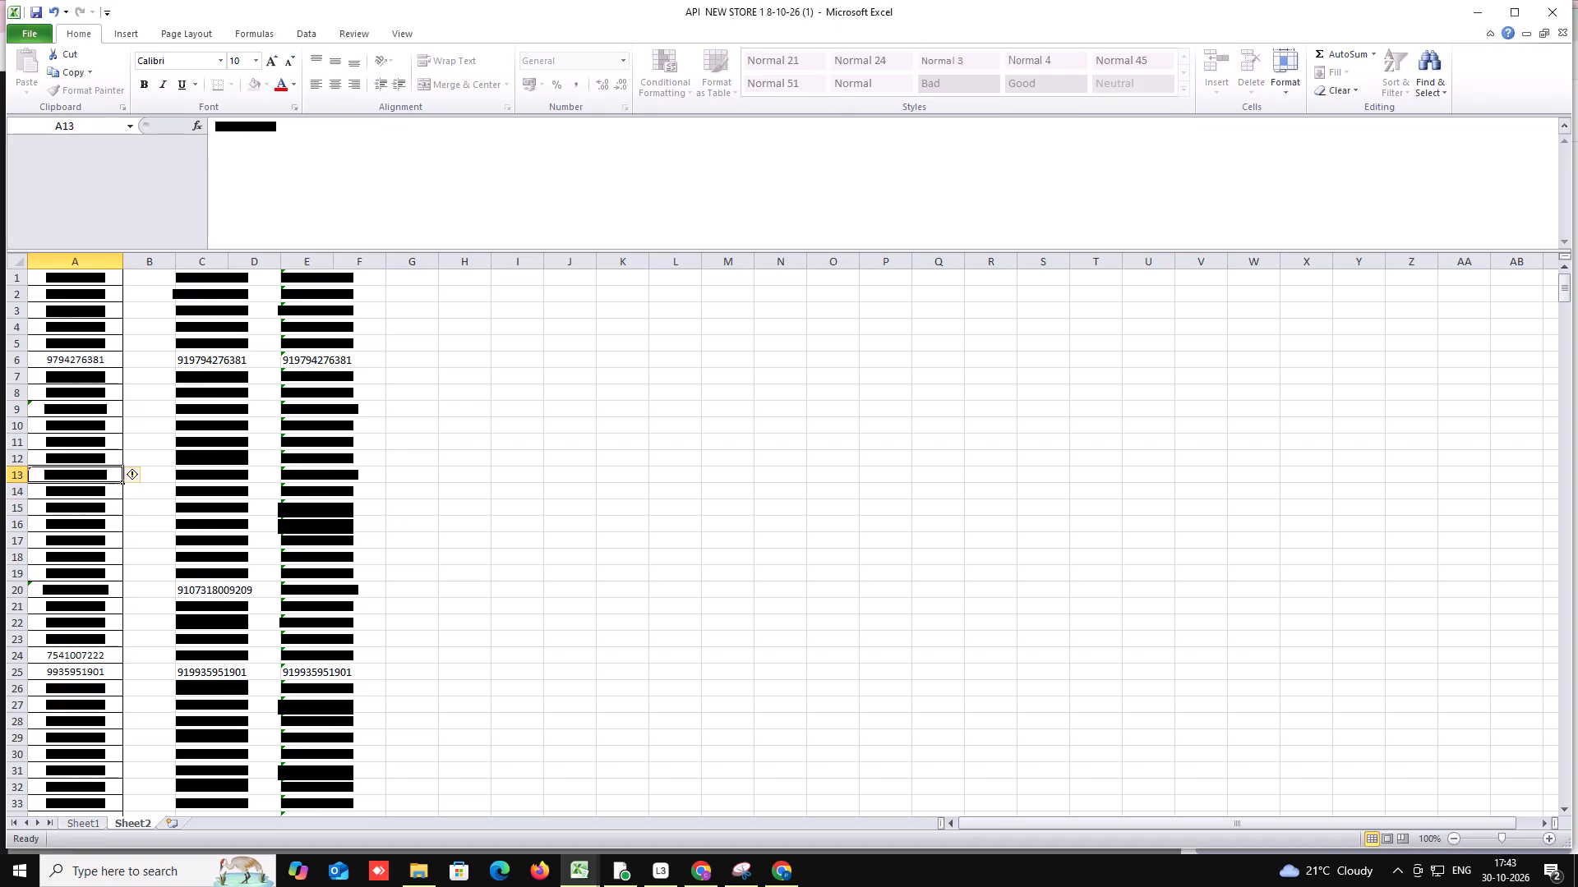
double_click(48, 588)
key("BackSpace")
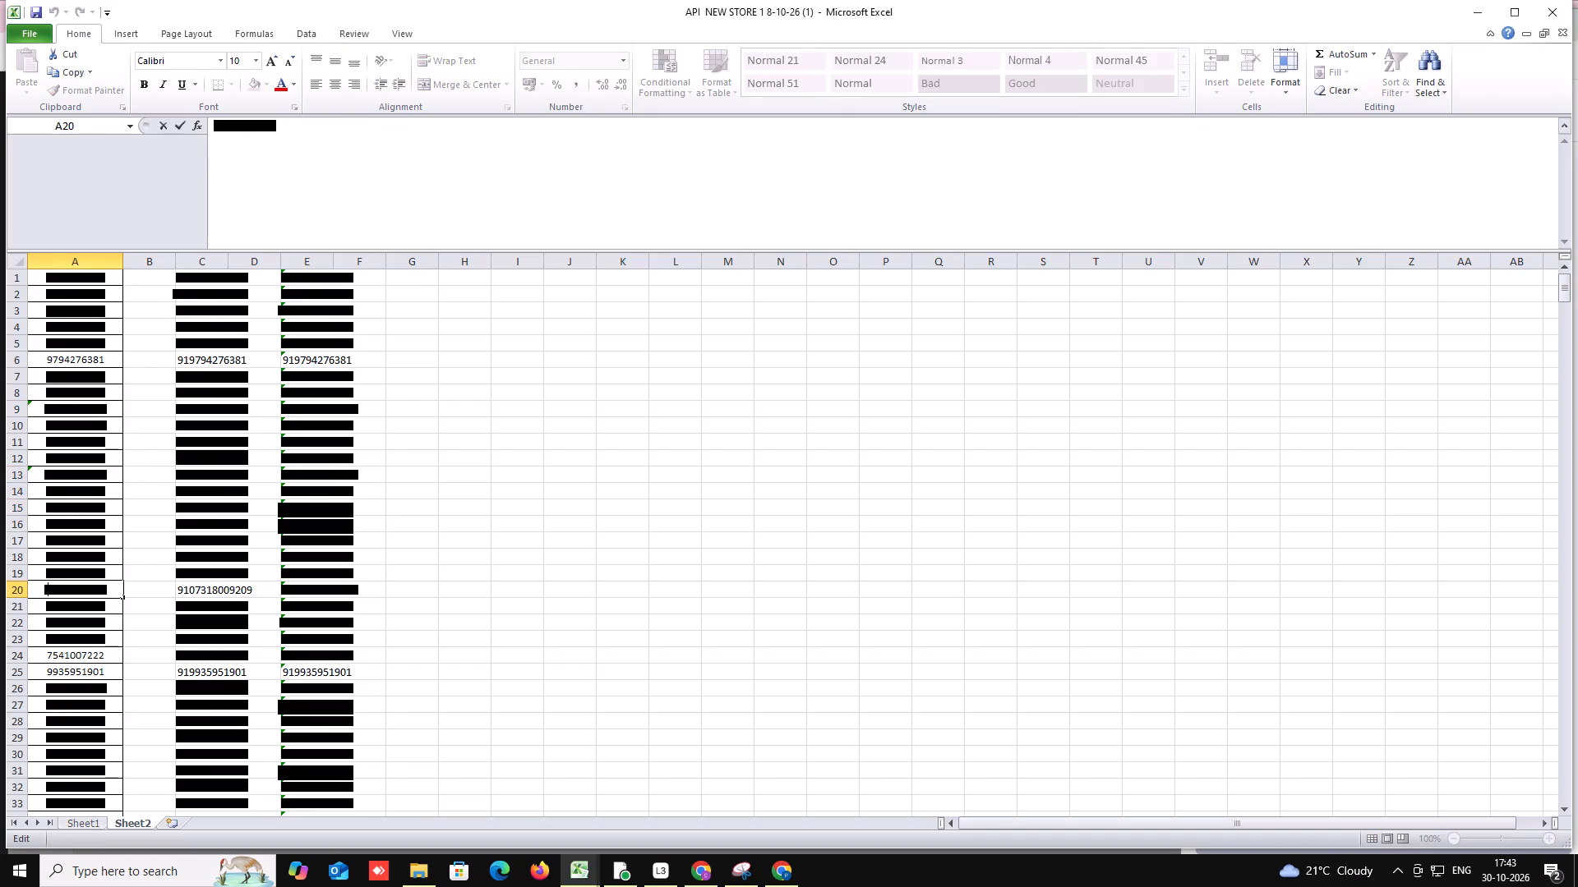
Check the remaining phone numbers in column A of Sheet2 down to the last filled row for other extra digits.
scroll(59, 496, "down", 13)
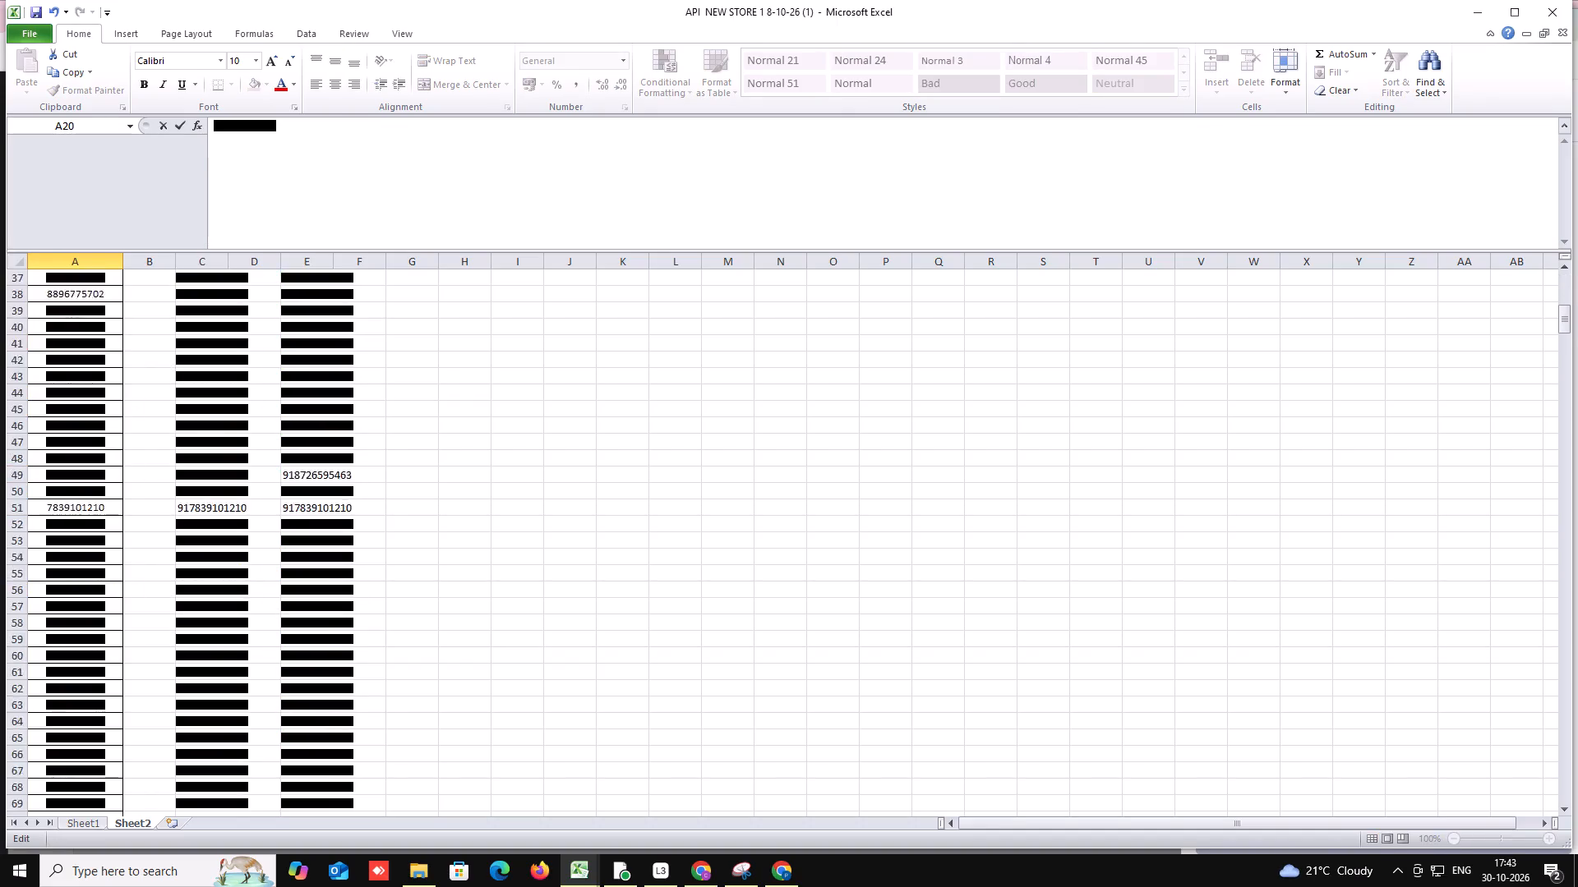
scroll(61, 491, "down", 8)
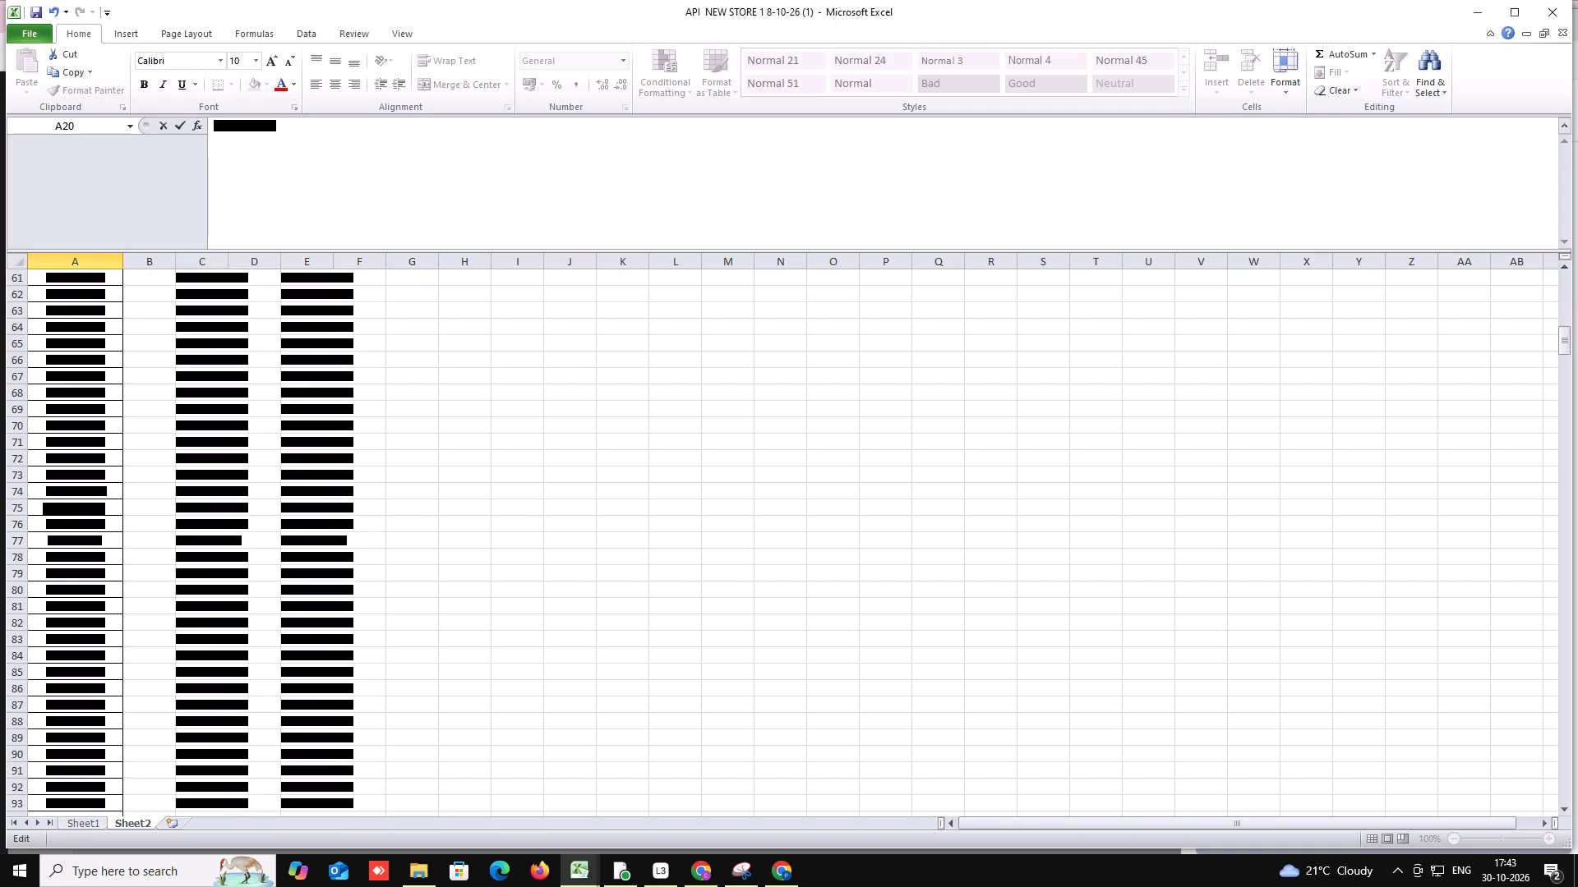
scroll(61, 491, "down", 13)
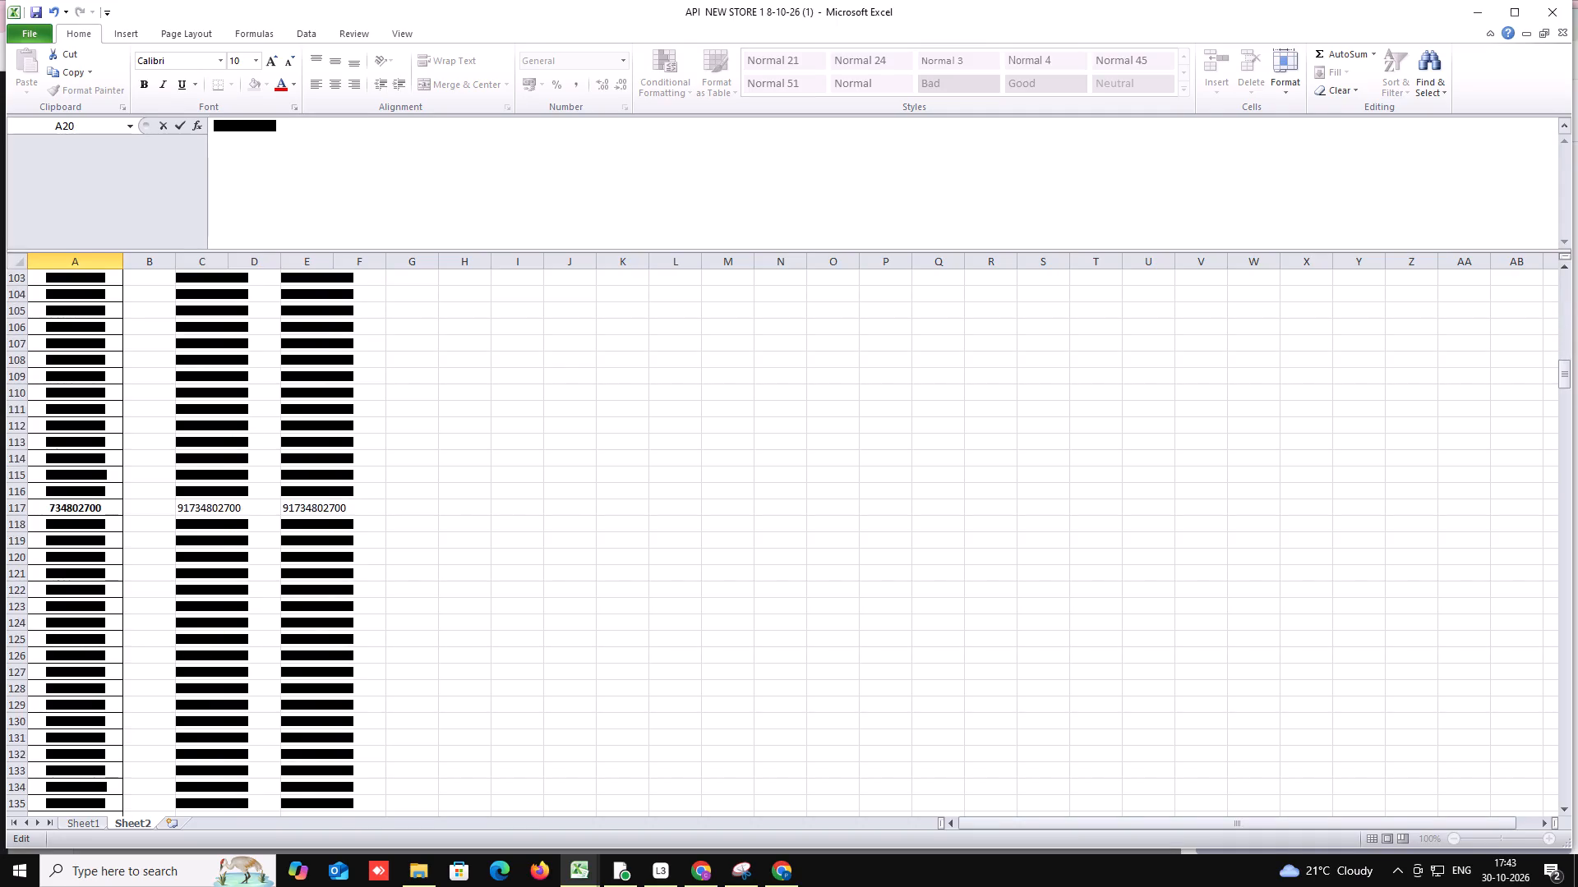
scroll(61, 491, "down", 16)
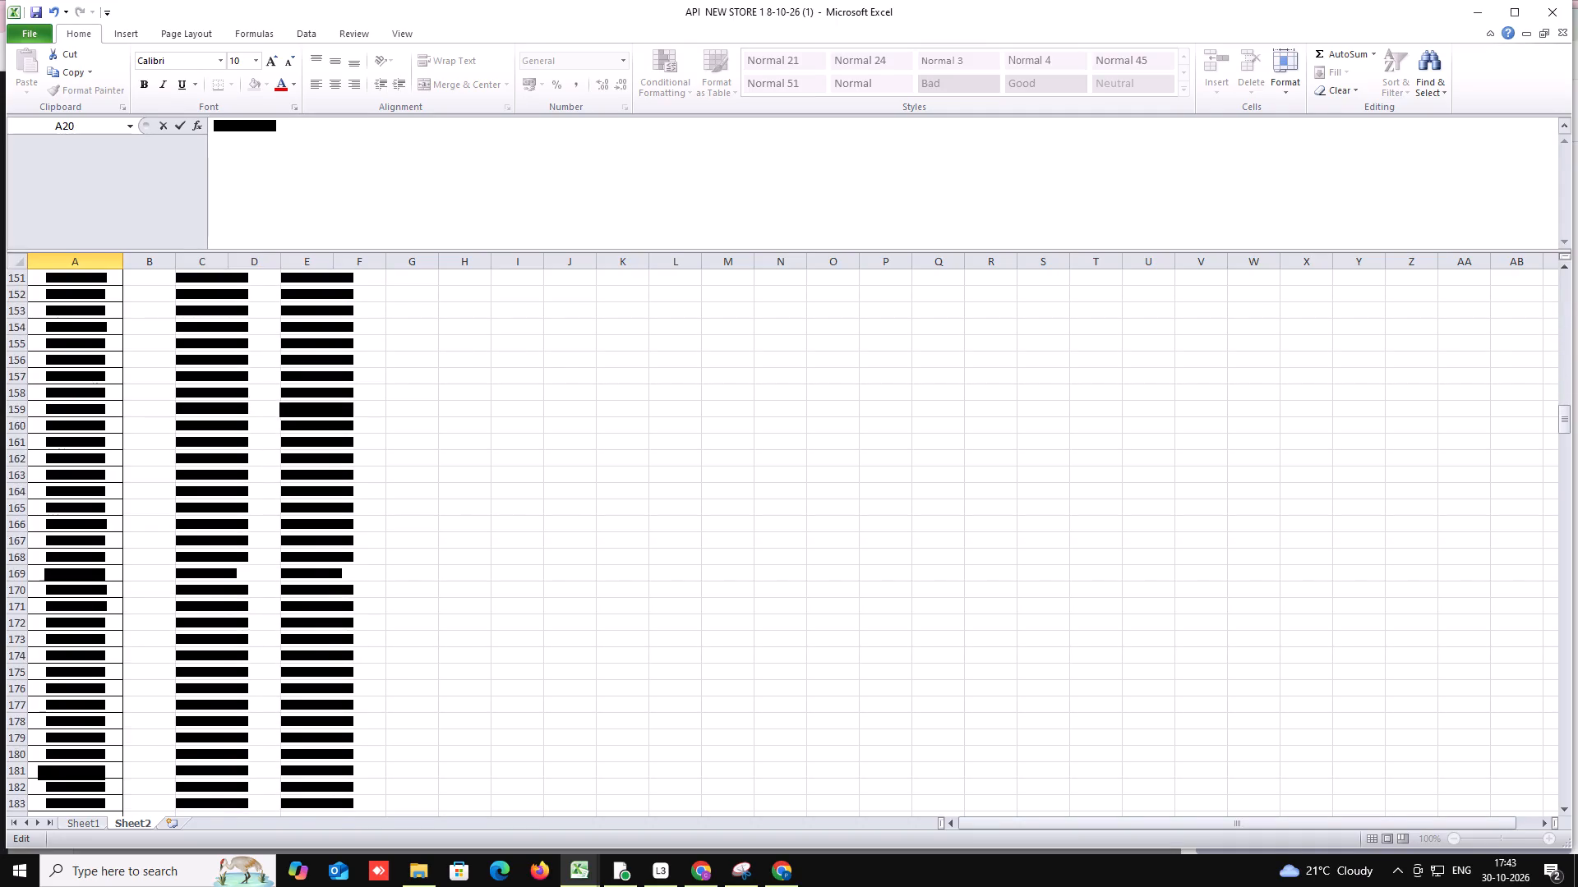
scroll(61, 491, "down", 19)
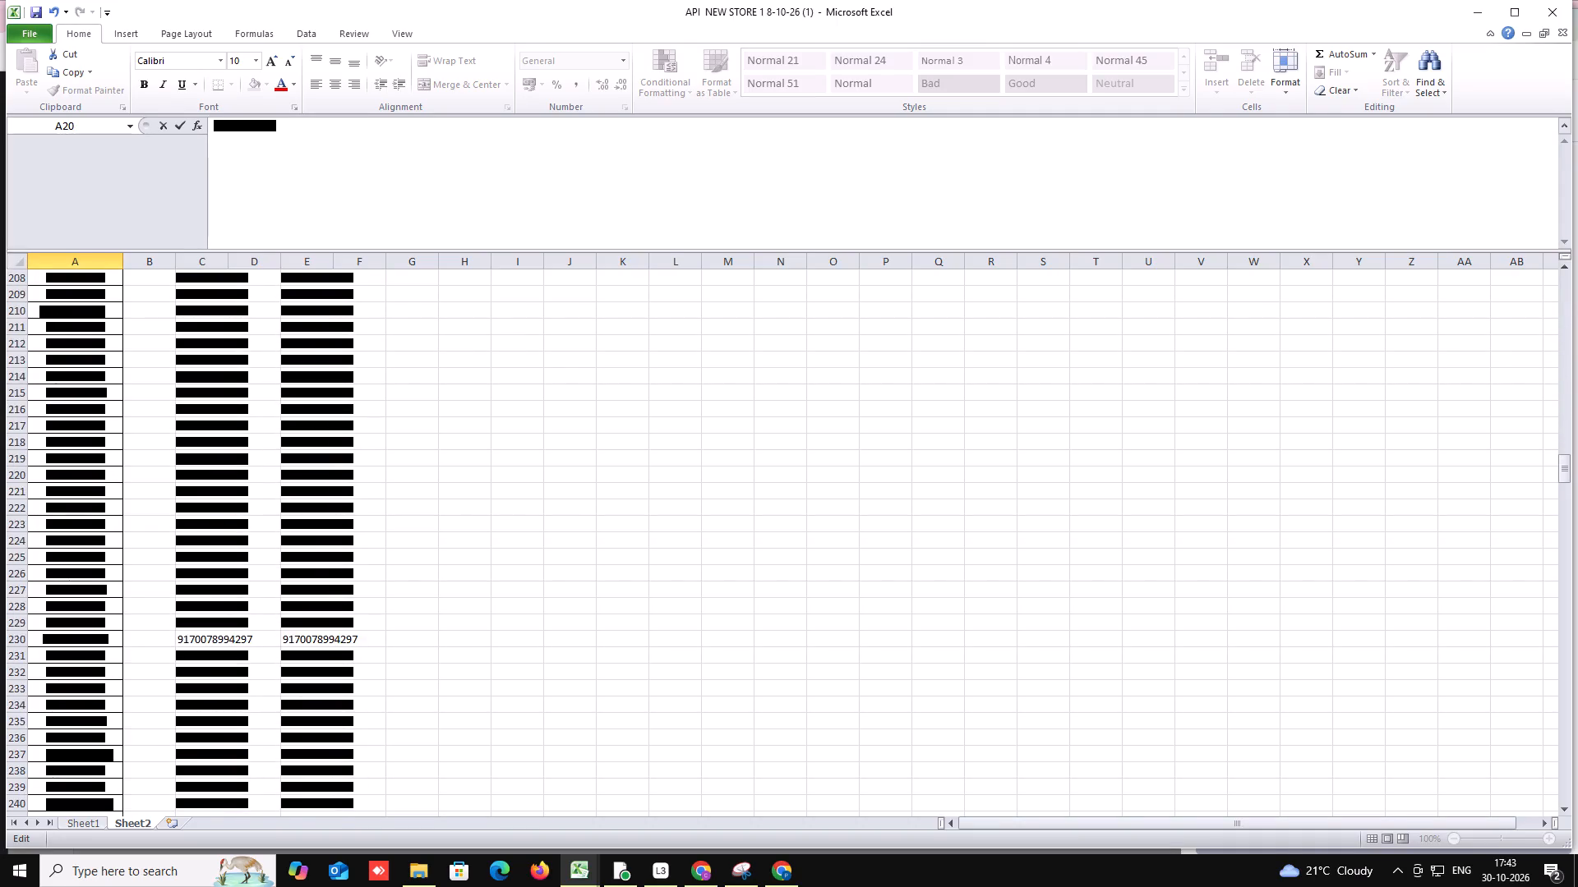
scroll(61, 491, "down", 14)
scroll(61, 491, "down", 9)
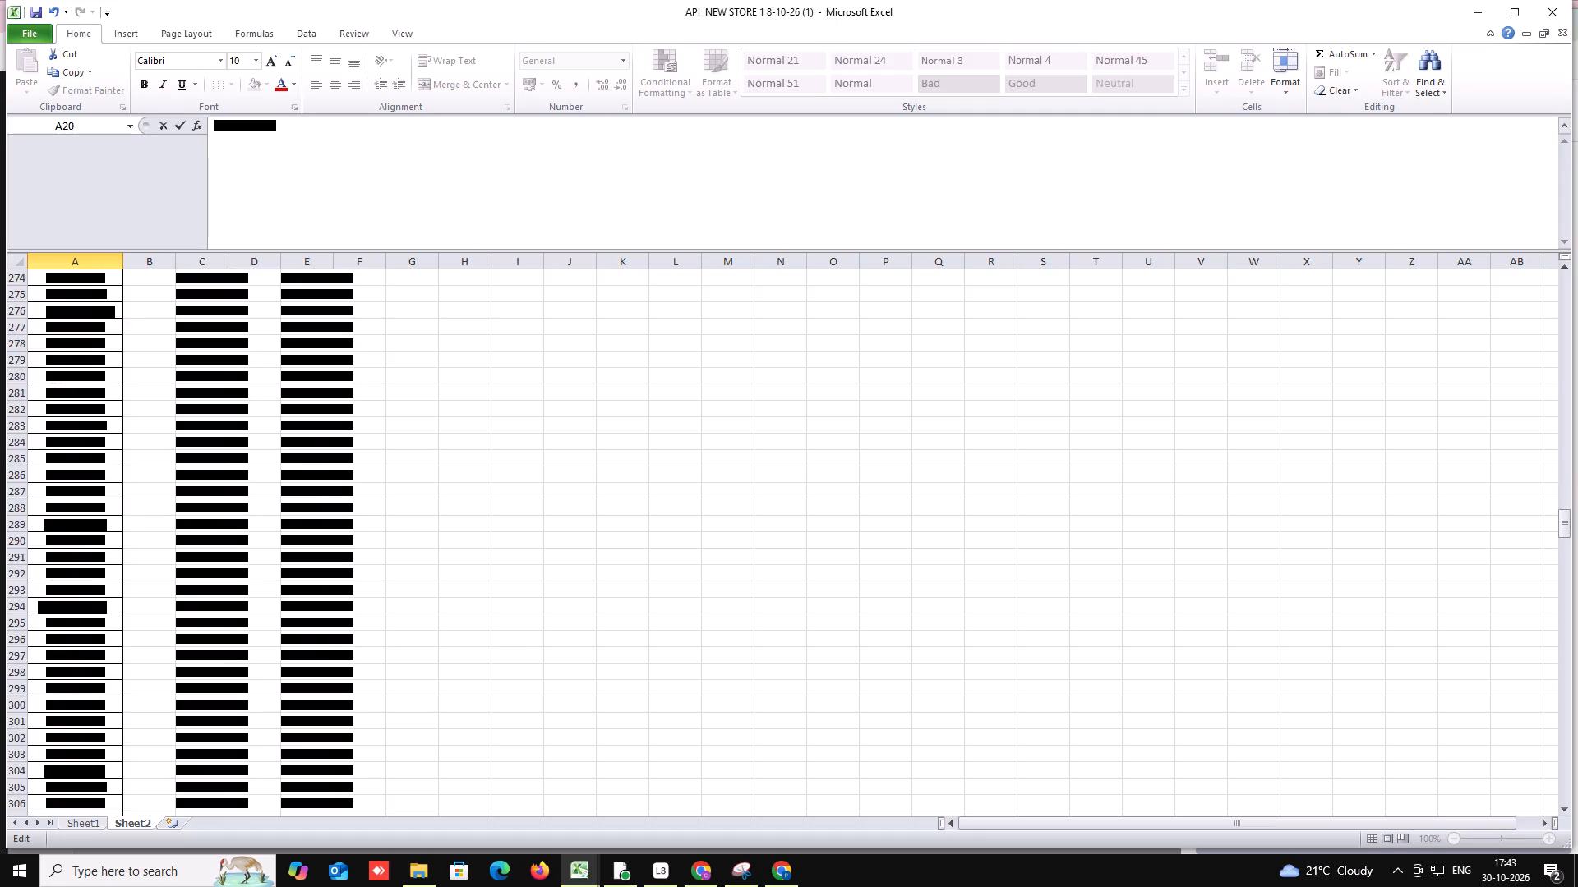
scroll(61, 491, "down", 8)
scroll(61, 491, "down", 17)
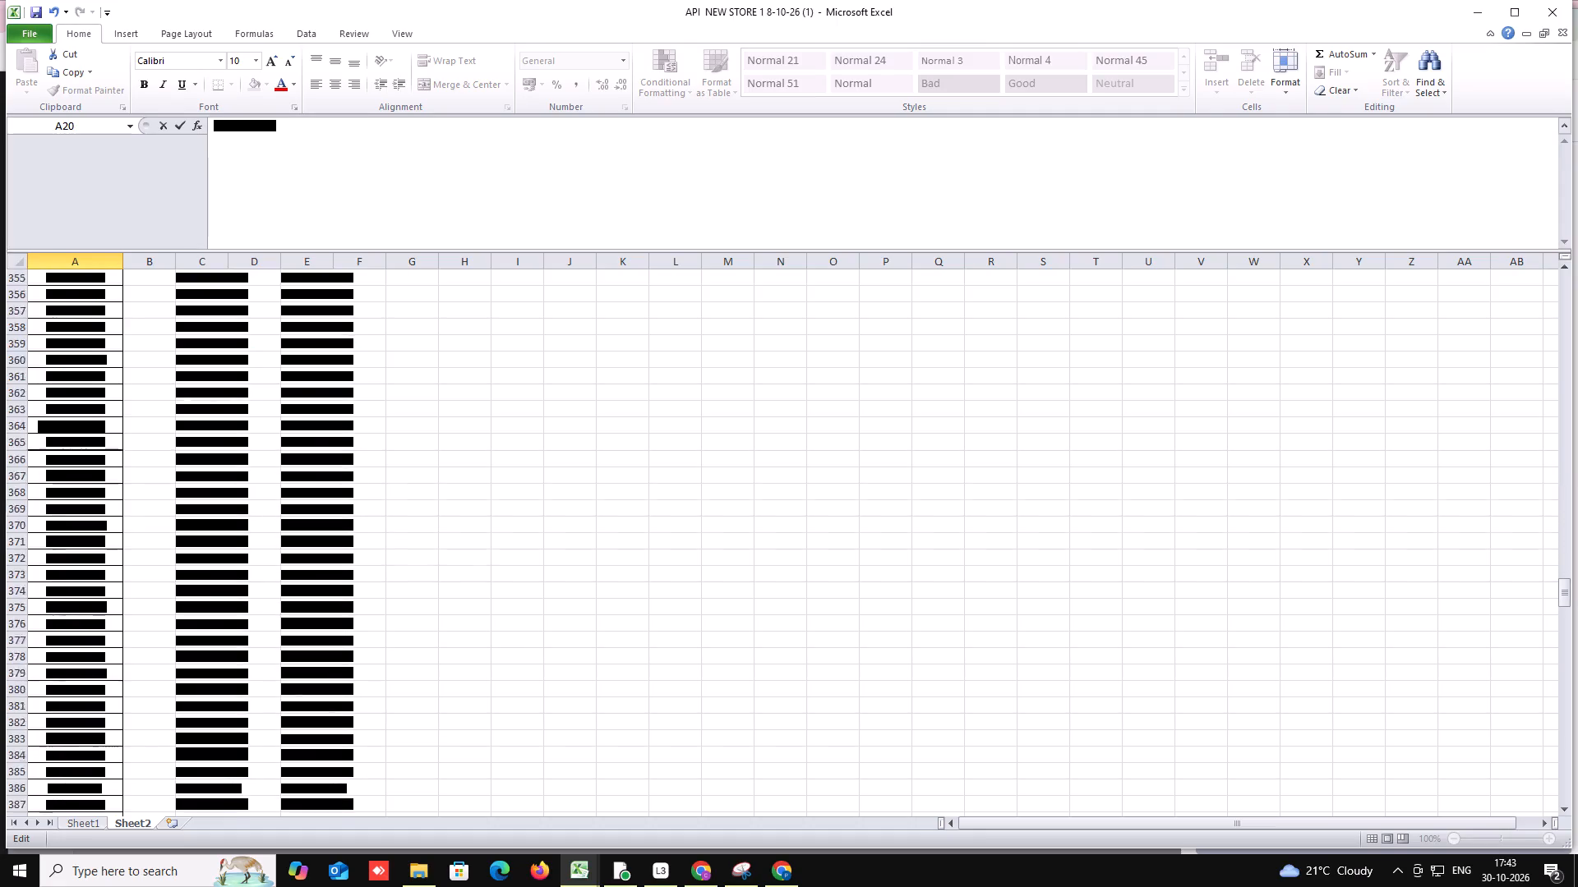
scroll(61, 491, "down", 7)
scroll(61, 491, "down", 17)
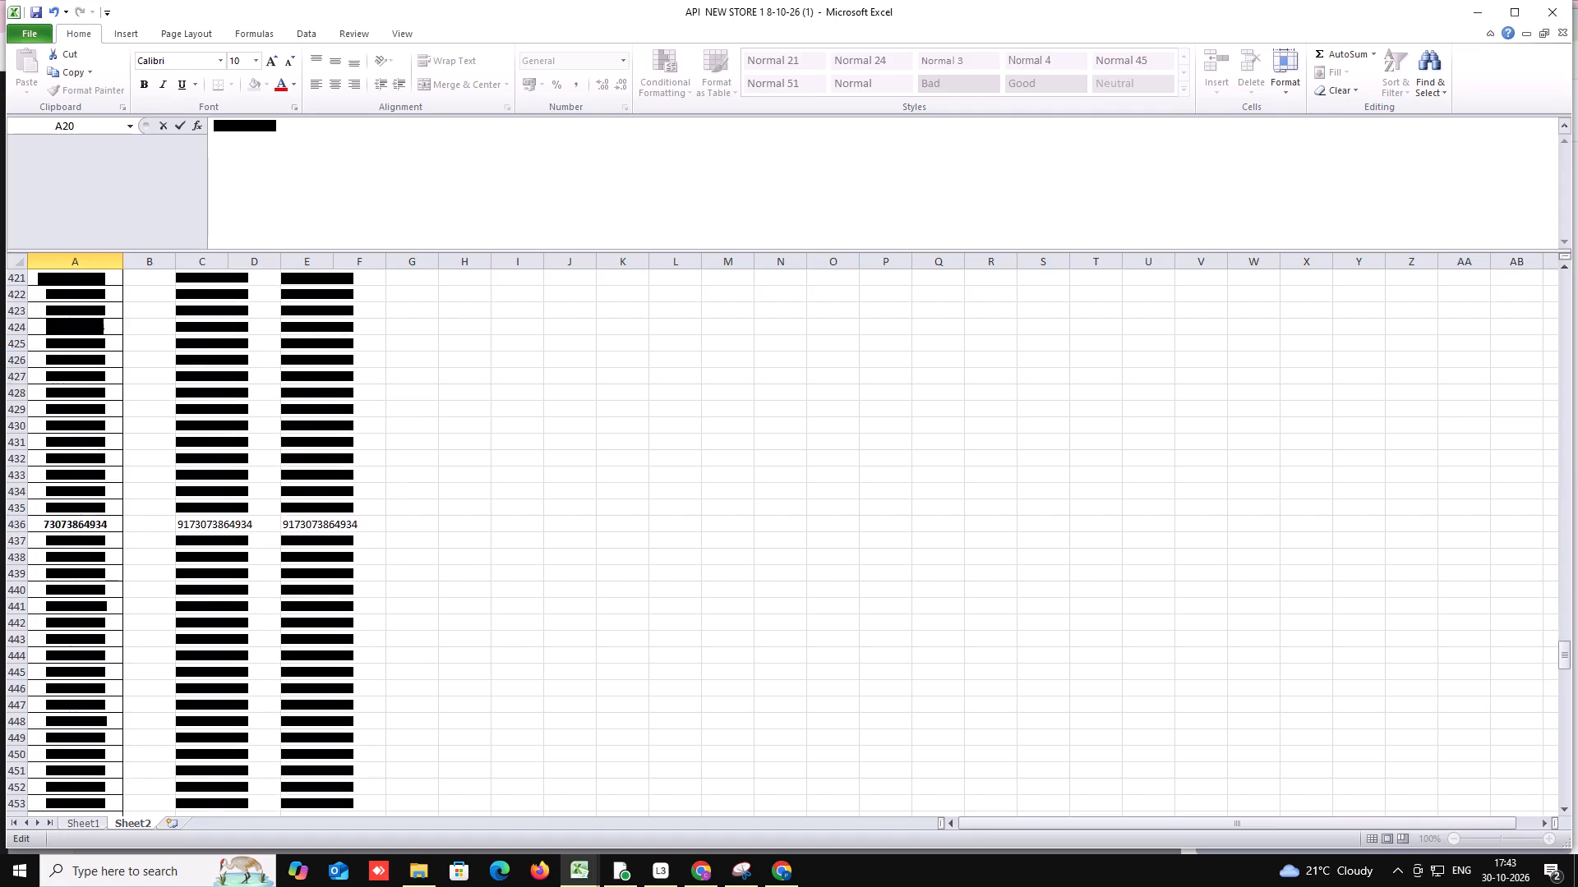
scroll(61, 491, "down", 20)
scroll(61, 491, "down", 5)
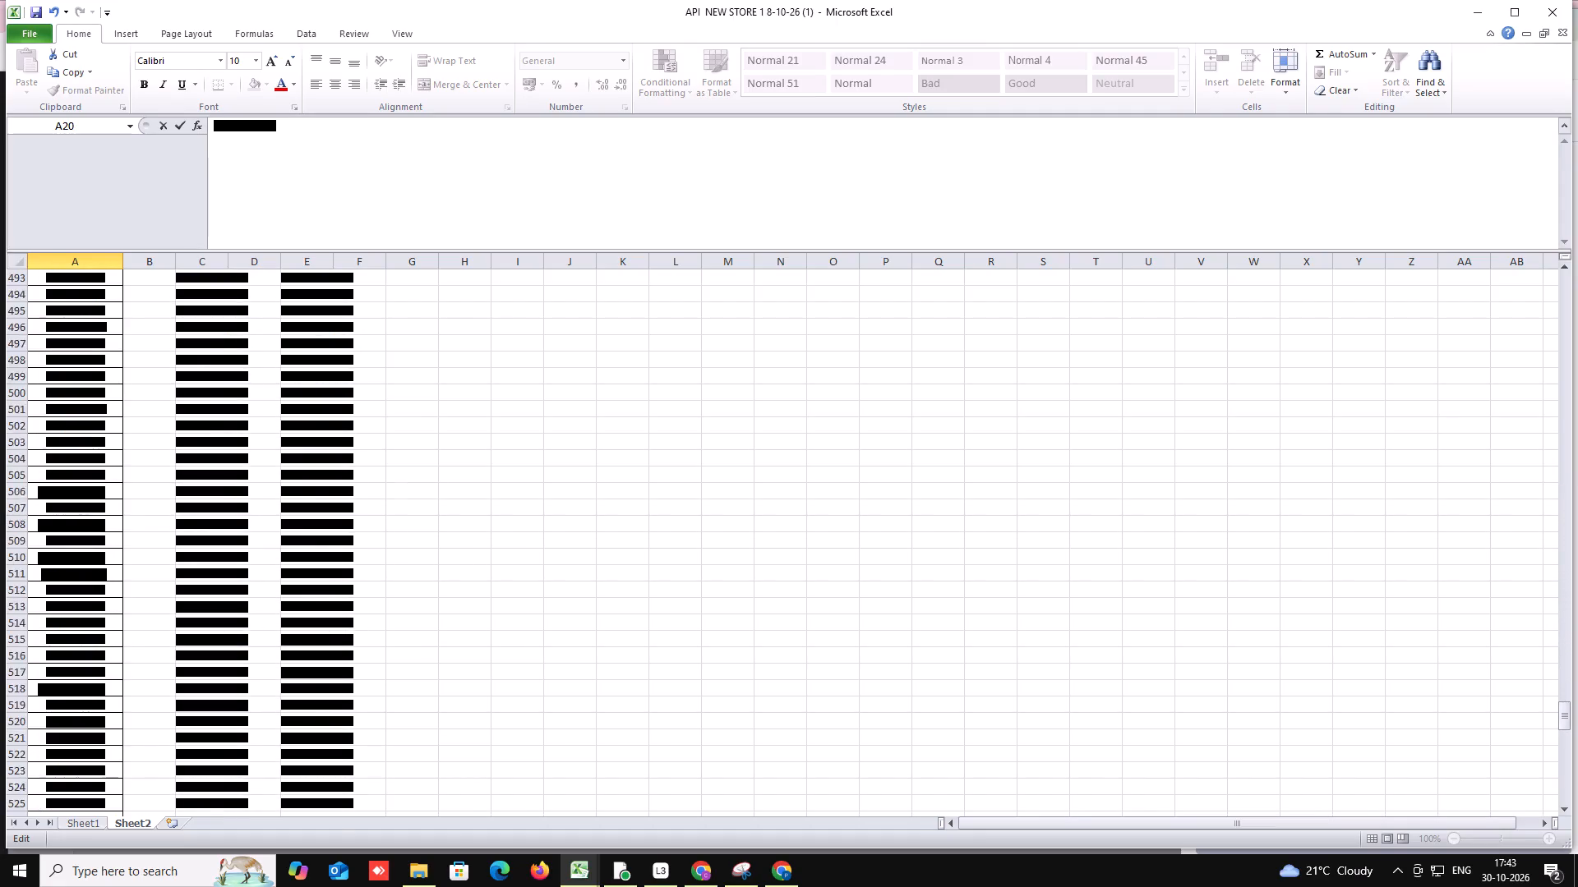
scroll(61, 491, "down", 20)
scroll(61, 491, "down", 5)
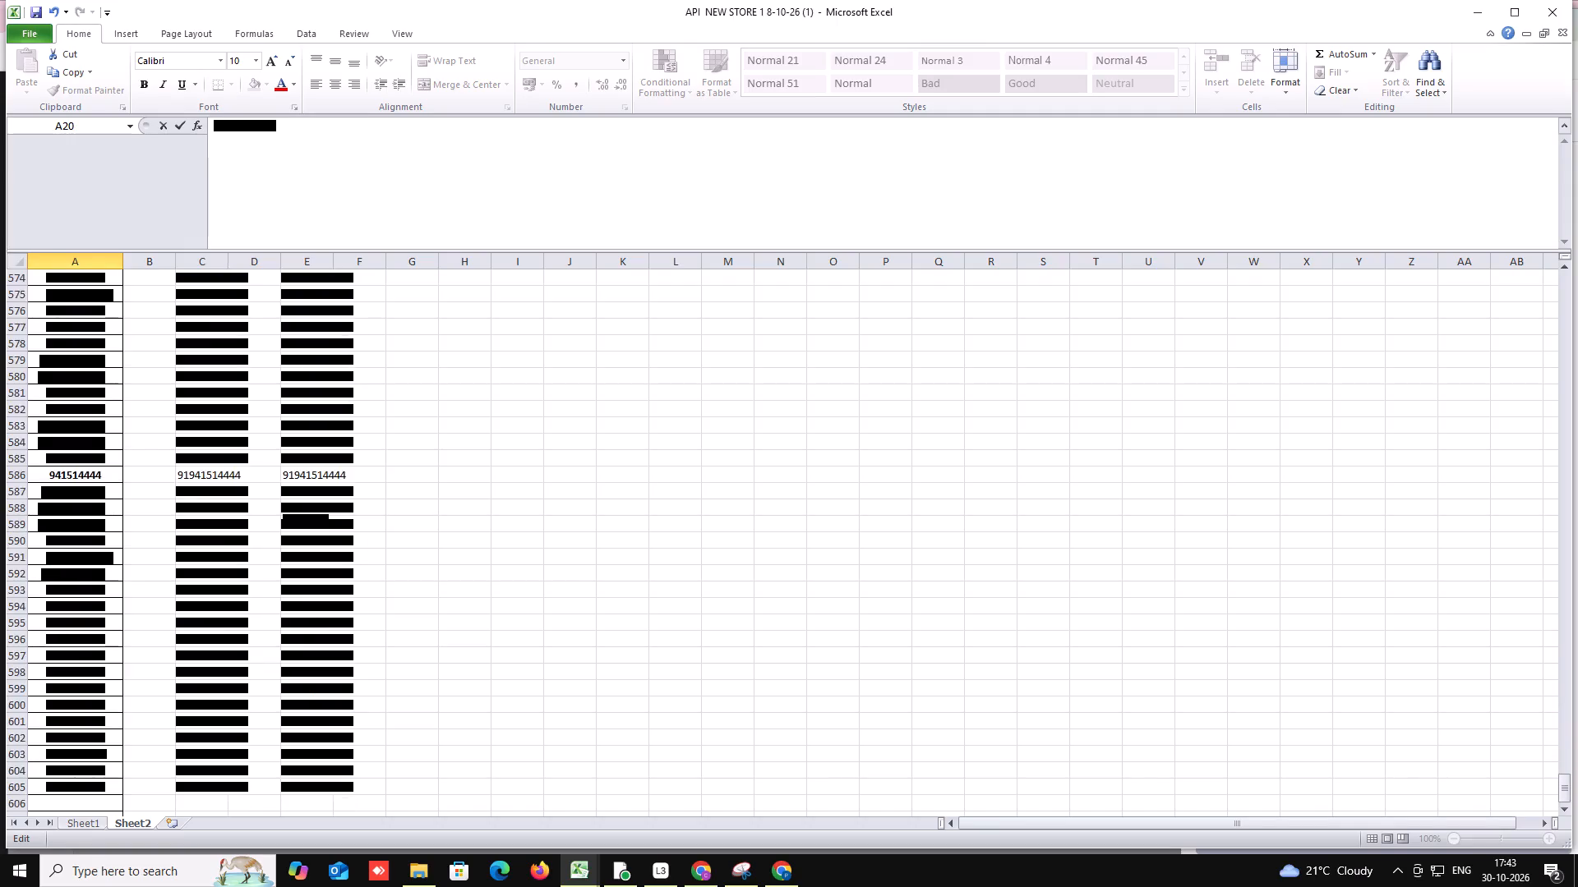
scroll(61, 491, "down", 3)
scroll(61, 491, "up", 6)
Select the whole of column A with the corrected phone numbers in Sheet2.
left_click(54, 255)
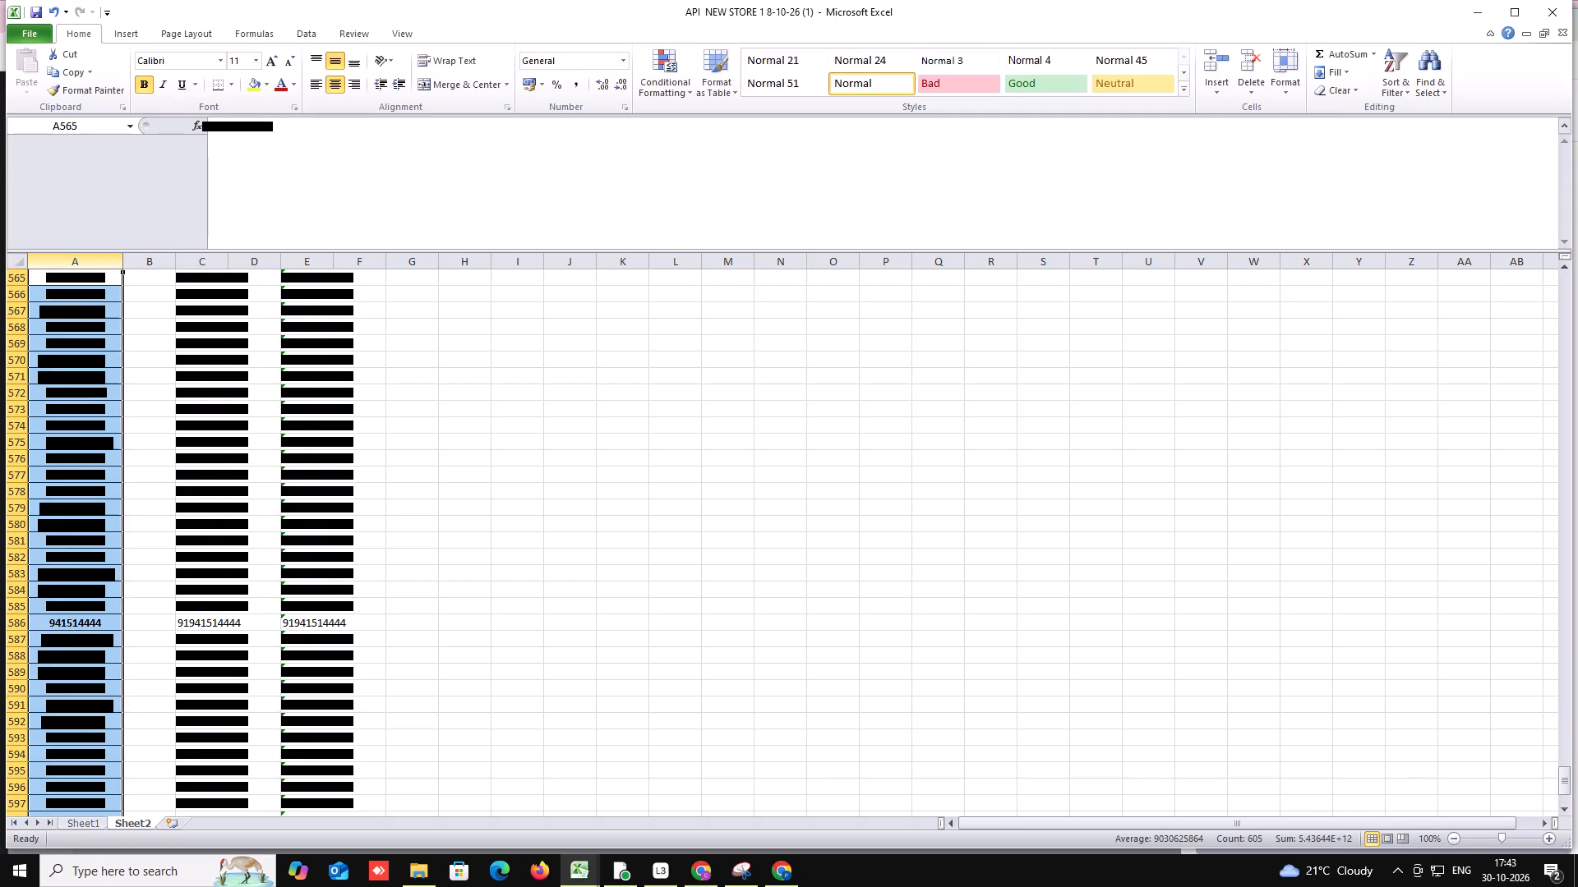
Copy the corrected phone numbers from column A into column C of the Sample CSV Upload (1) workbook, starting at C1.
key("ctrl+c")
left_click(590, 859)
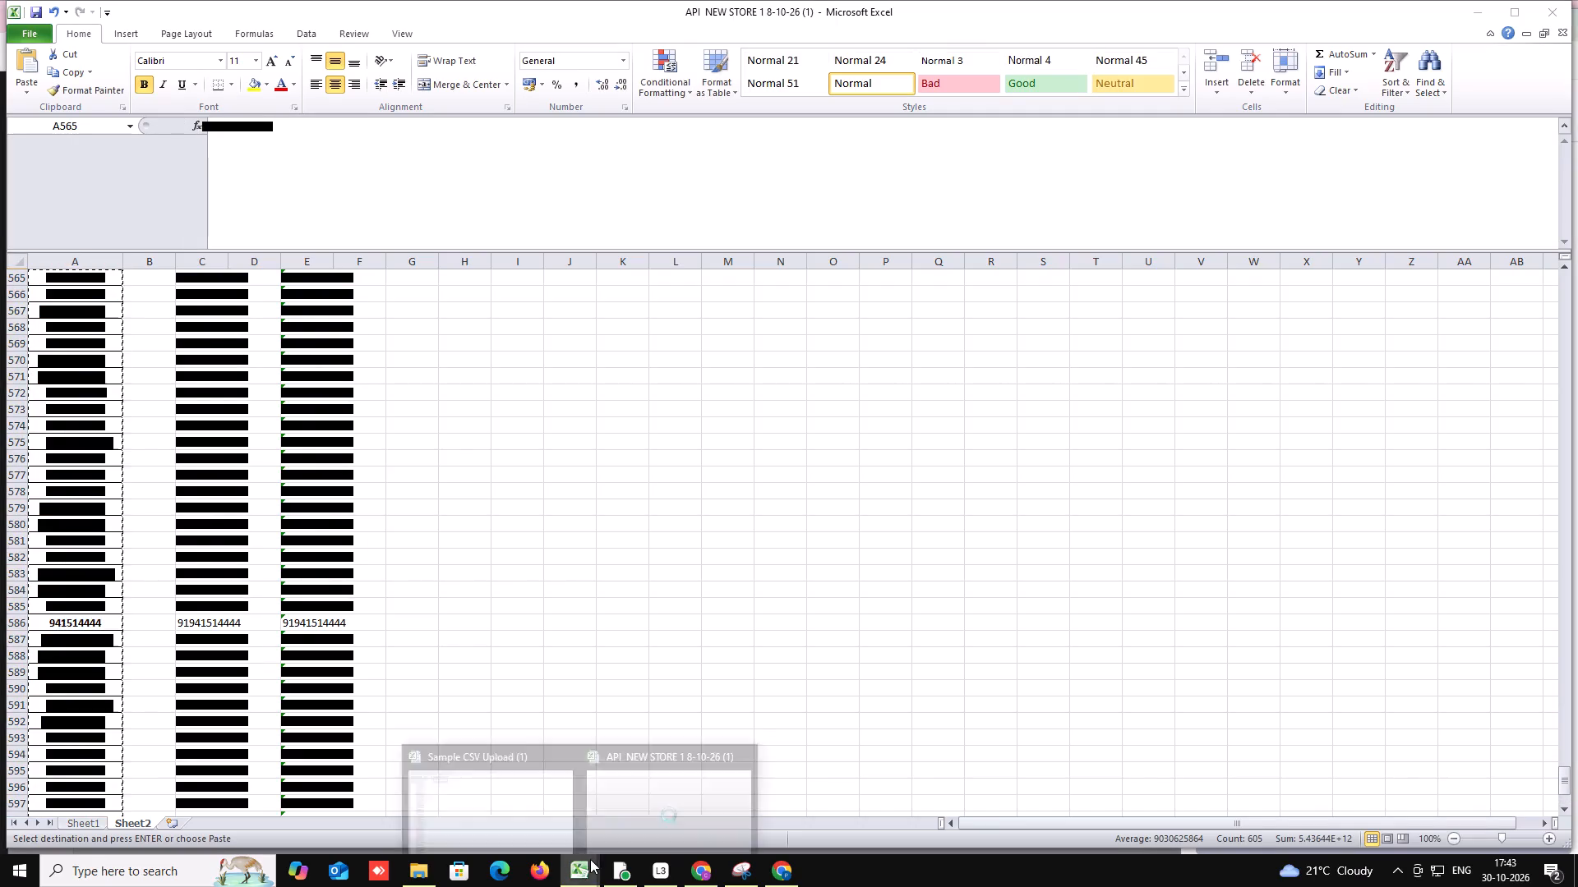
left_click(498, 807)
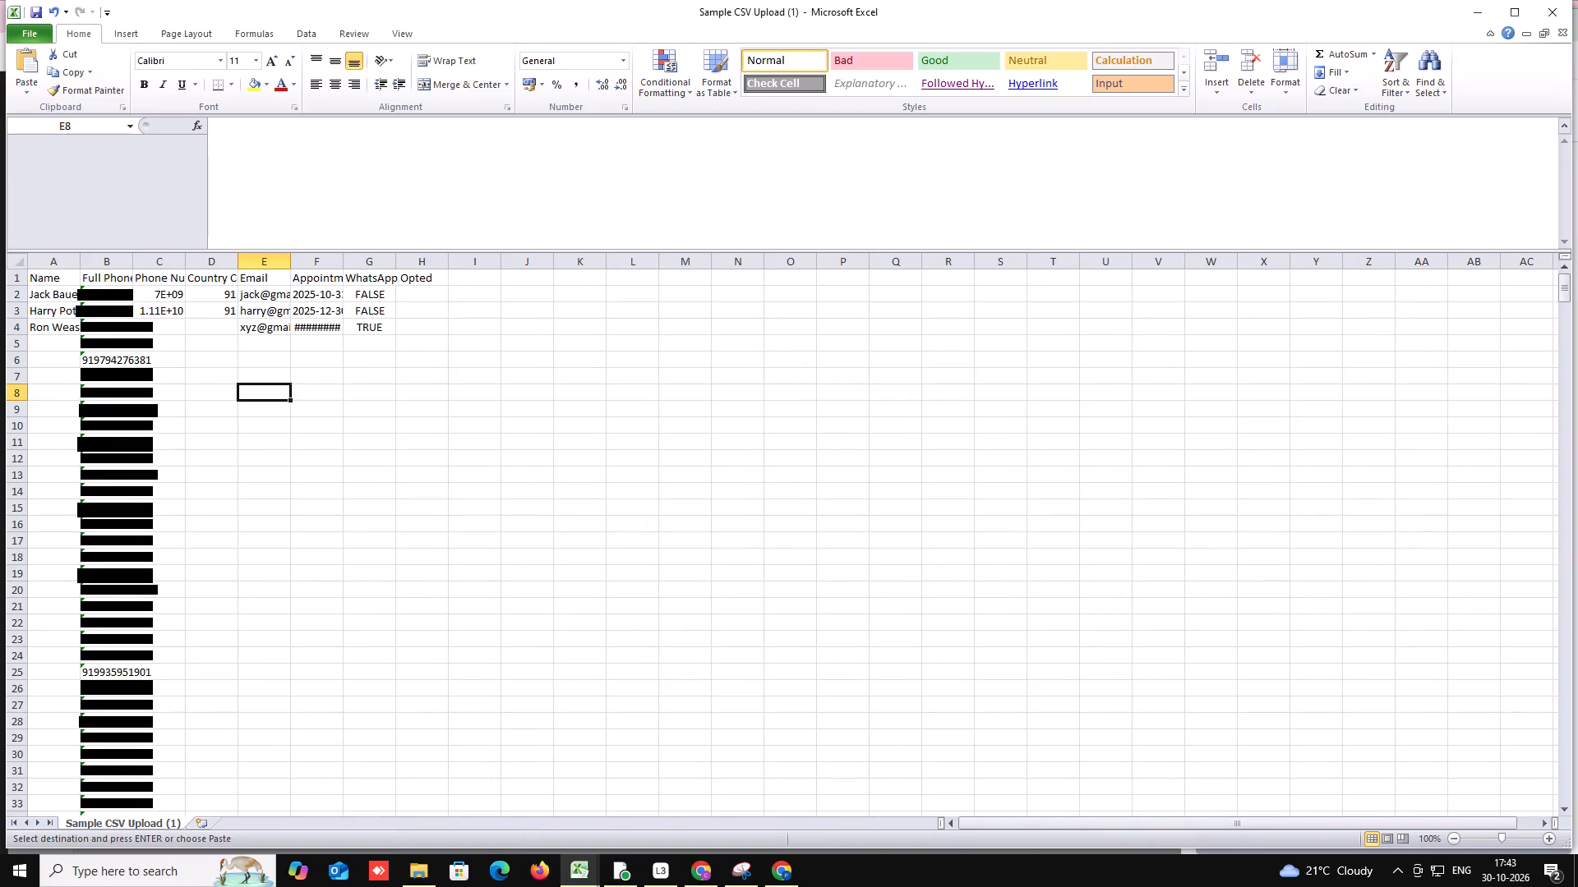
left_click(163, 339)
left_click(164, 278)
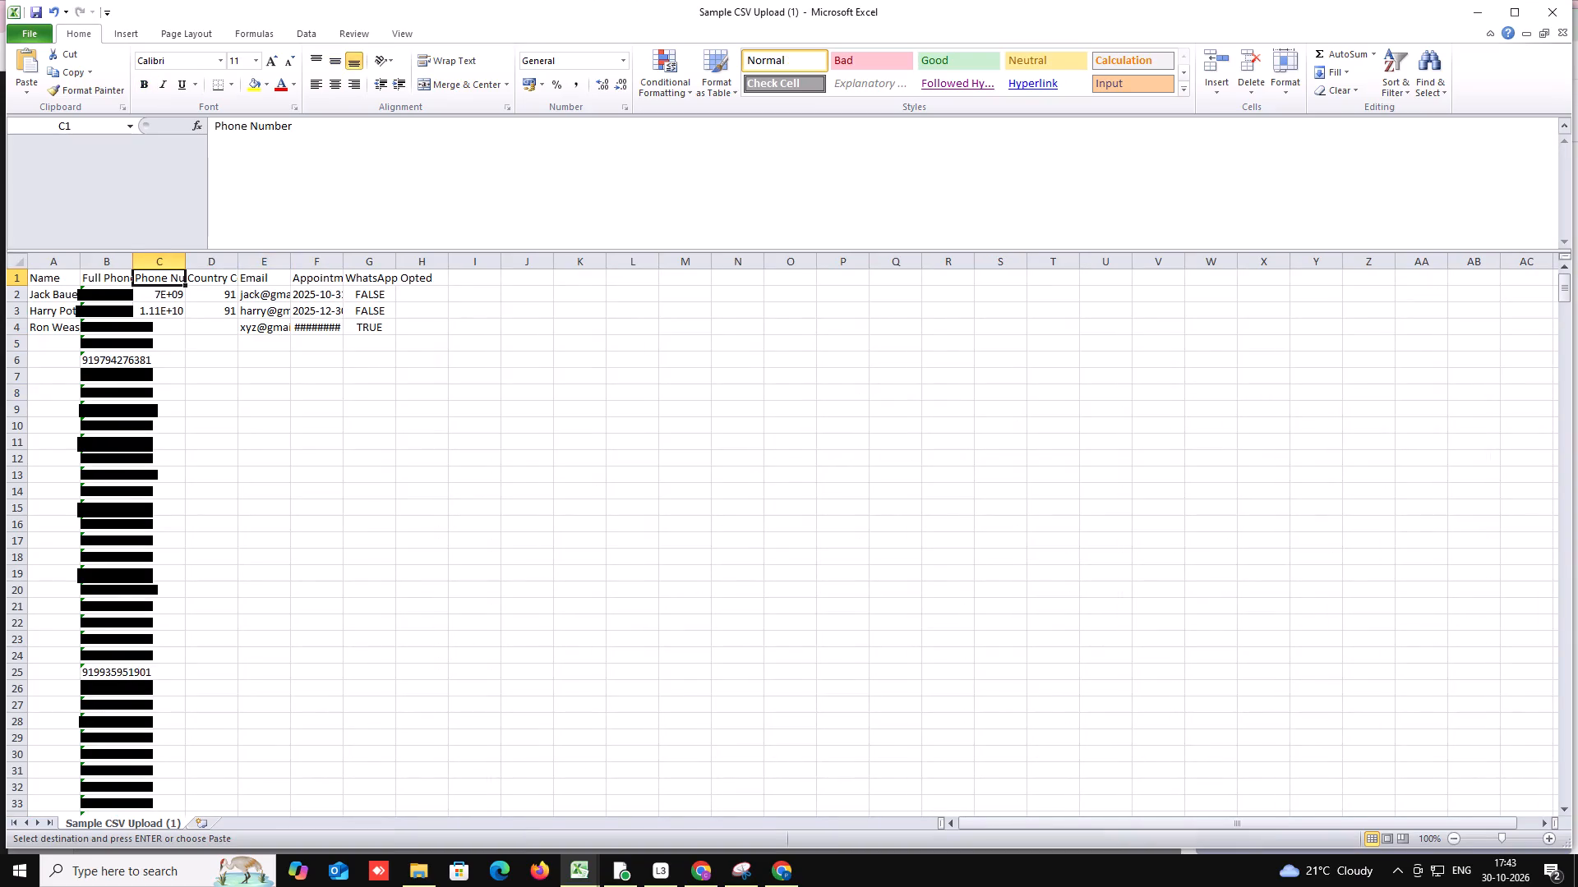
key("ctrl+v")
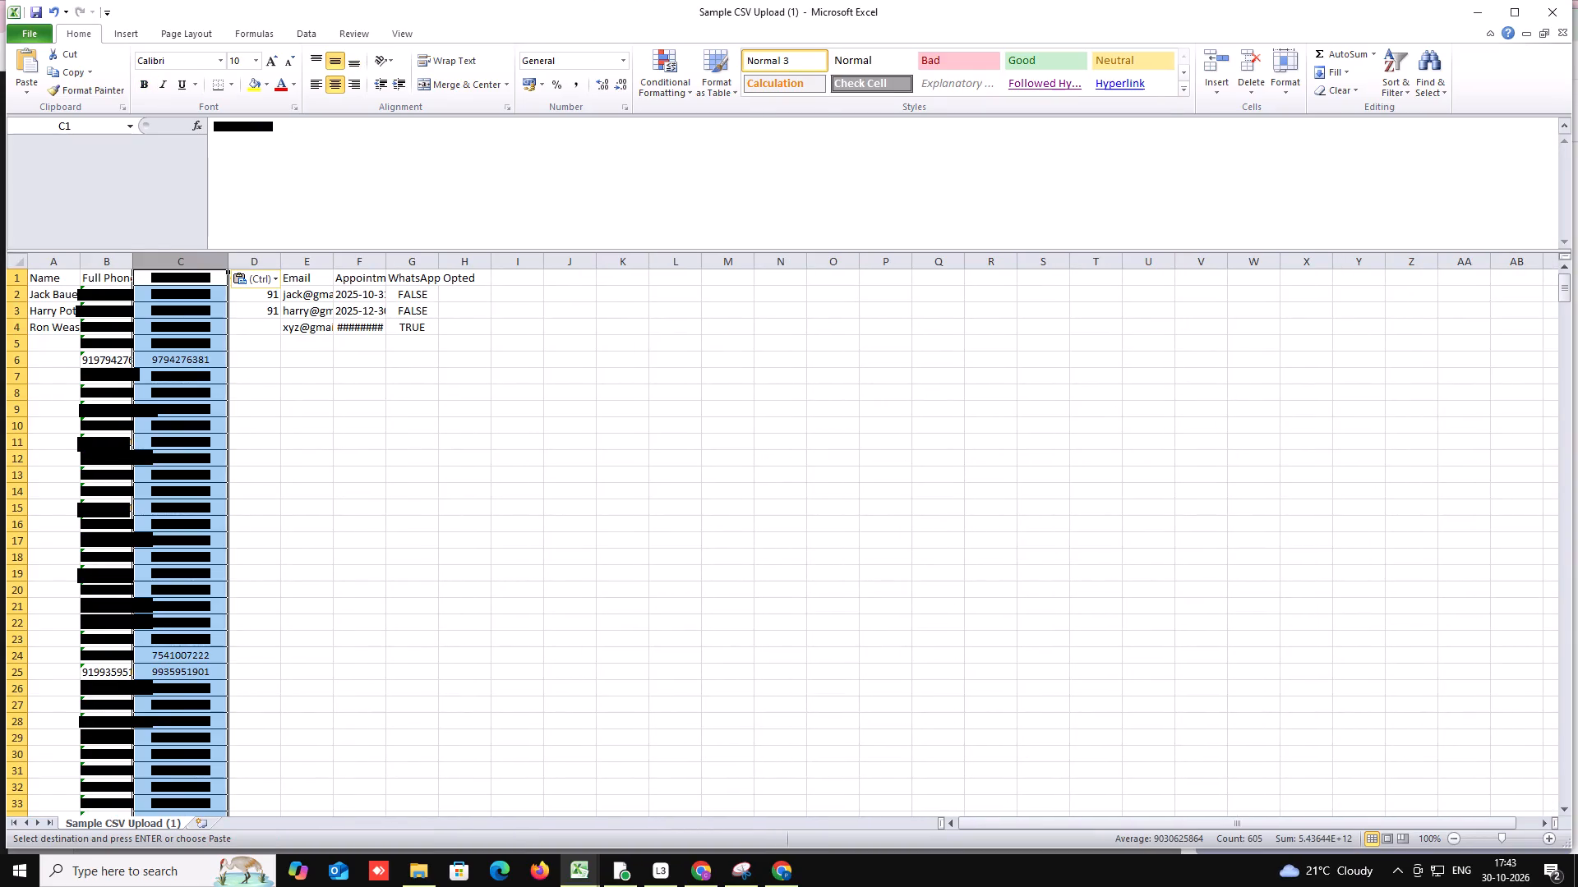
Enter the header Phone Number in cell C1 of the sample CSV sheet.
left_click(164, 278)
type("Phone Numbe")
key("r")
left_click(166, 373)
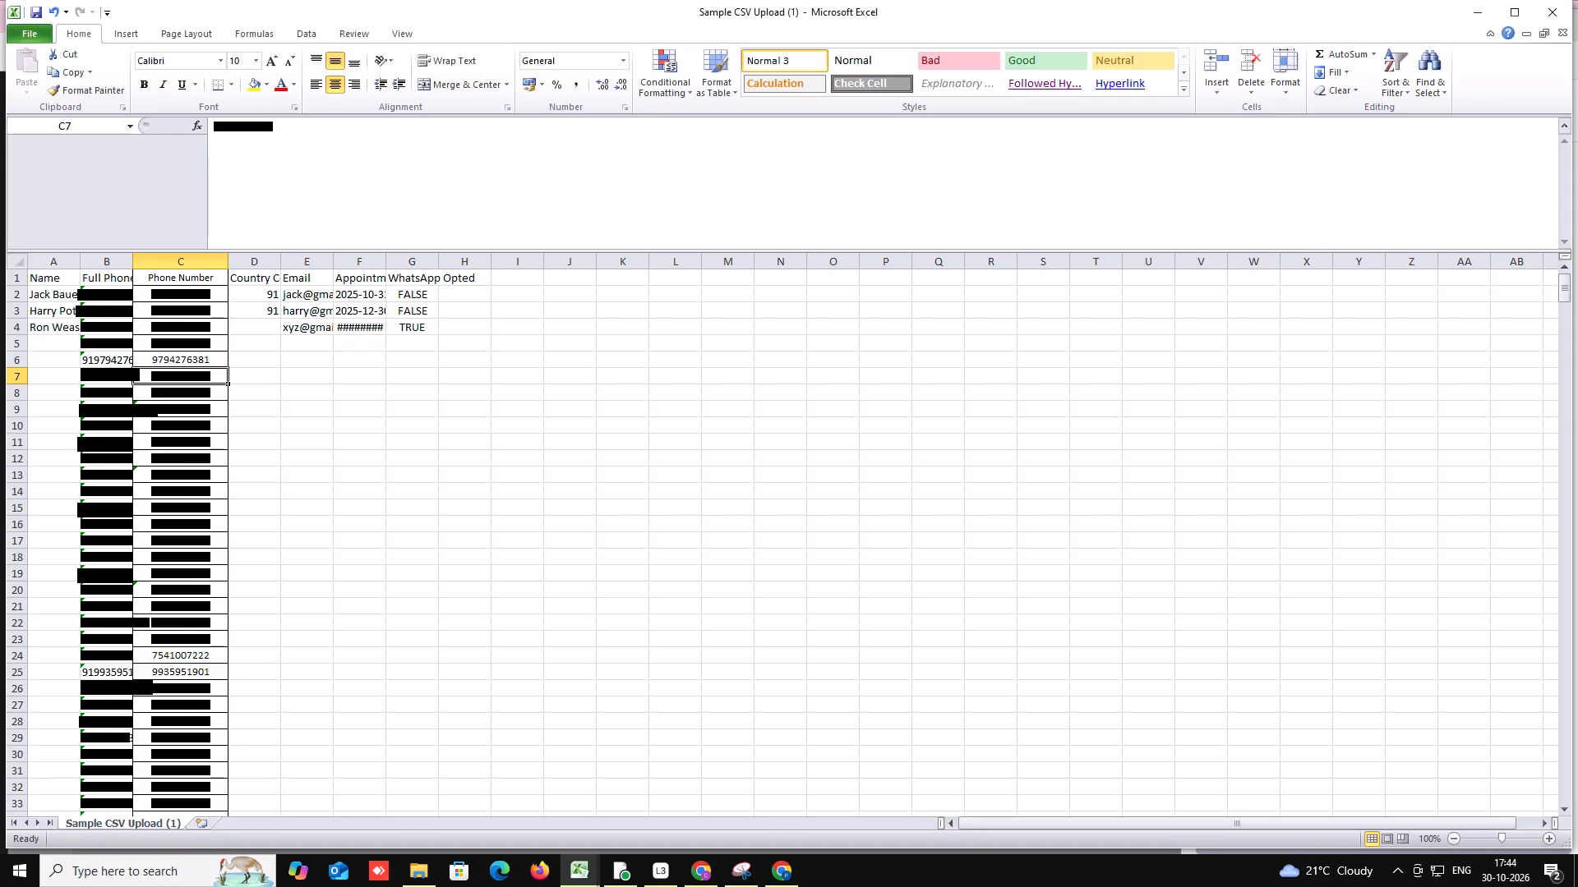
Delete the extra digit from the full phone number in cell B13.
double_click(95, 473)
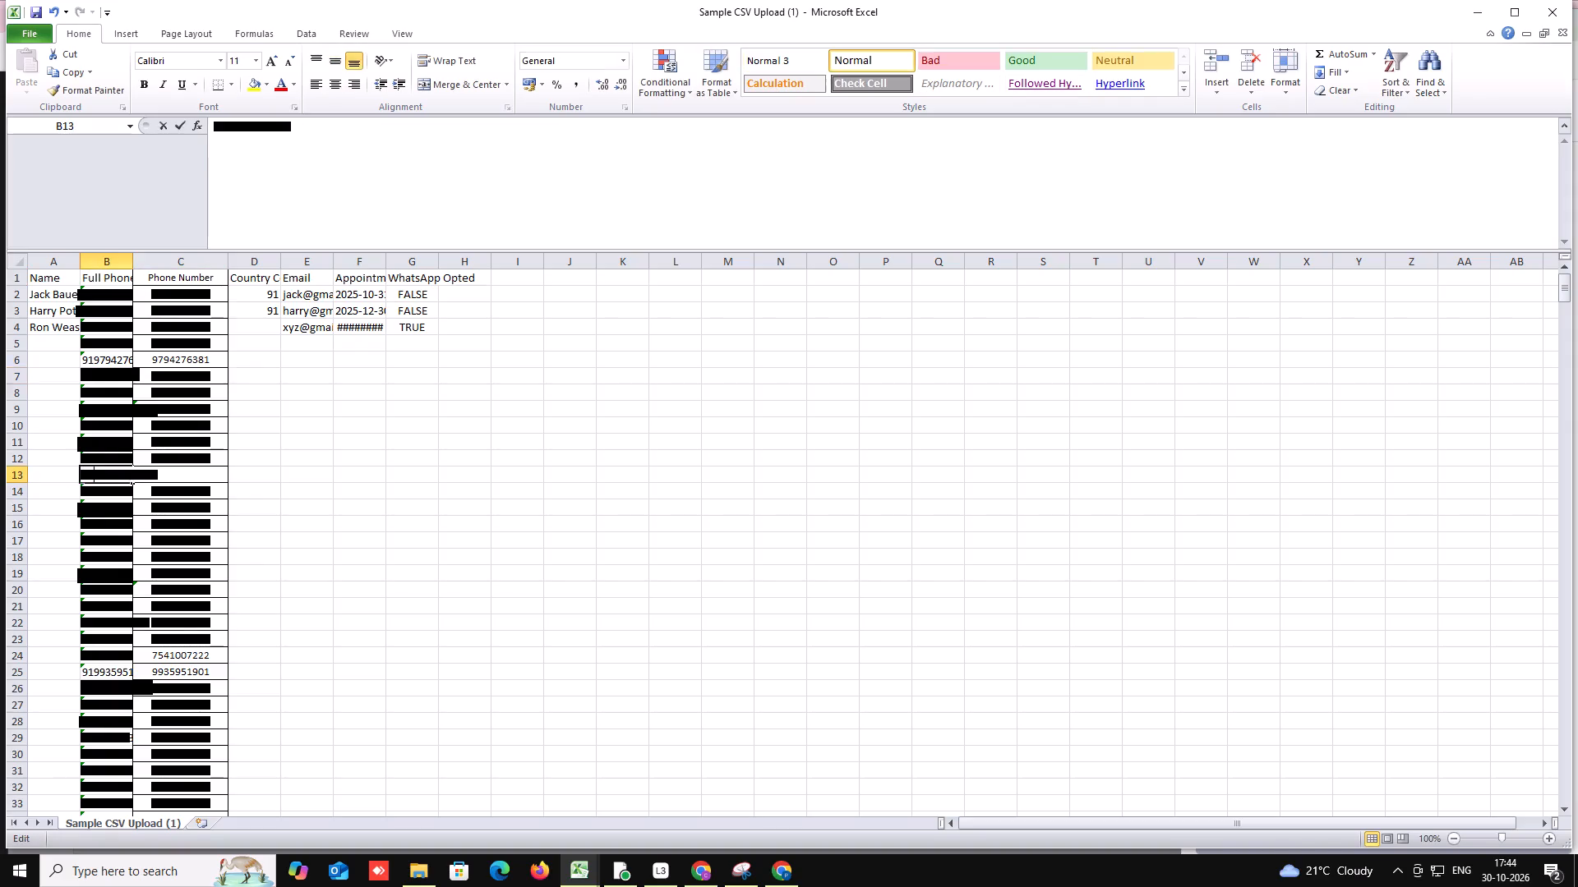
key("Right")
key("BackSpace")
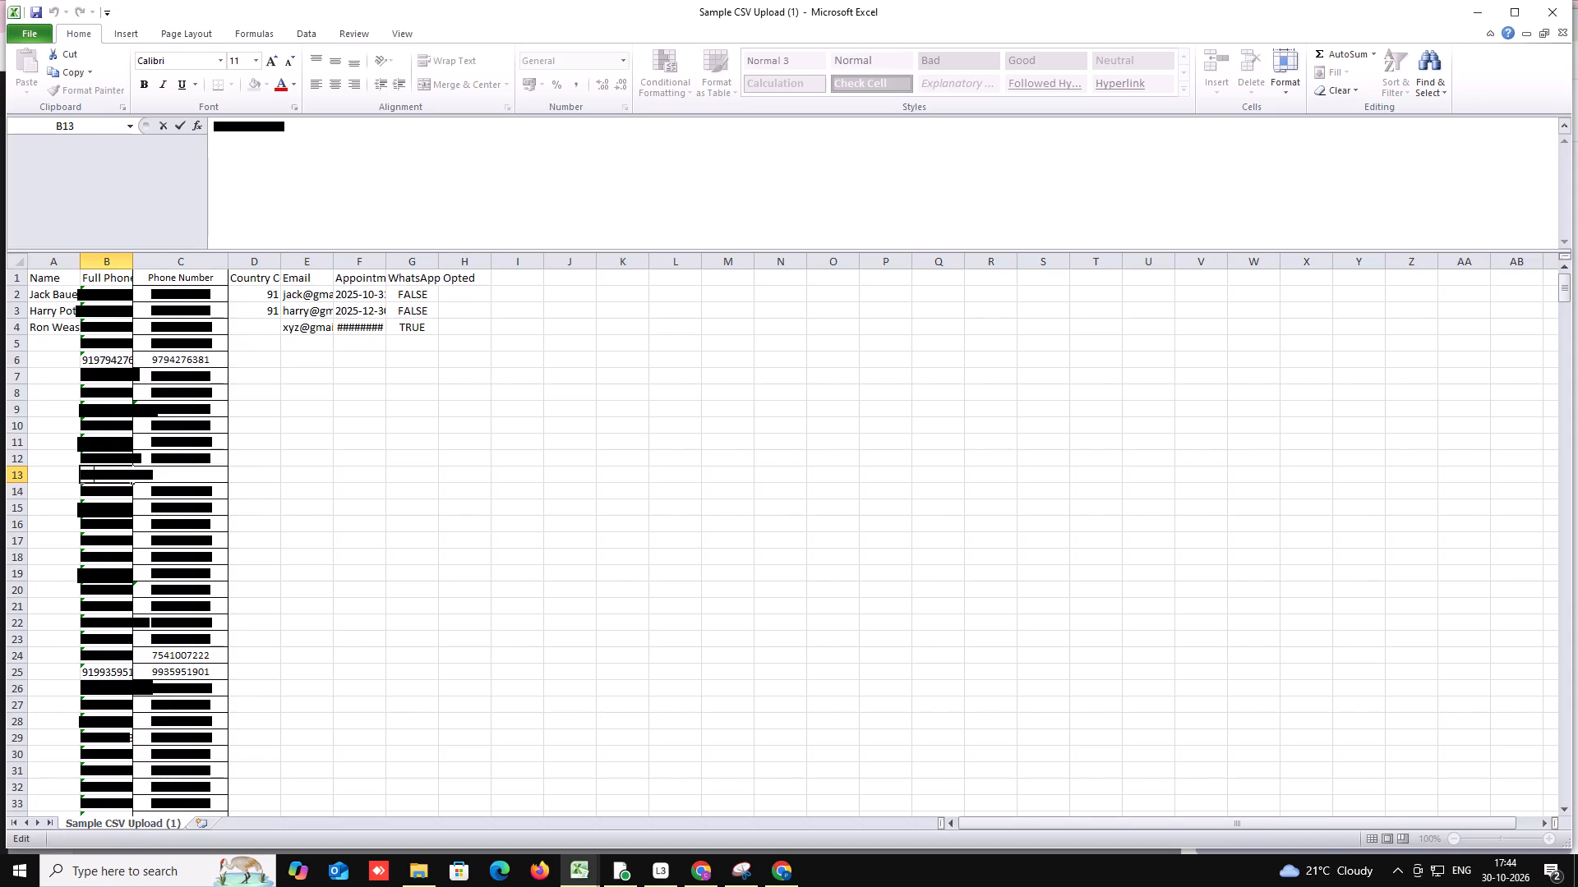
left_click(117, 558)
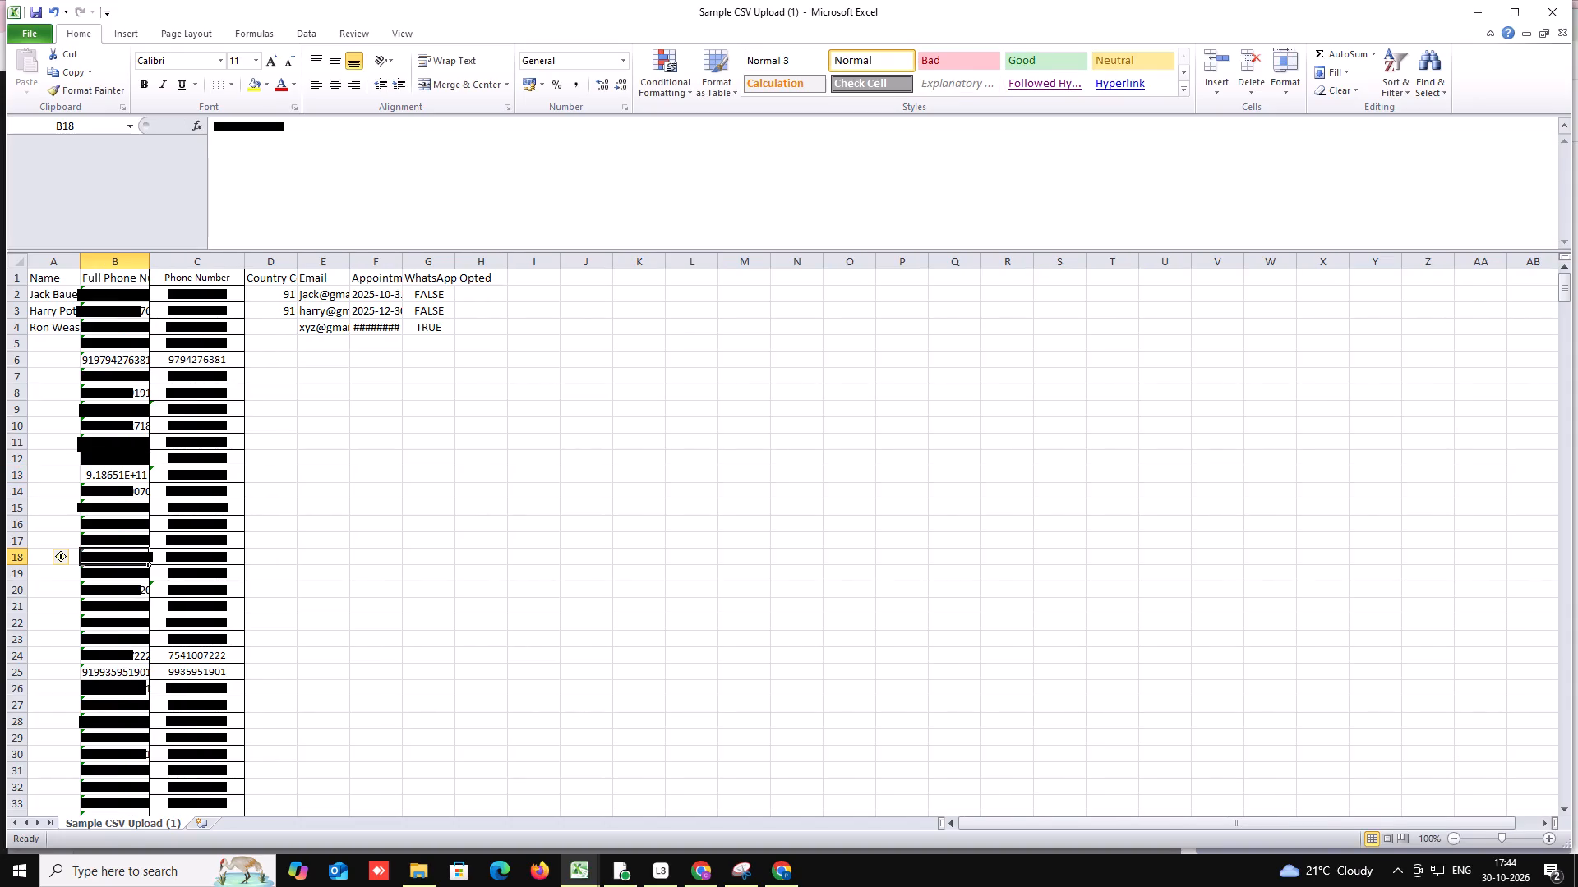
Delete the extra 0 after the 91 prefix in cell B20 of the Sample CSV Upload (1) workbook.
double_click(98, 592)
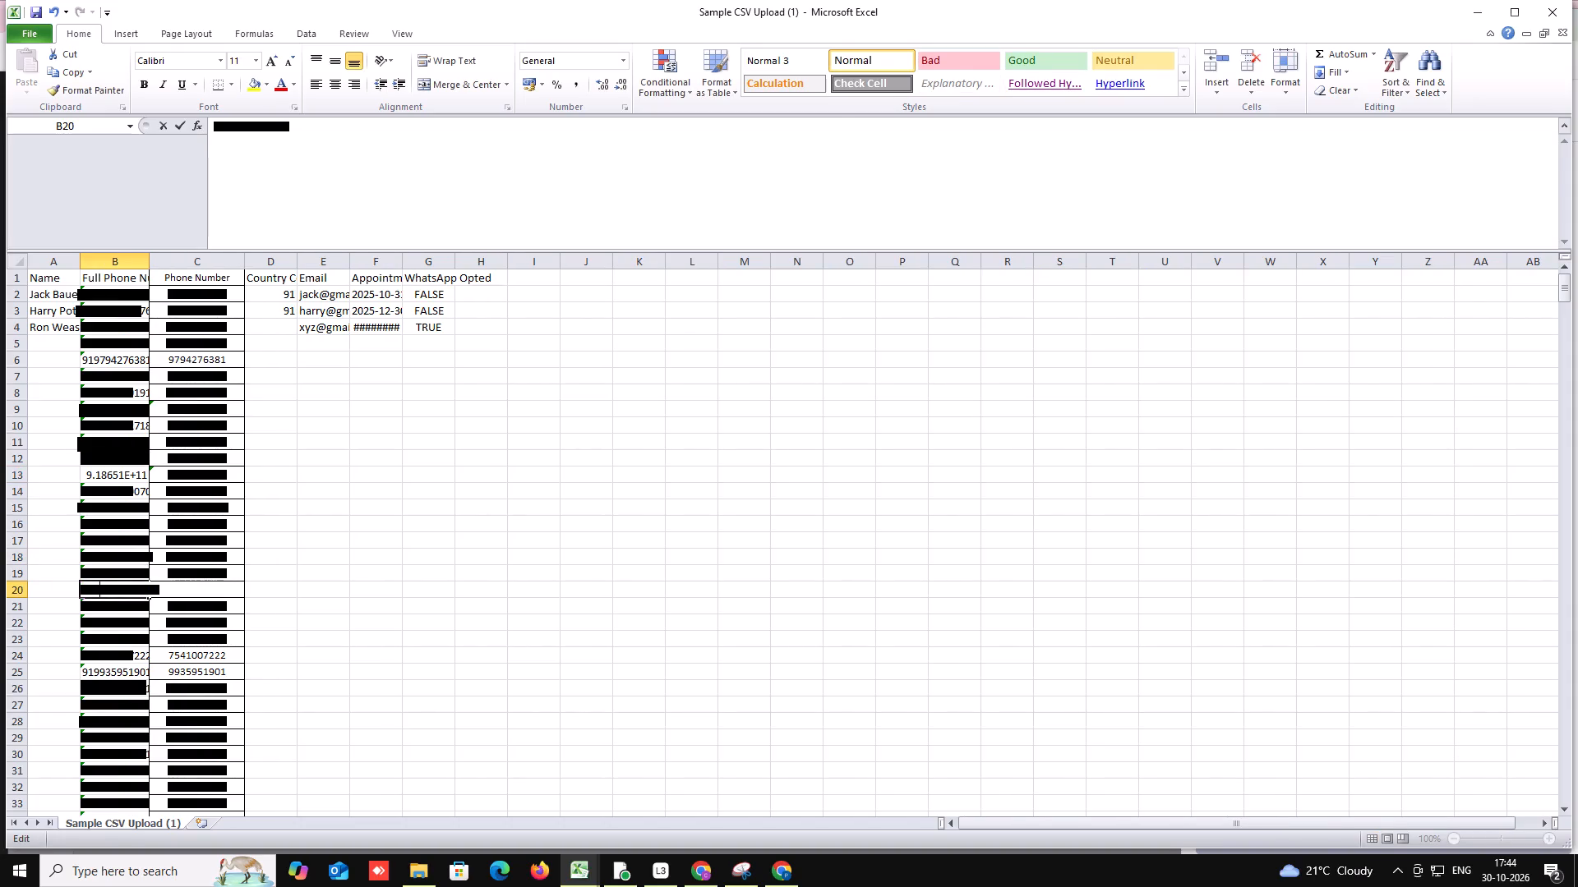
key("BackSpace")
left_click(95, 629)
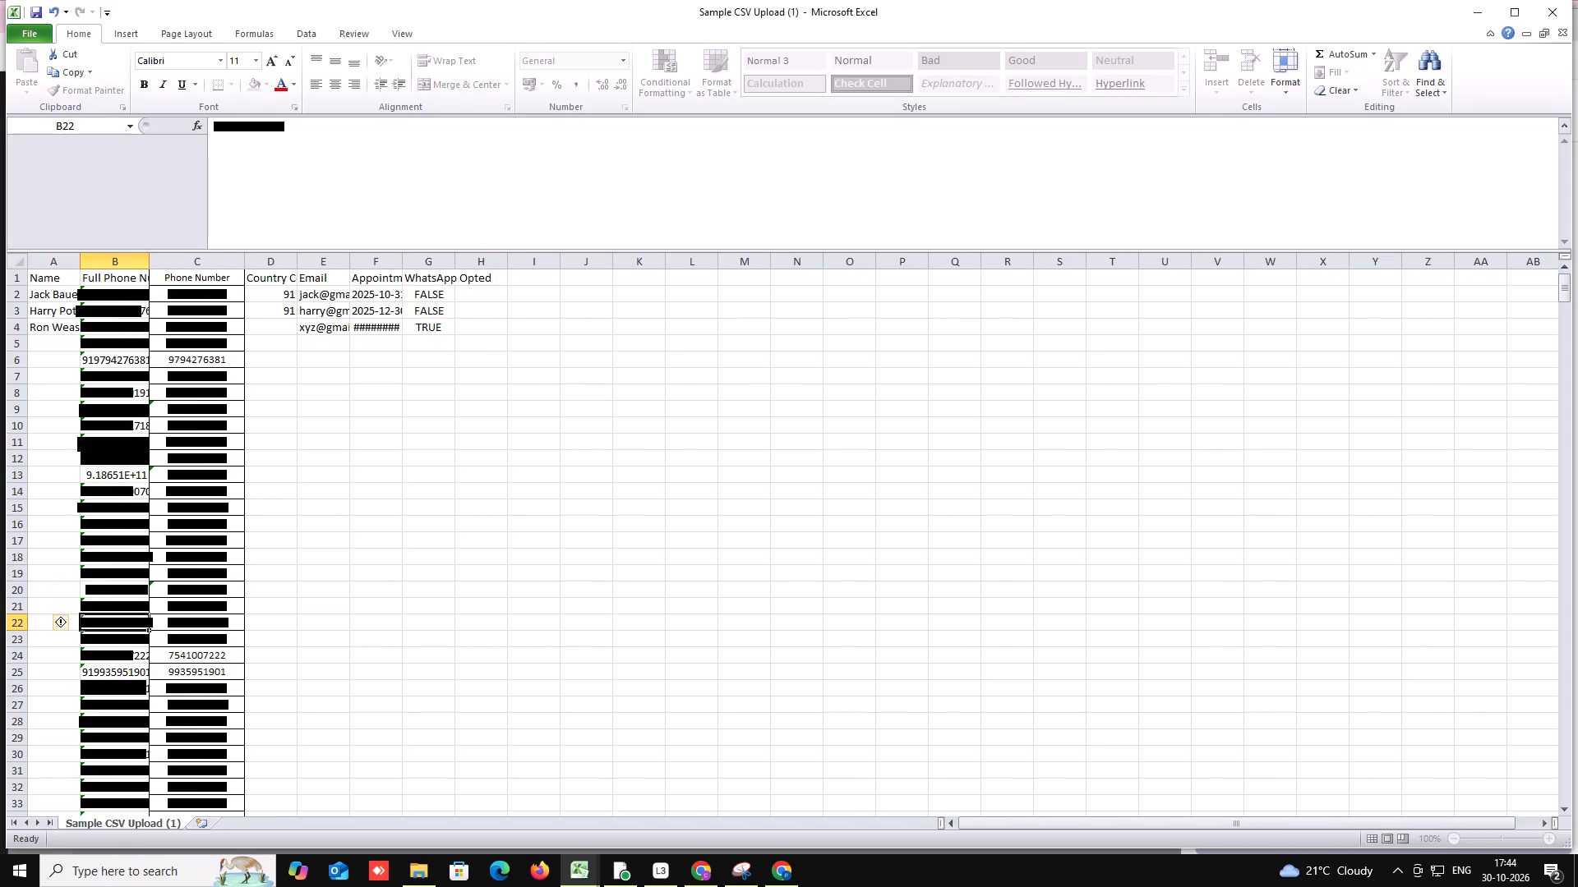
Check the full phone numbers in column B of the sample CSV below row 22 for other wrongly prefixed entries.
scroll(110, 591, "down", 5)
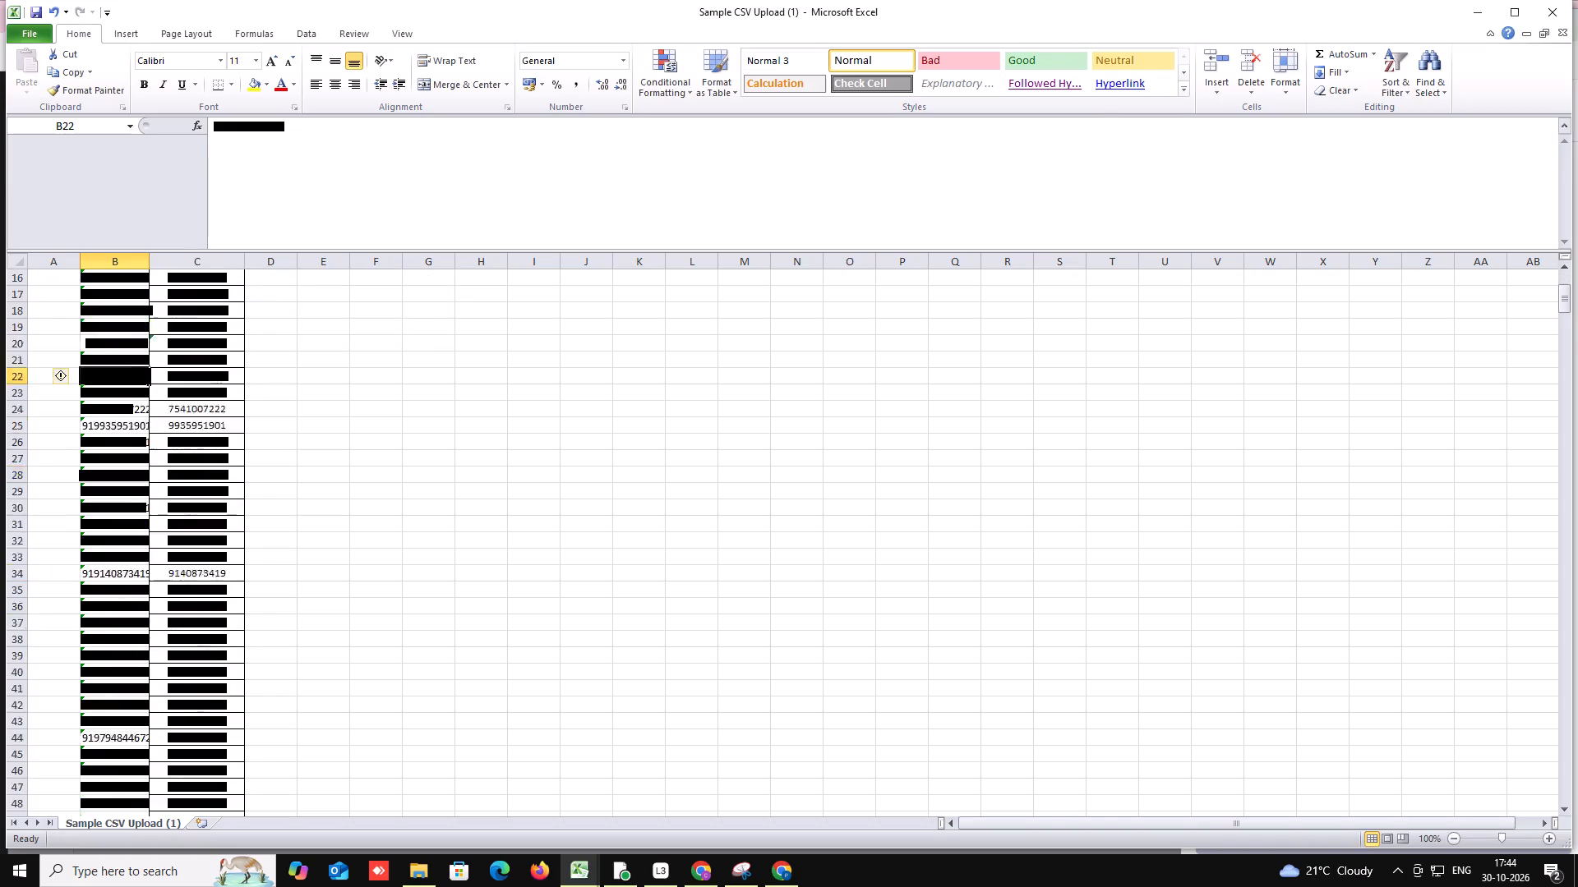
scroll(110, 554, "down", 4)
scroll(110, 537, "up", 1)
scroll(110, 537, "down", 9)
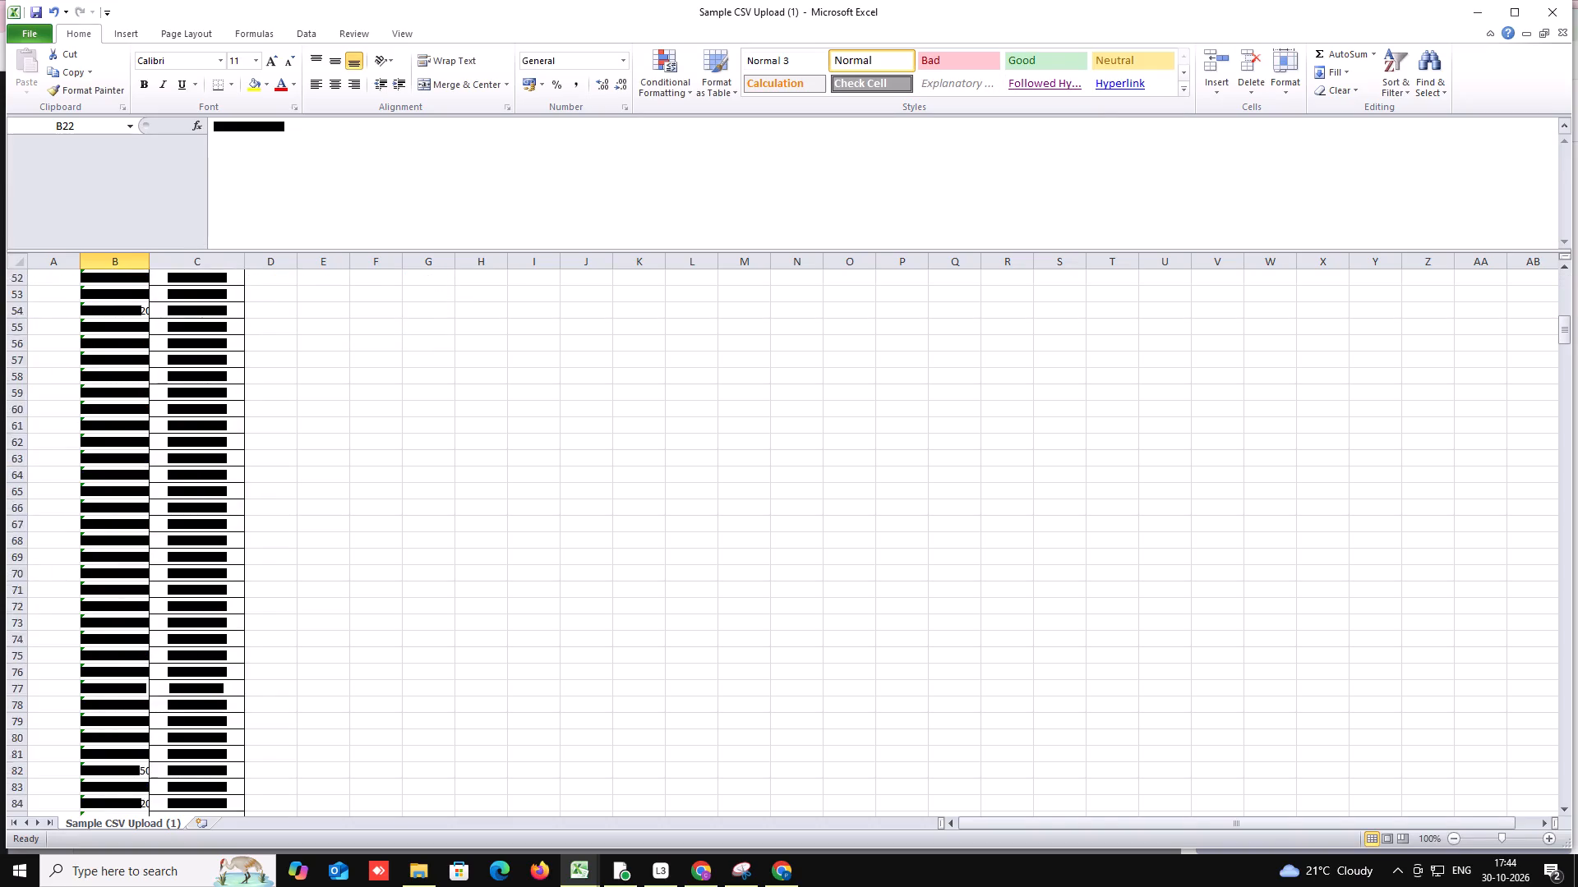
scroll(109, 473, "up", 1)
scroll(109, 473, "down", 20)
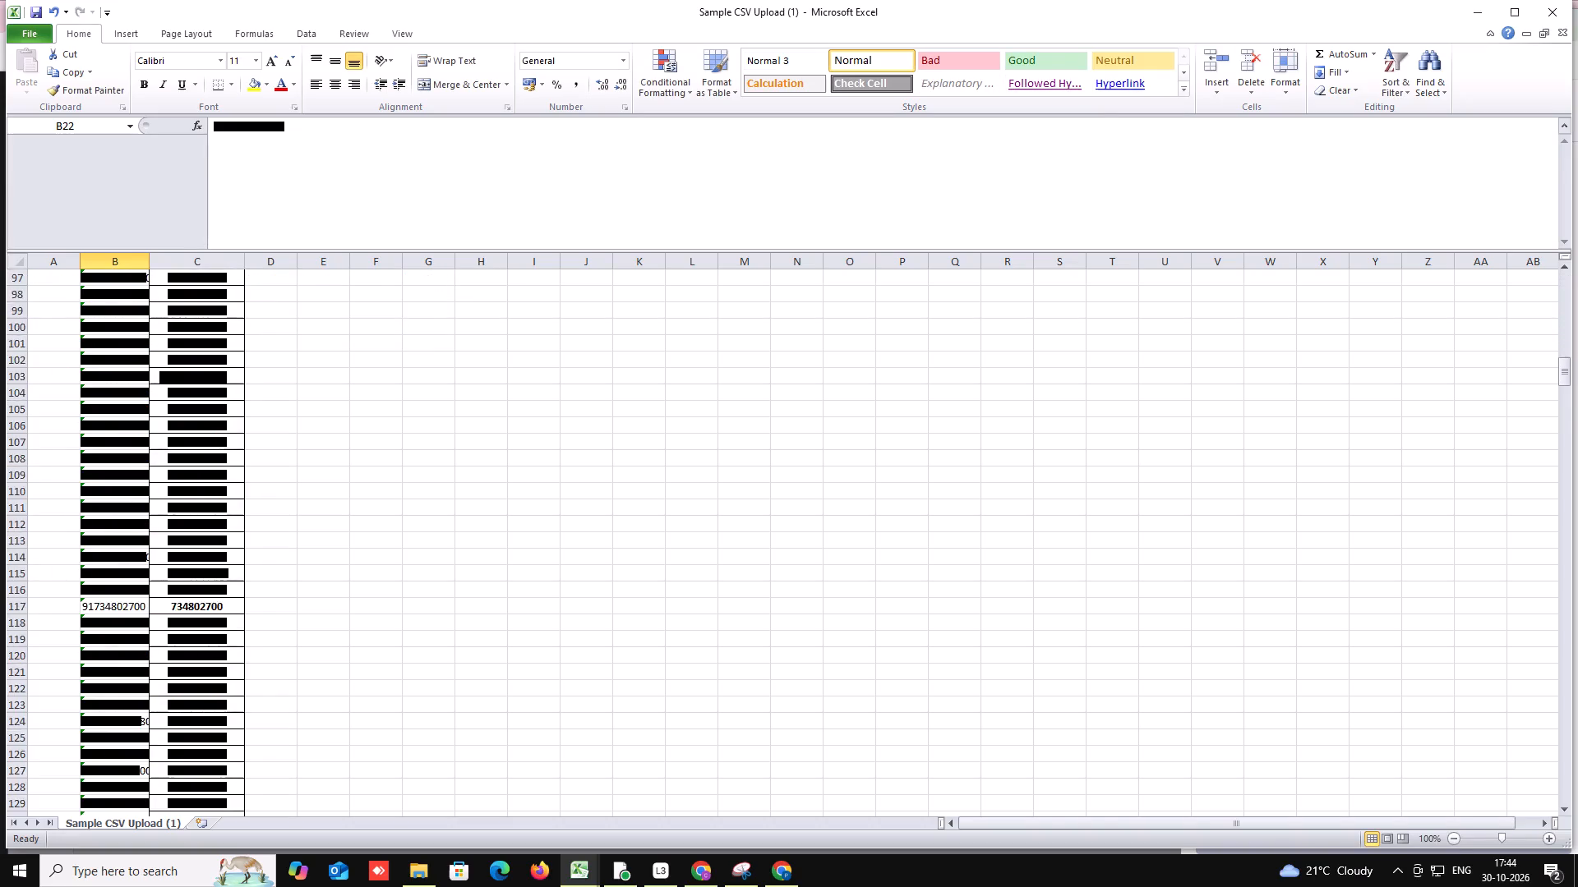
scroll(116, 437, "down", 15)
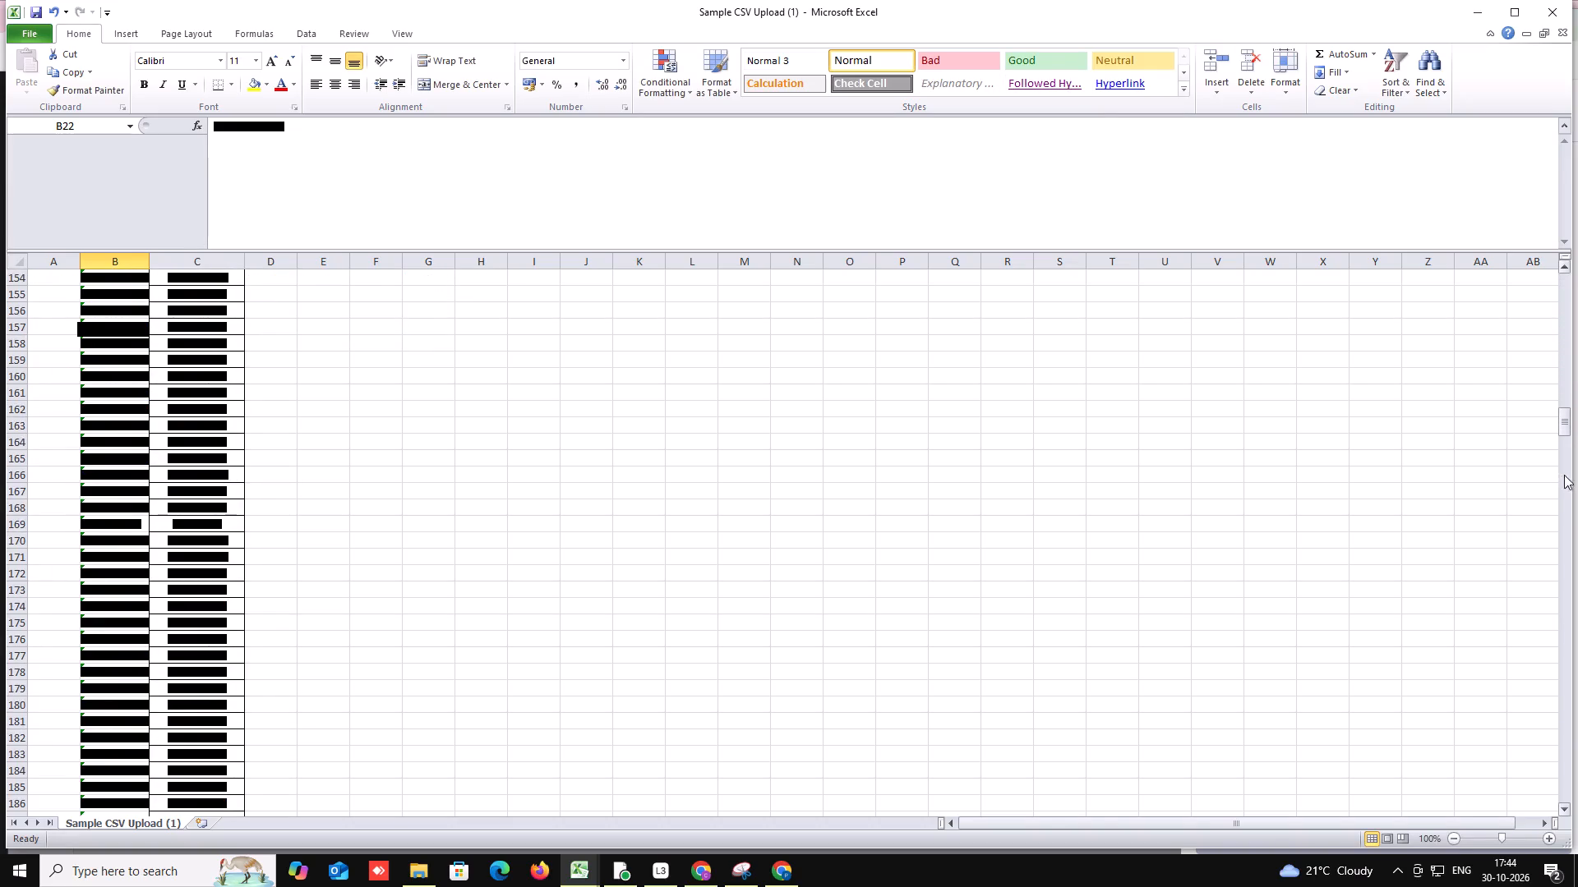
Replace the sample name in cell A2 of the Name column with Customer.
left_click_drag(1562, 429, 1568, 264)
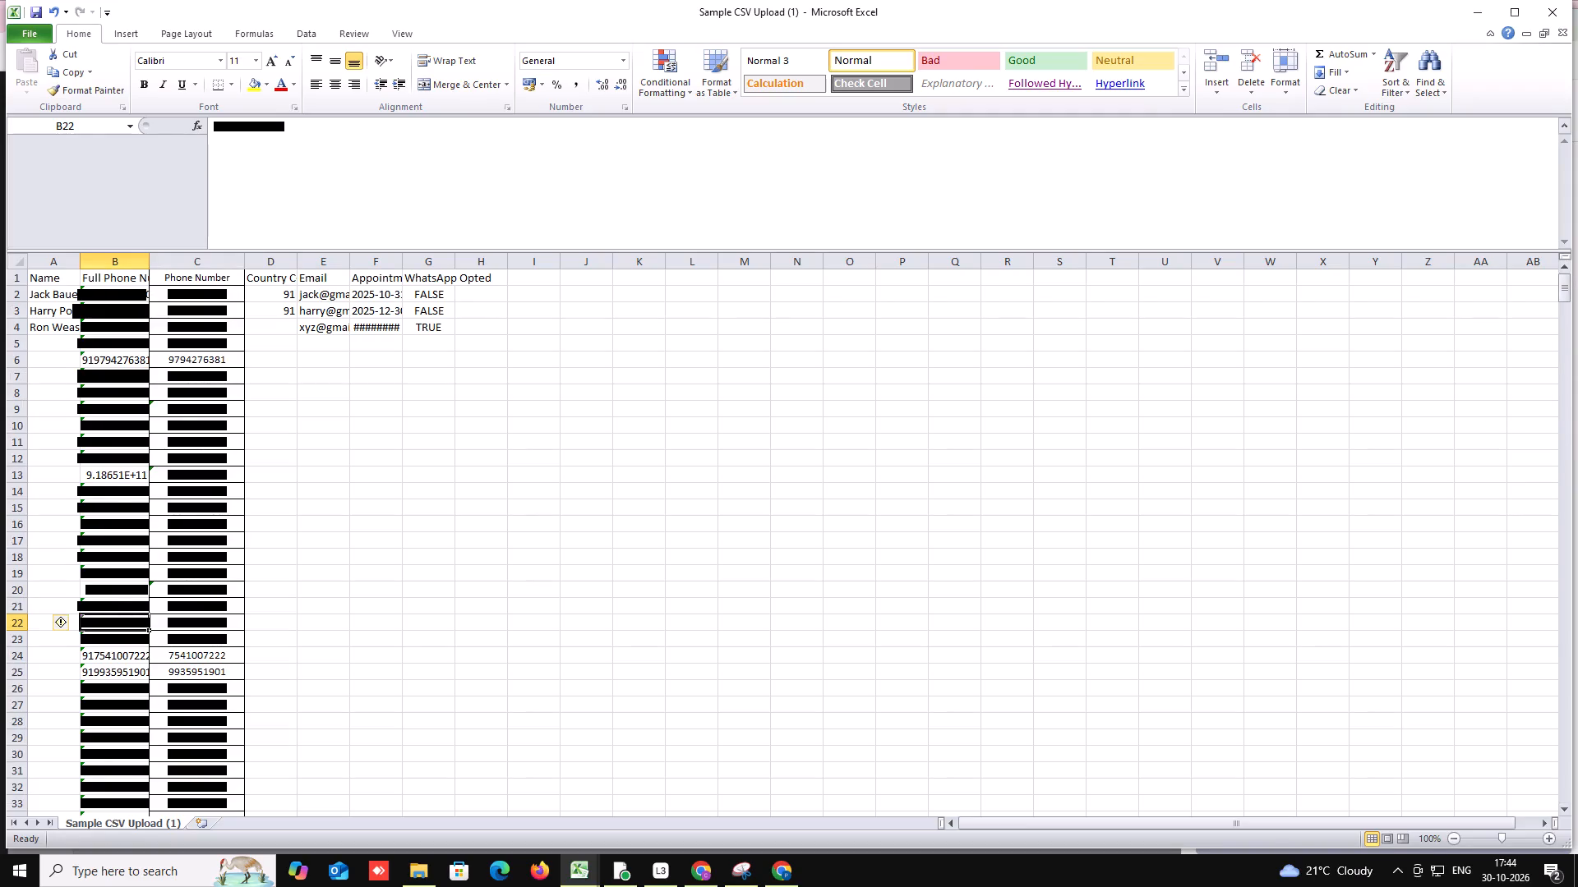
left_click(51, 298)
type("Customer")
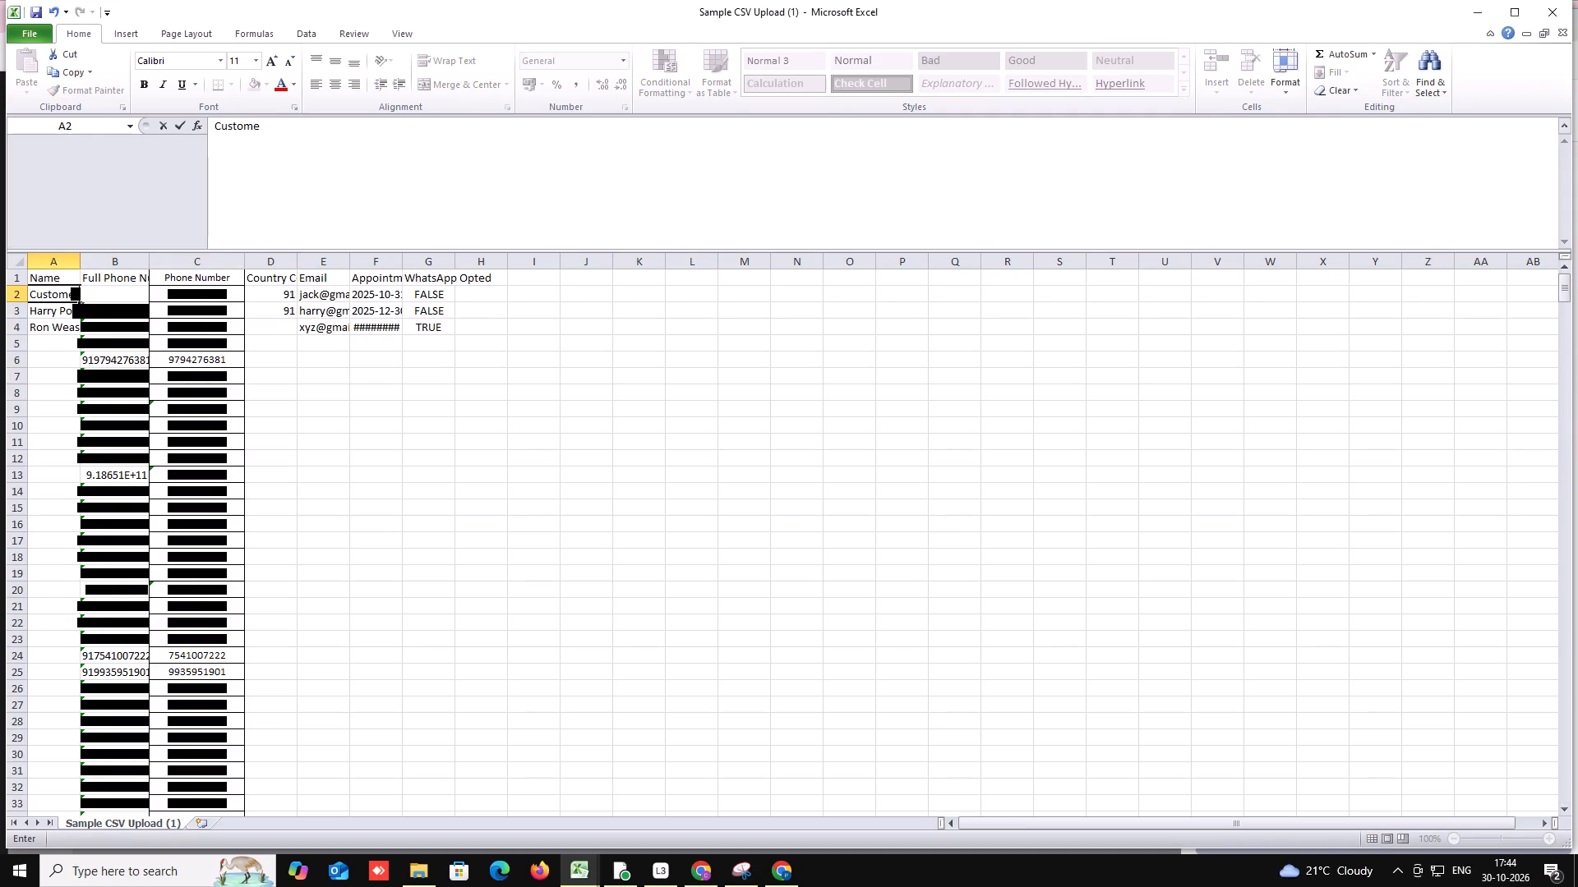
left_click(49, 375)
left_click(57, 276)
Fill the name Customer from A2 down column A to row 605, the last row with a phone number.
left_click(55, 295)
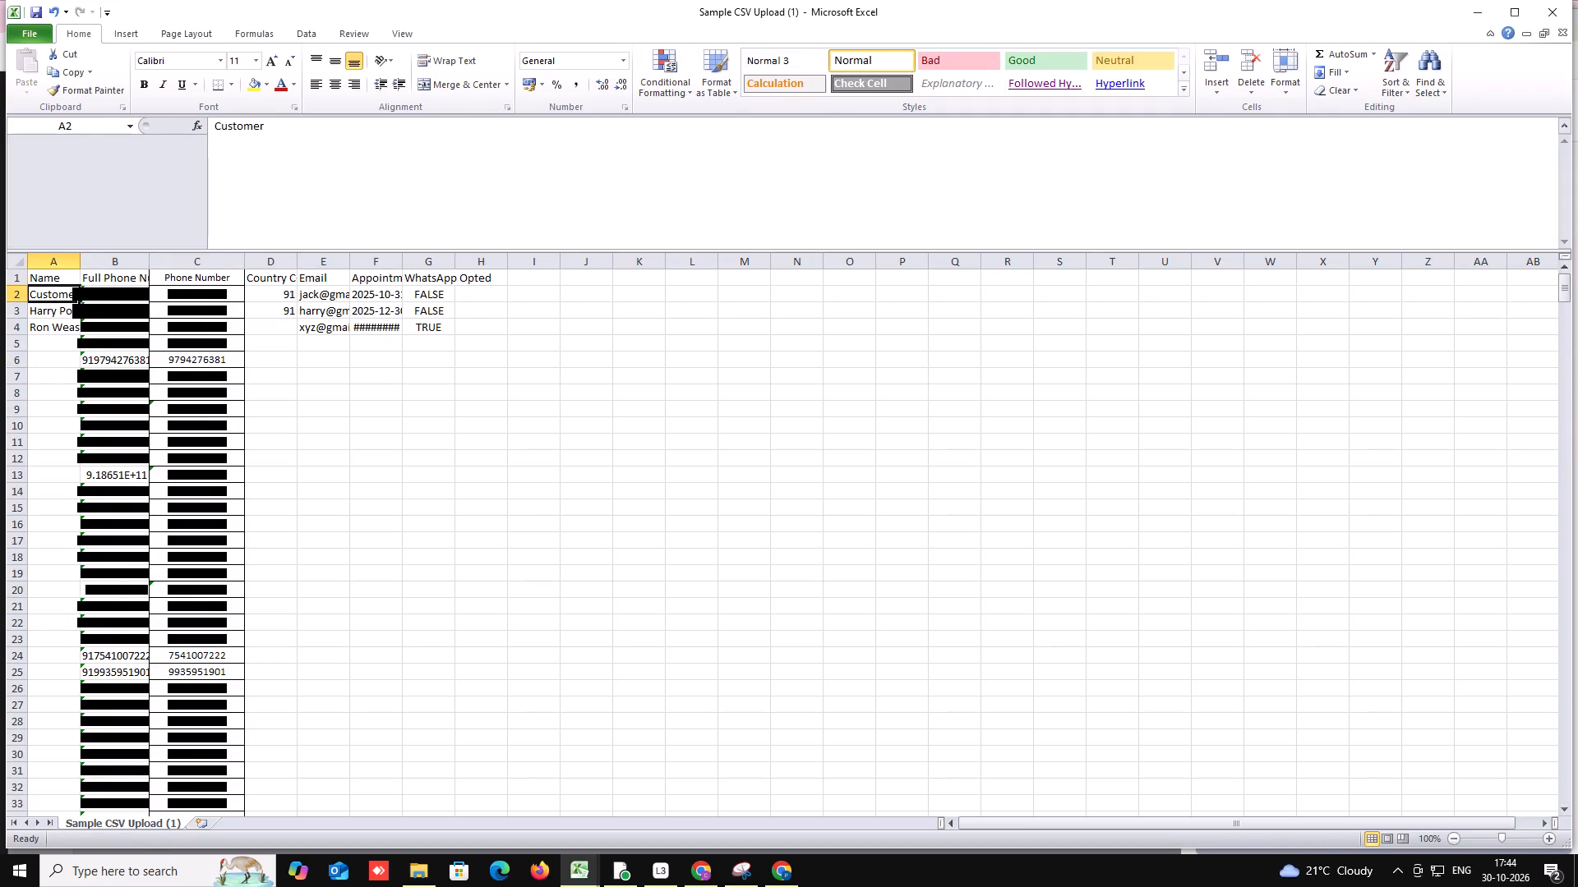
left_click_drag(80, 303, 80, 618)
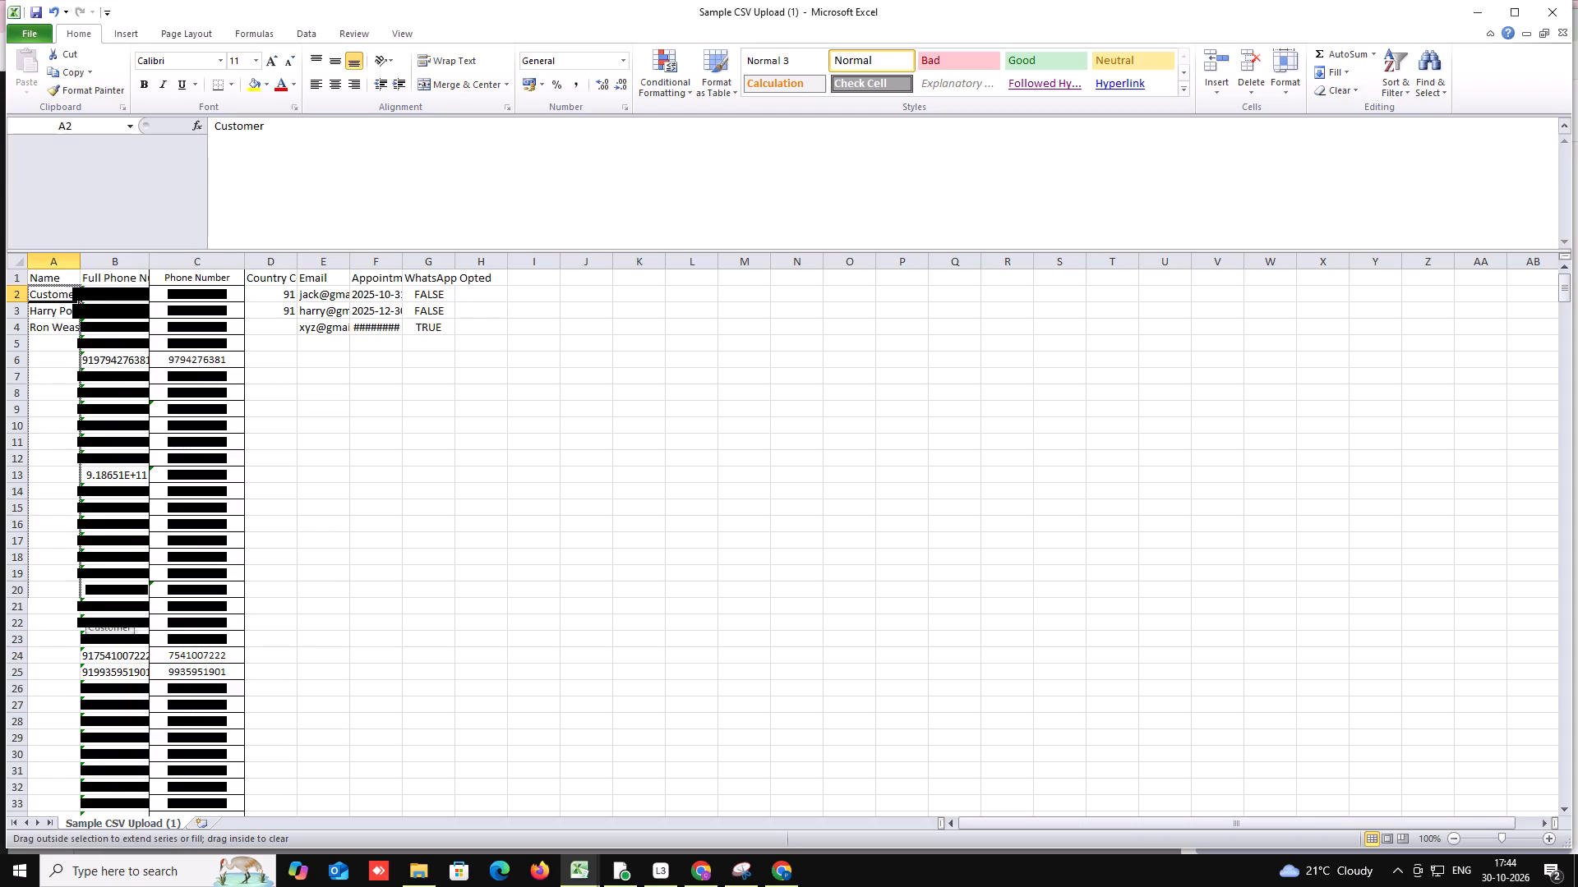
left_click_drag(80, 618, 108, 886)
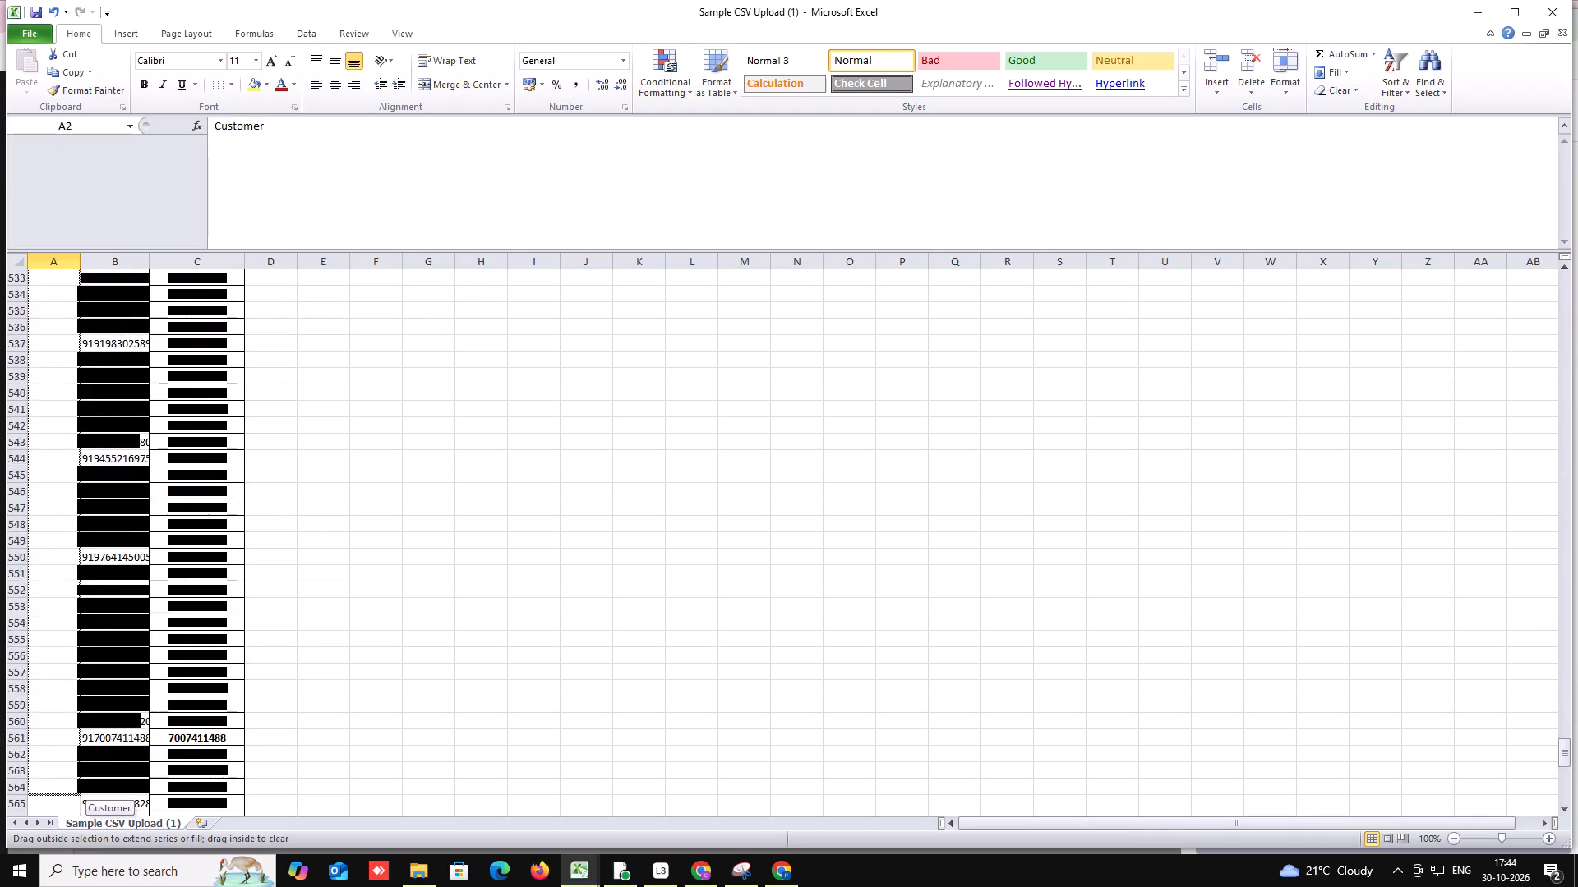
left_click_drag(108, 886, 71, 583)
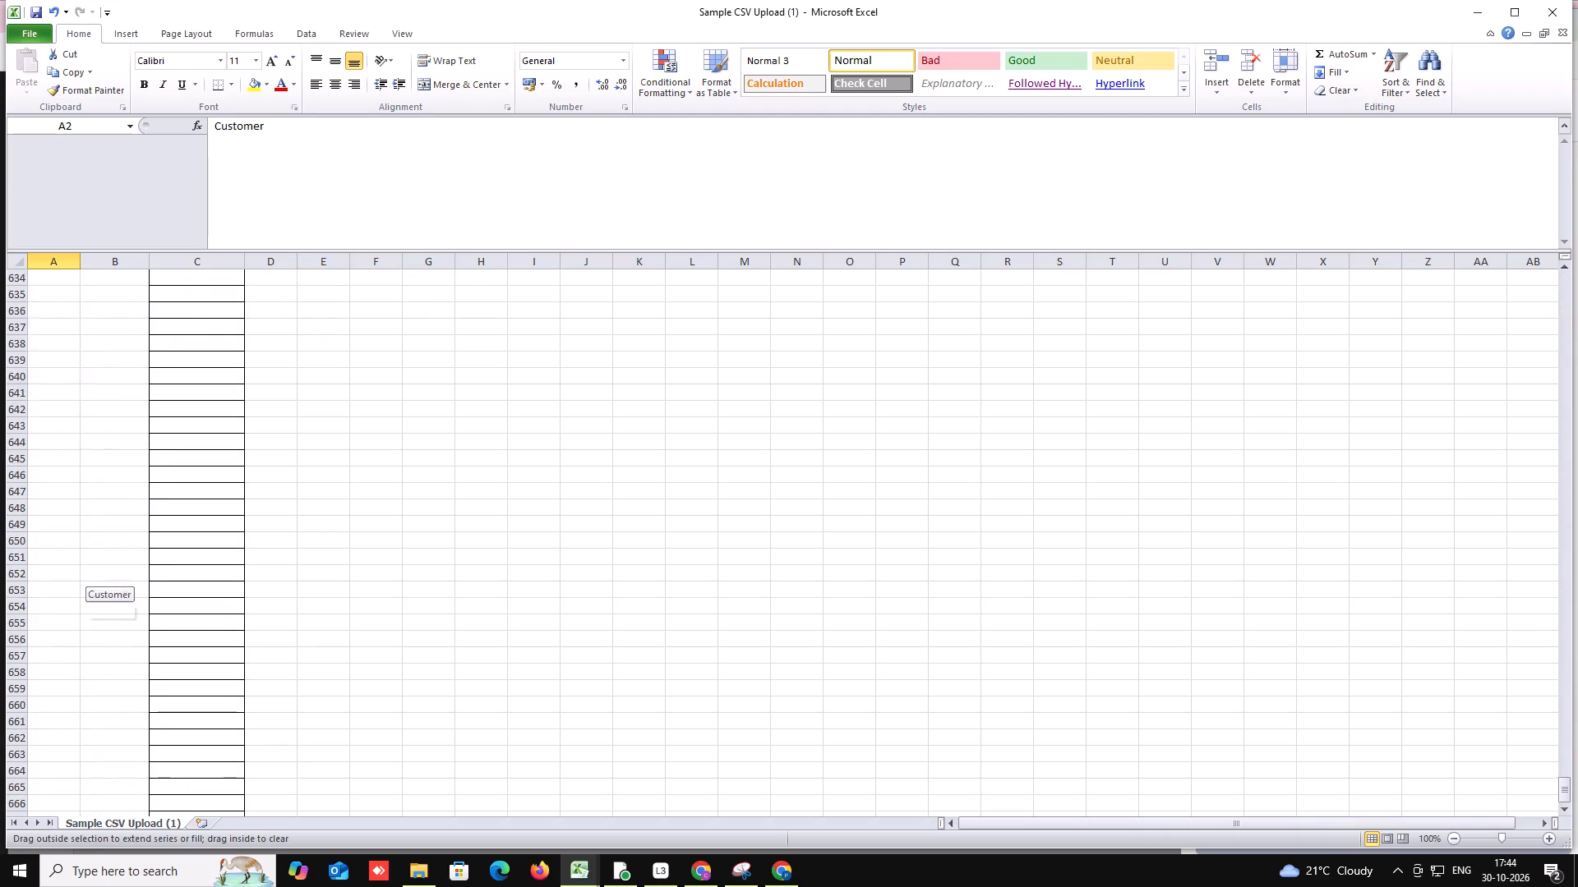
left_click_drag(71, 583, 95, 232)
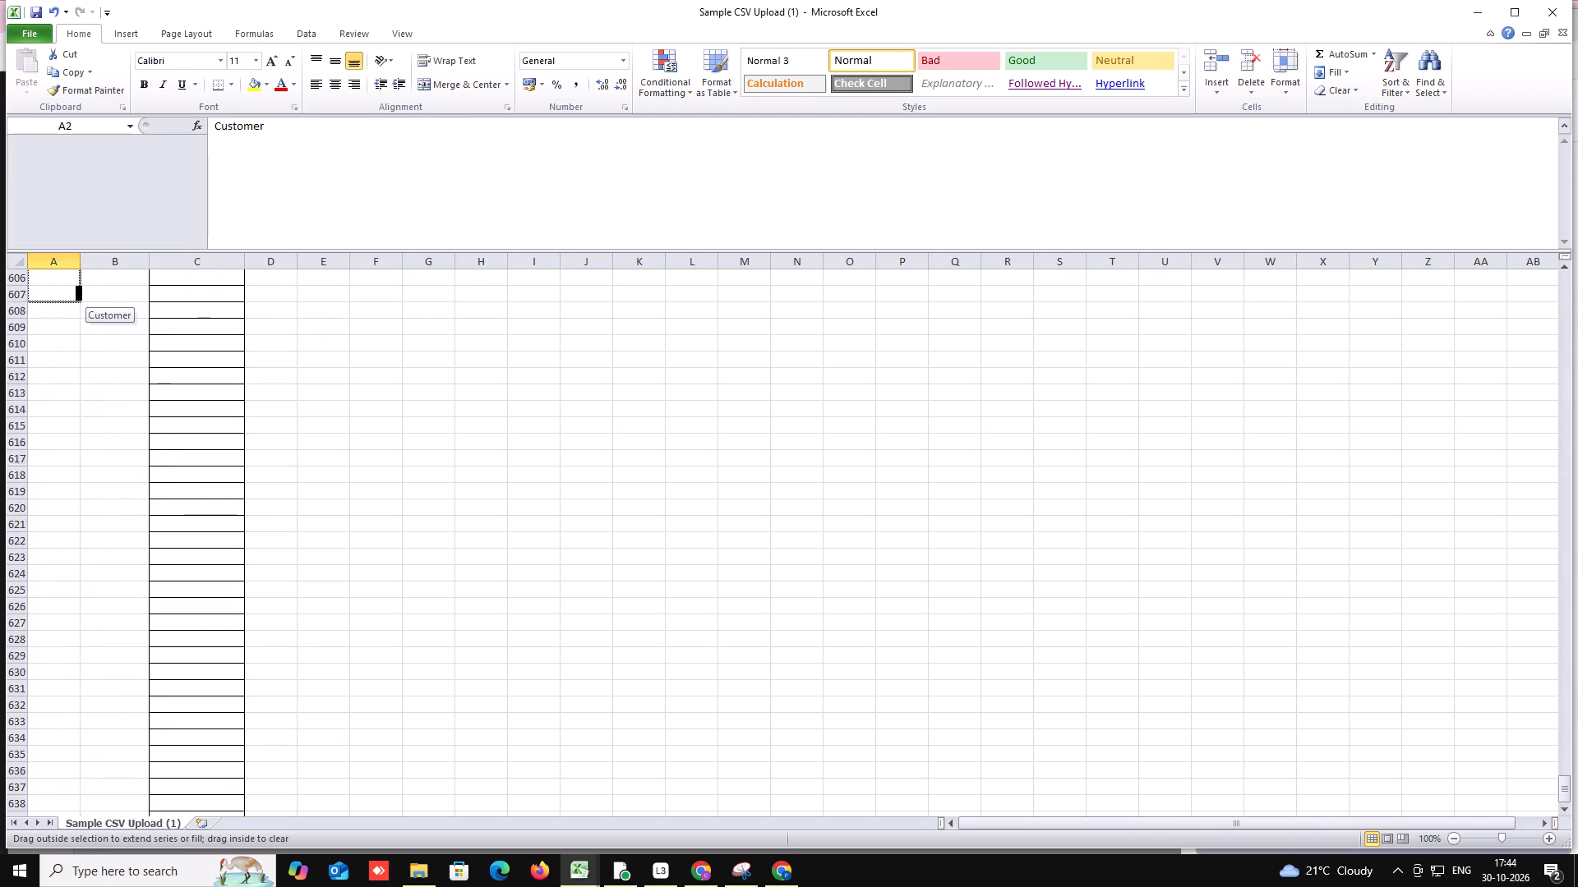
left_click_drag(95, 232, 81, 336)
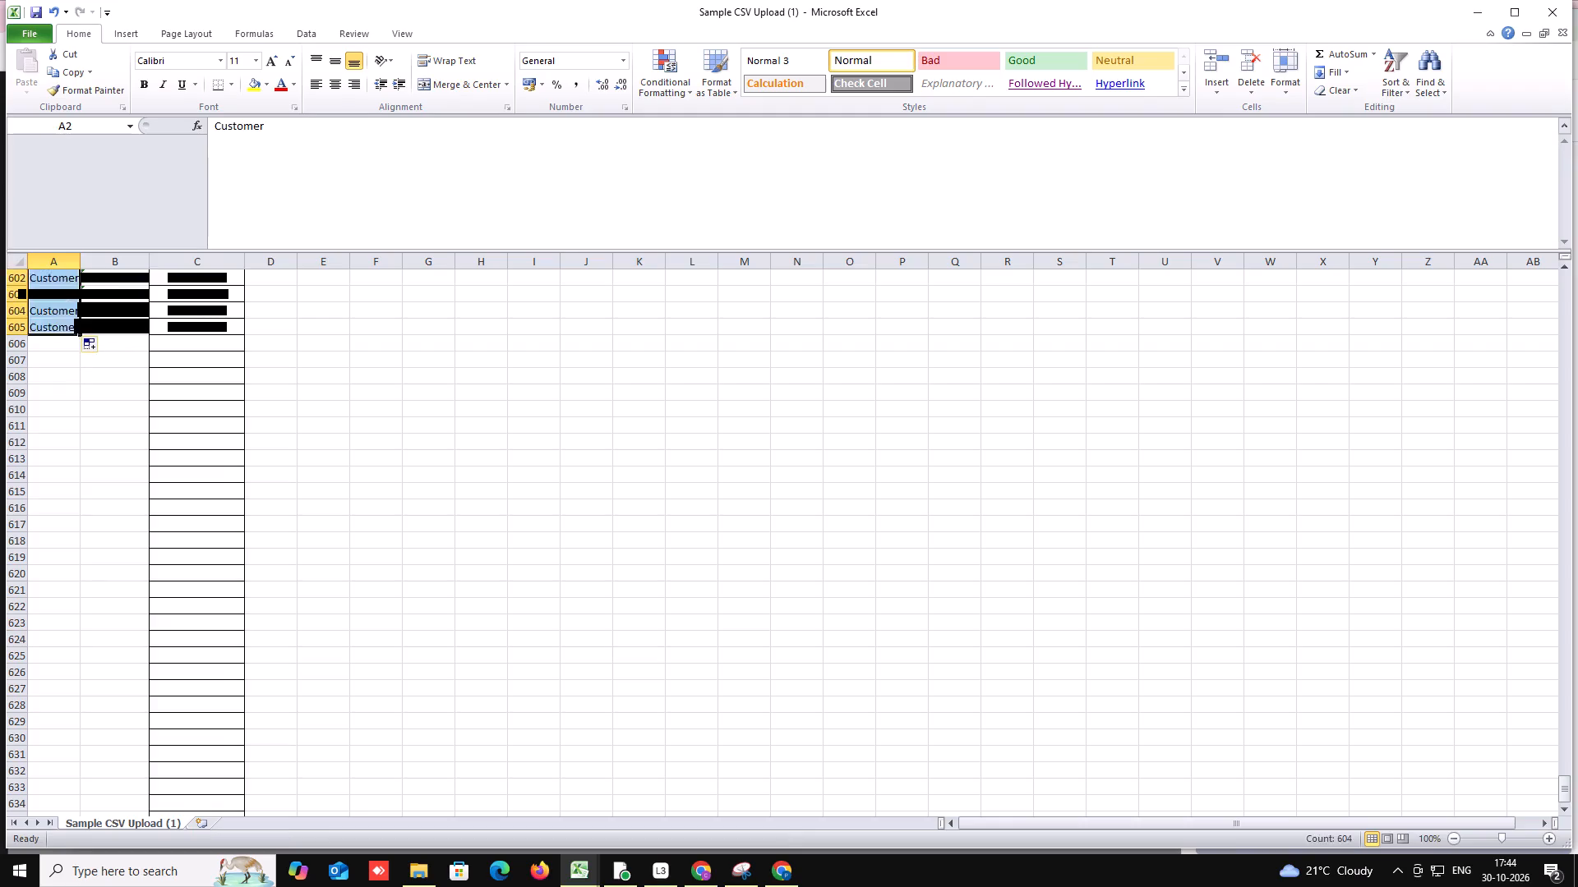
Fill the Country Code column with 91 and the WhatsApp Opted column with TRUE from row 2 down to row 605.
left_click(617, 646)
left_click_drag(1564, 786, 1577, 333)
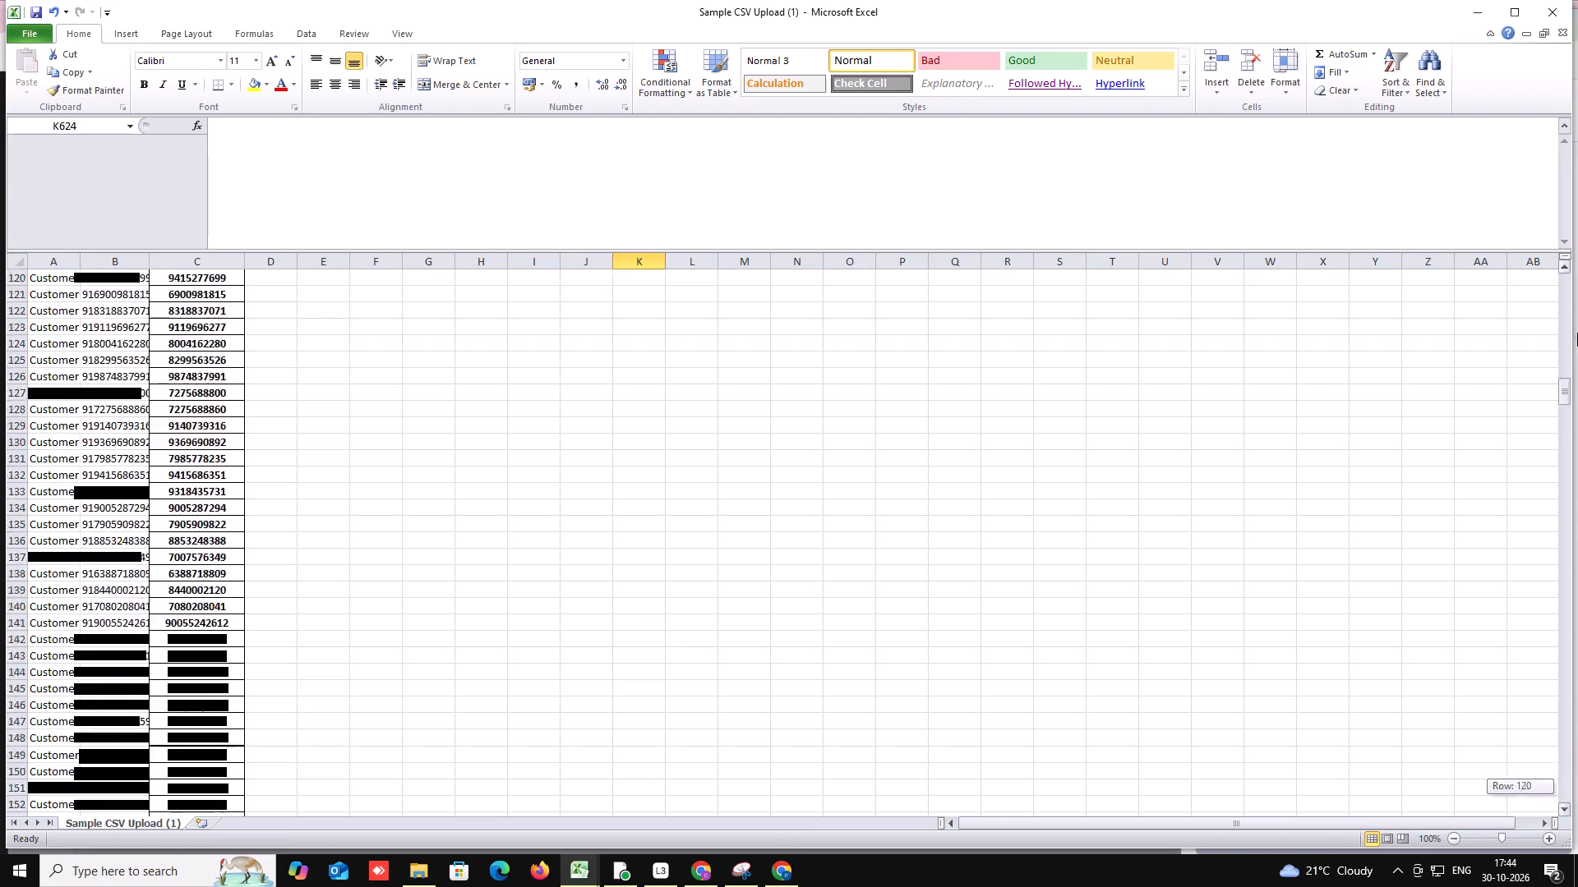
left_click_drag(1577, 333, 1576, 223)
left_click(492, 457)
left_click_drag(279, 288, 283, 299)
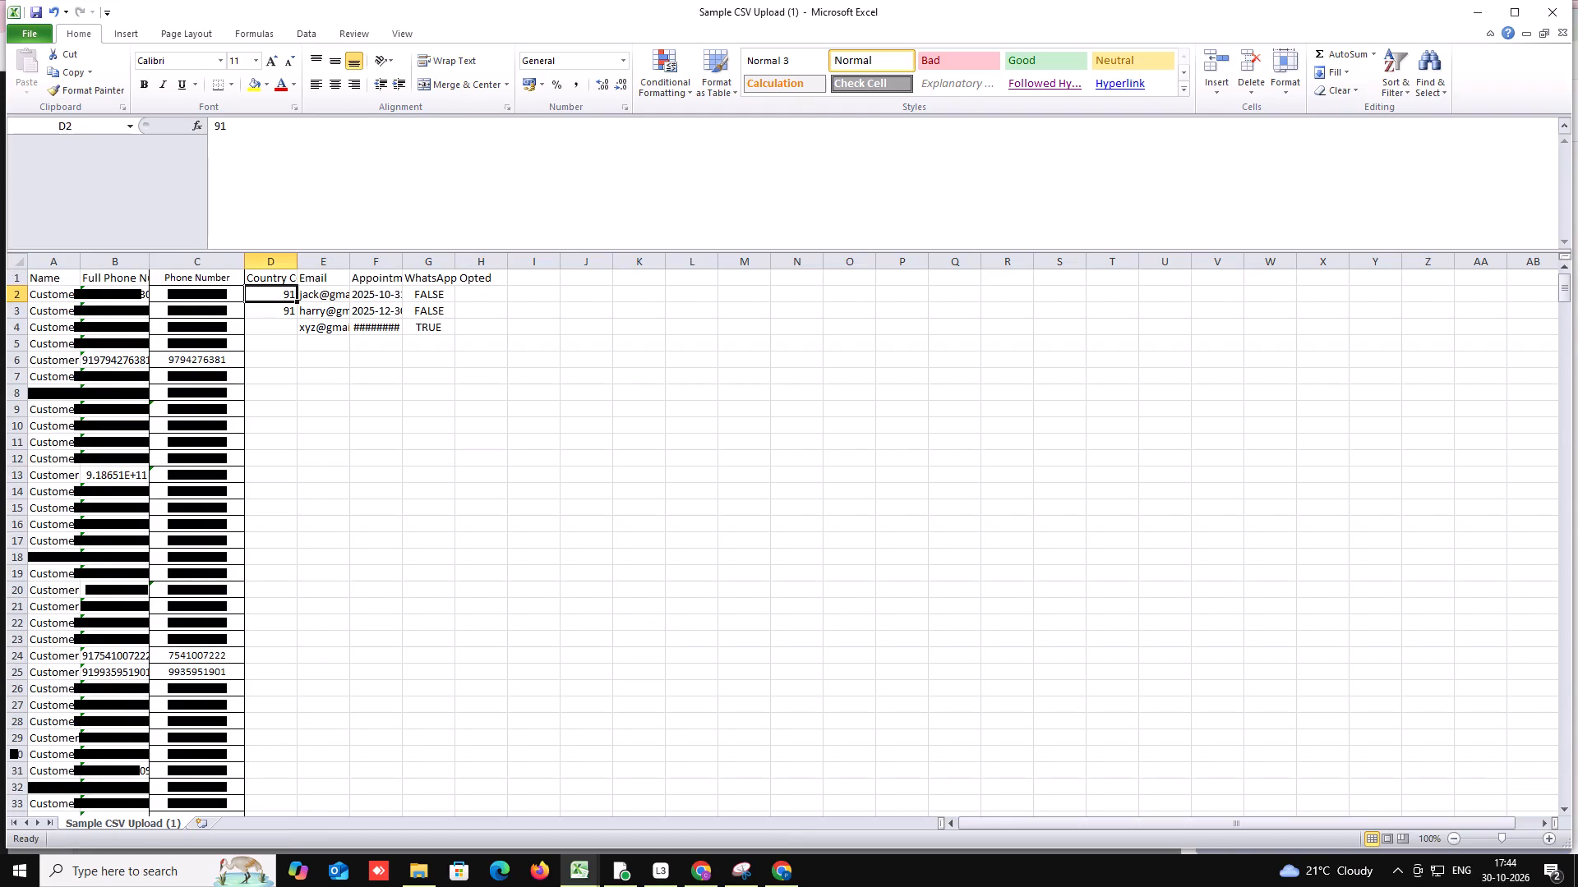
Fill the country code 91 from cells D2:D3 down the Country Code column to row 605.
left_click_drag(283, 299, 285, 305)
left_click_drag(298, 319, 298, 338)
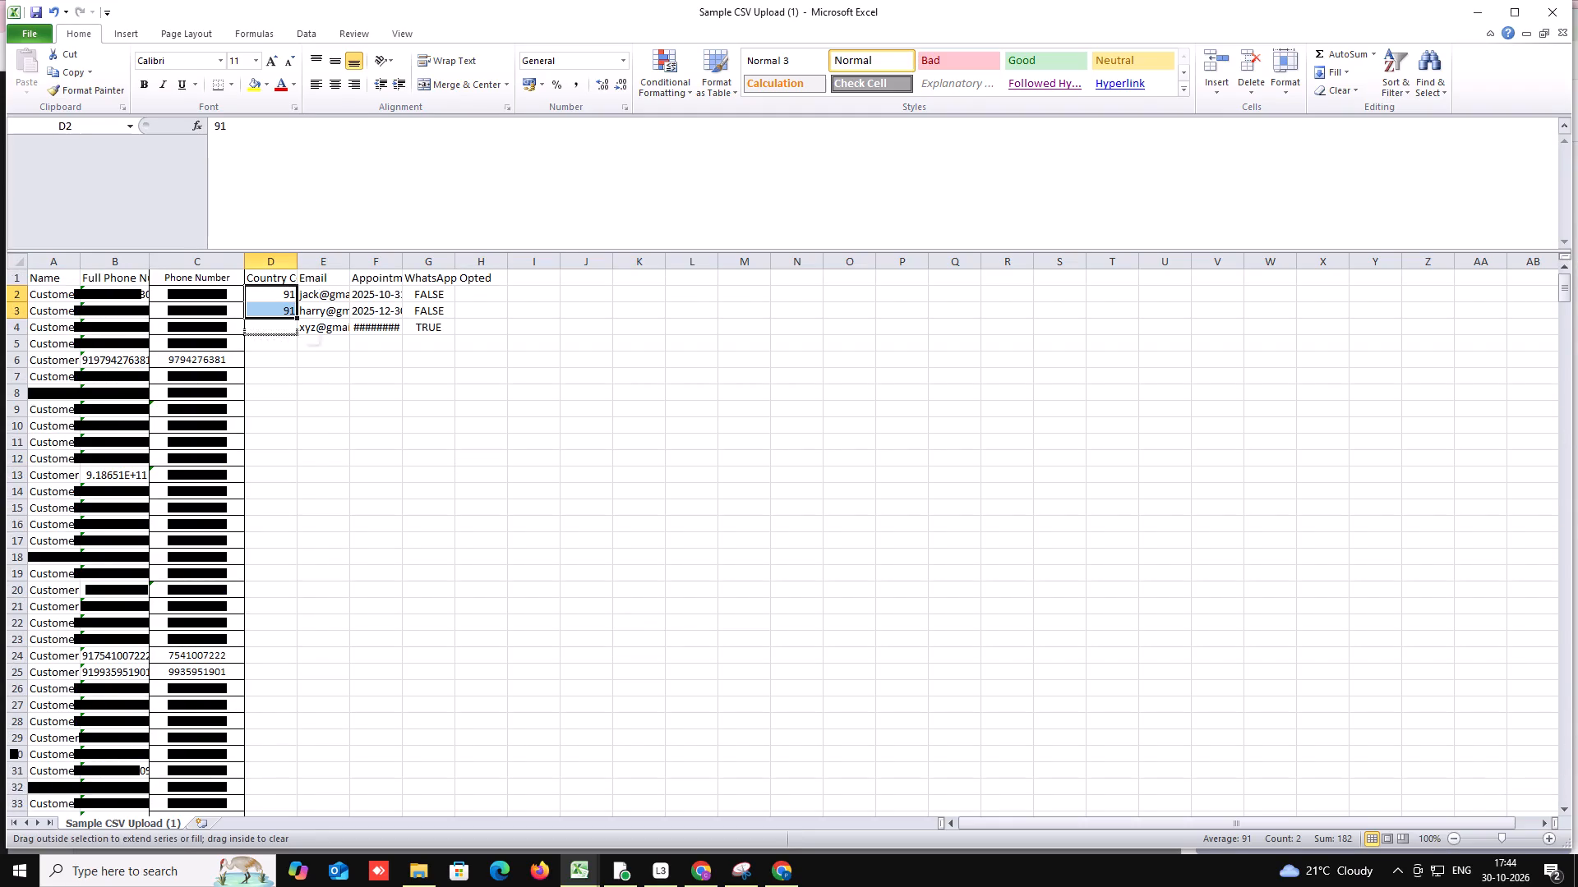
left_click_drag(298, 338, 318, 886)
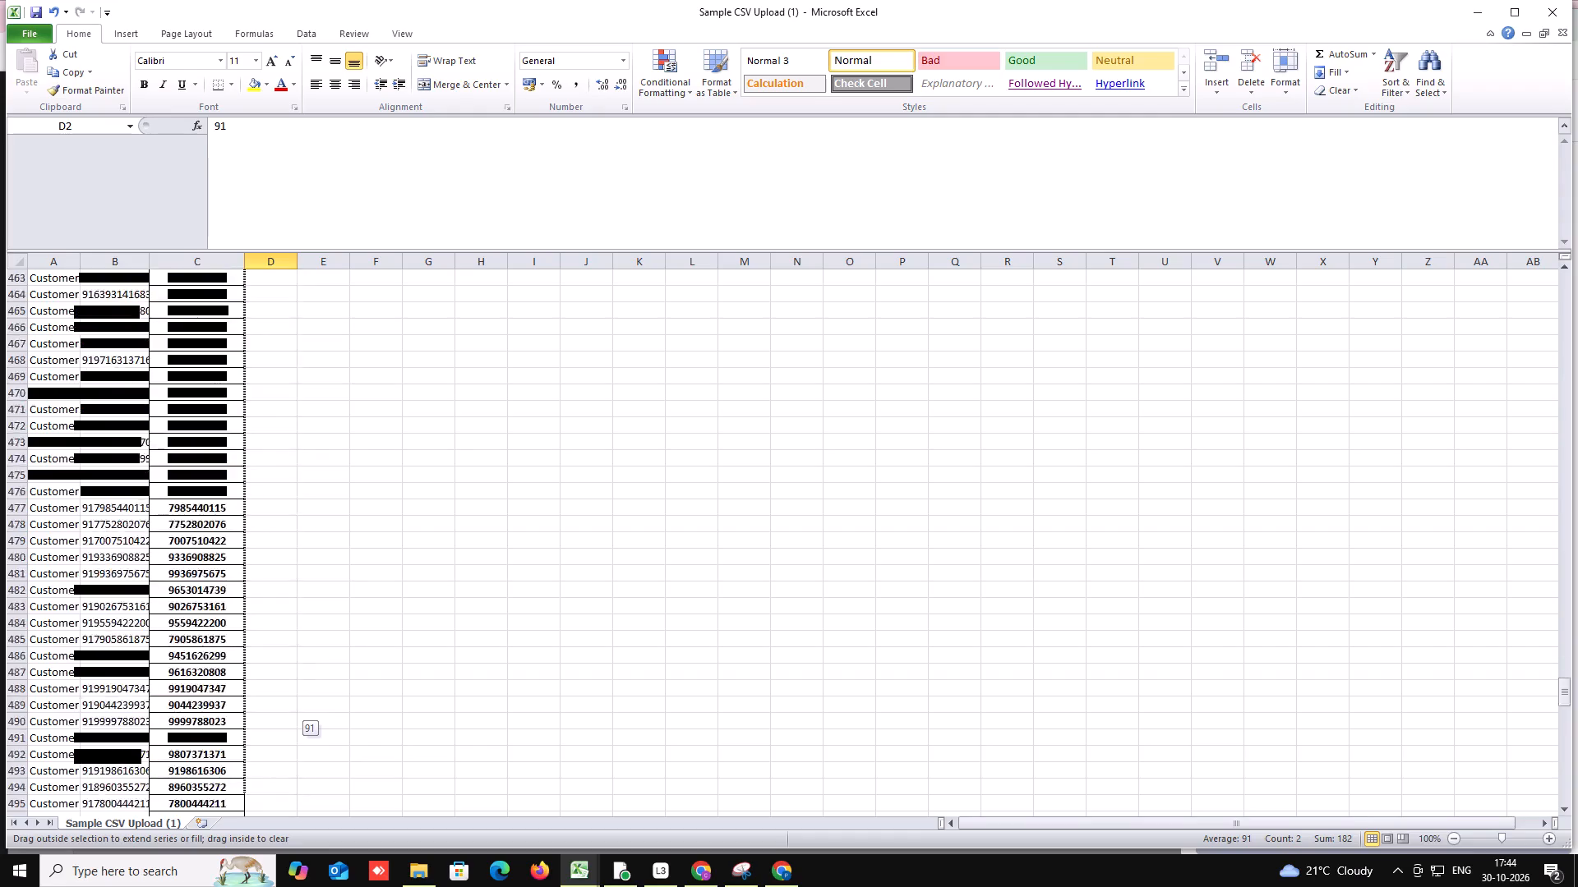
left_click_drag(318, 886, 316, 785)
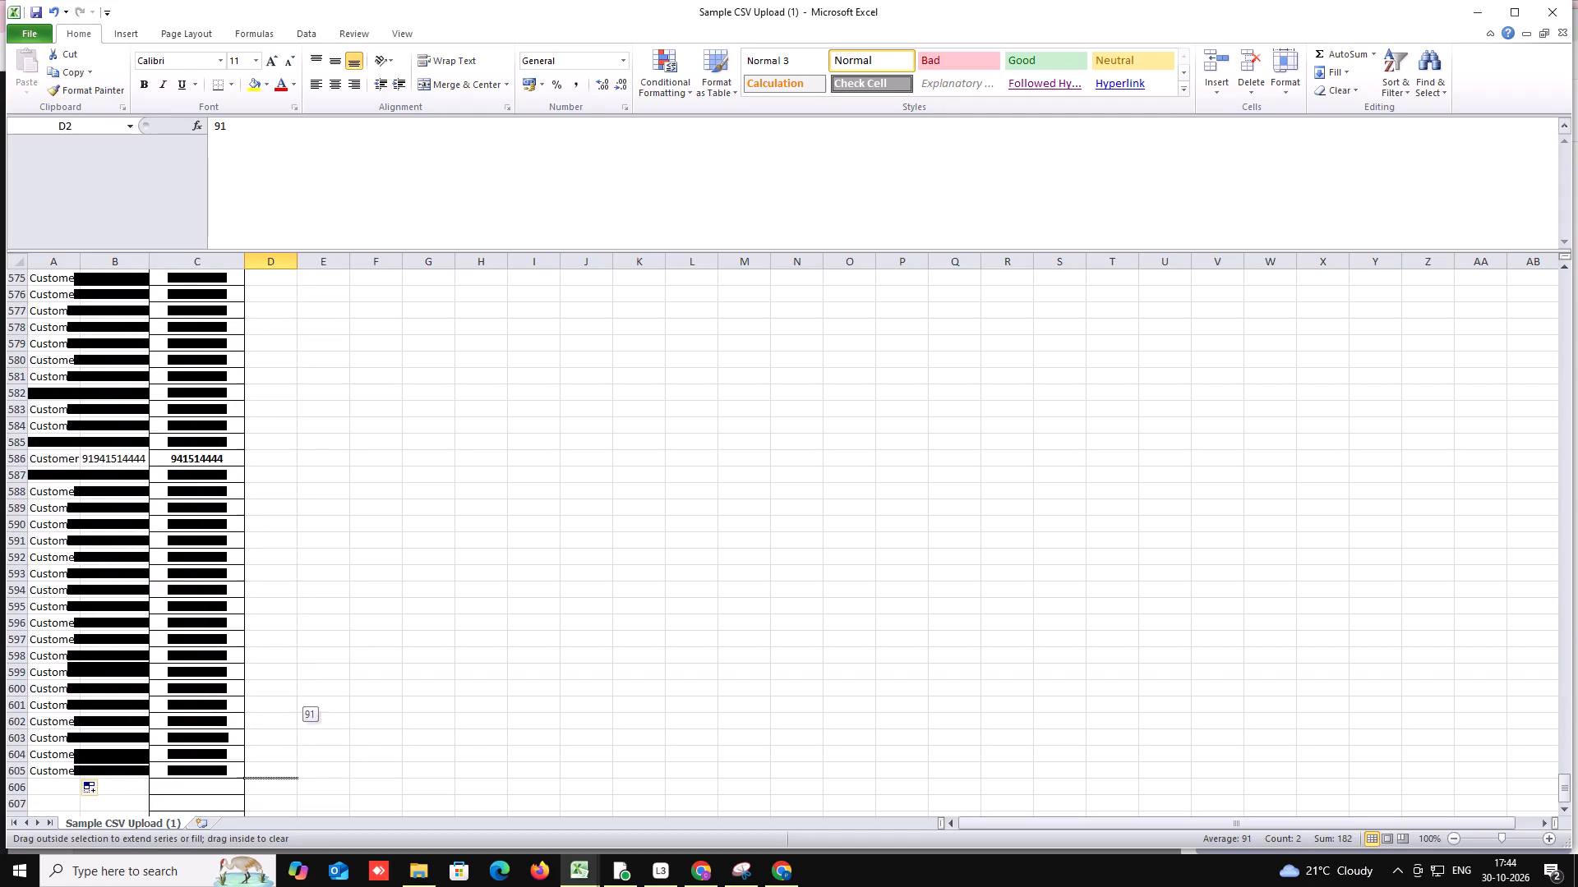
left_click_drag(316, 785, 316, 777)
left_click(521, 623)
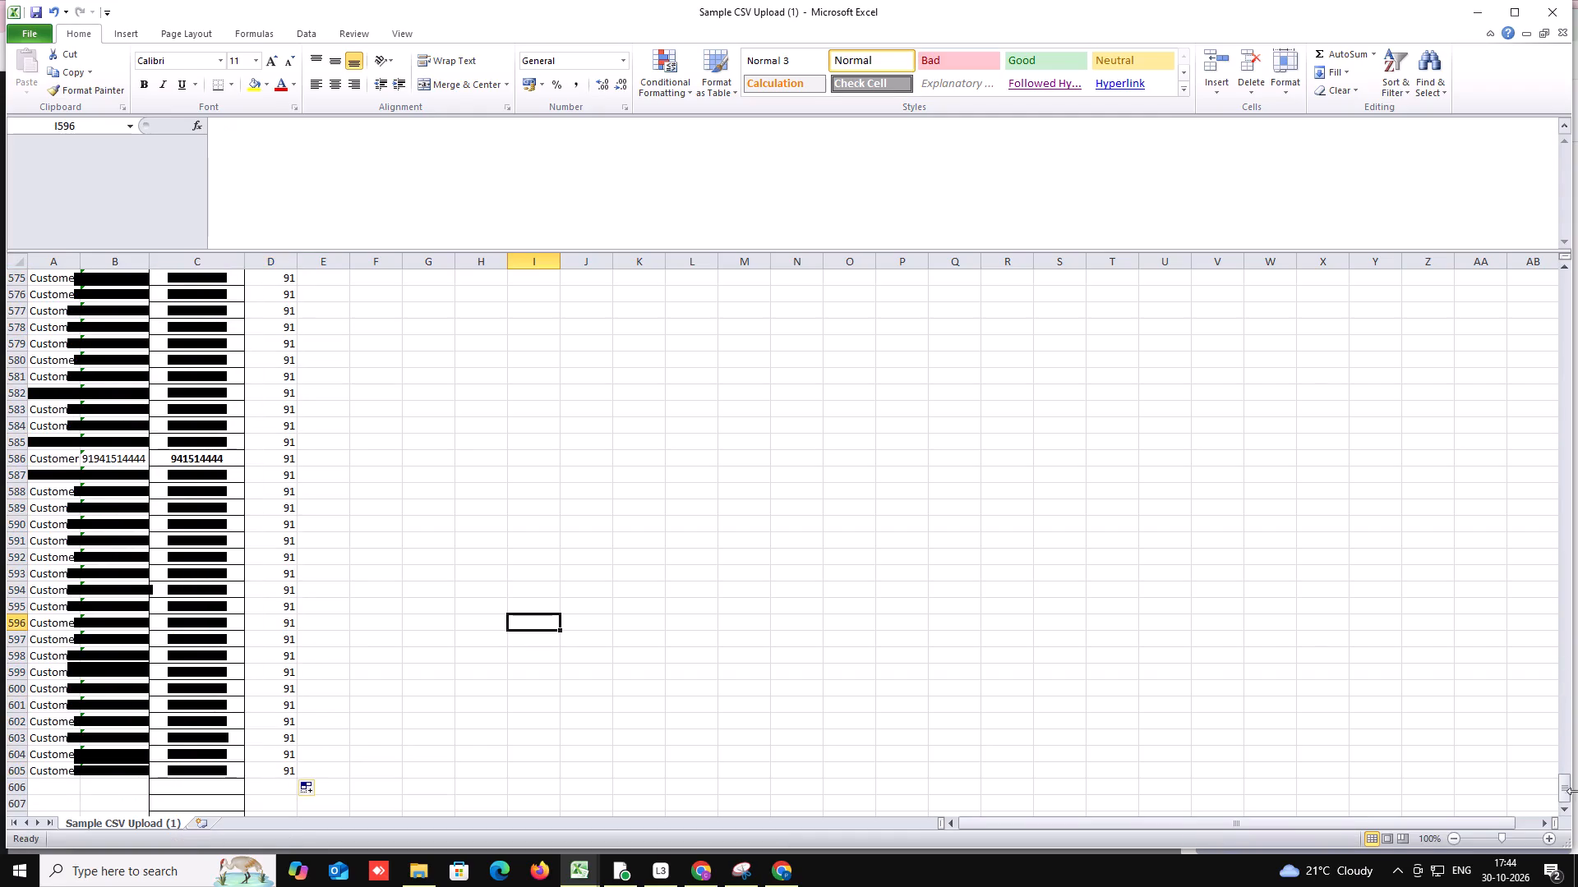
Delete the Email and Appointment columns, E and F, from the sheet.
left_click_drag(1566, 784, 1577, 262)
left_click(380, 550)
left_click_drag(331, 264, 375, 298)
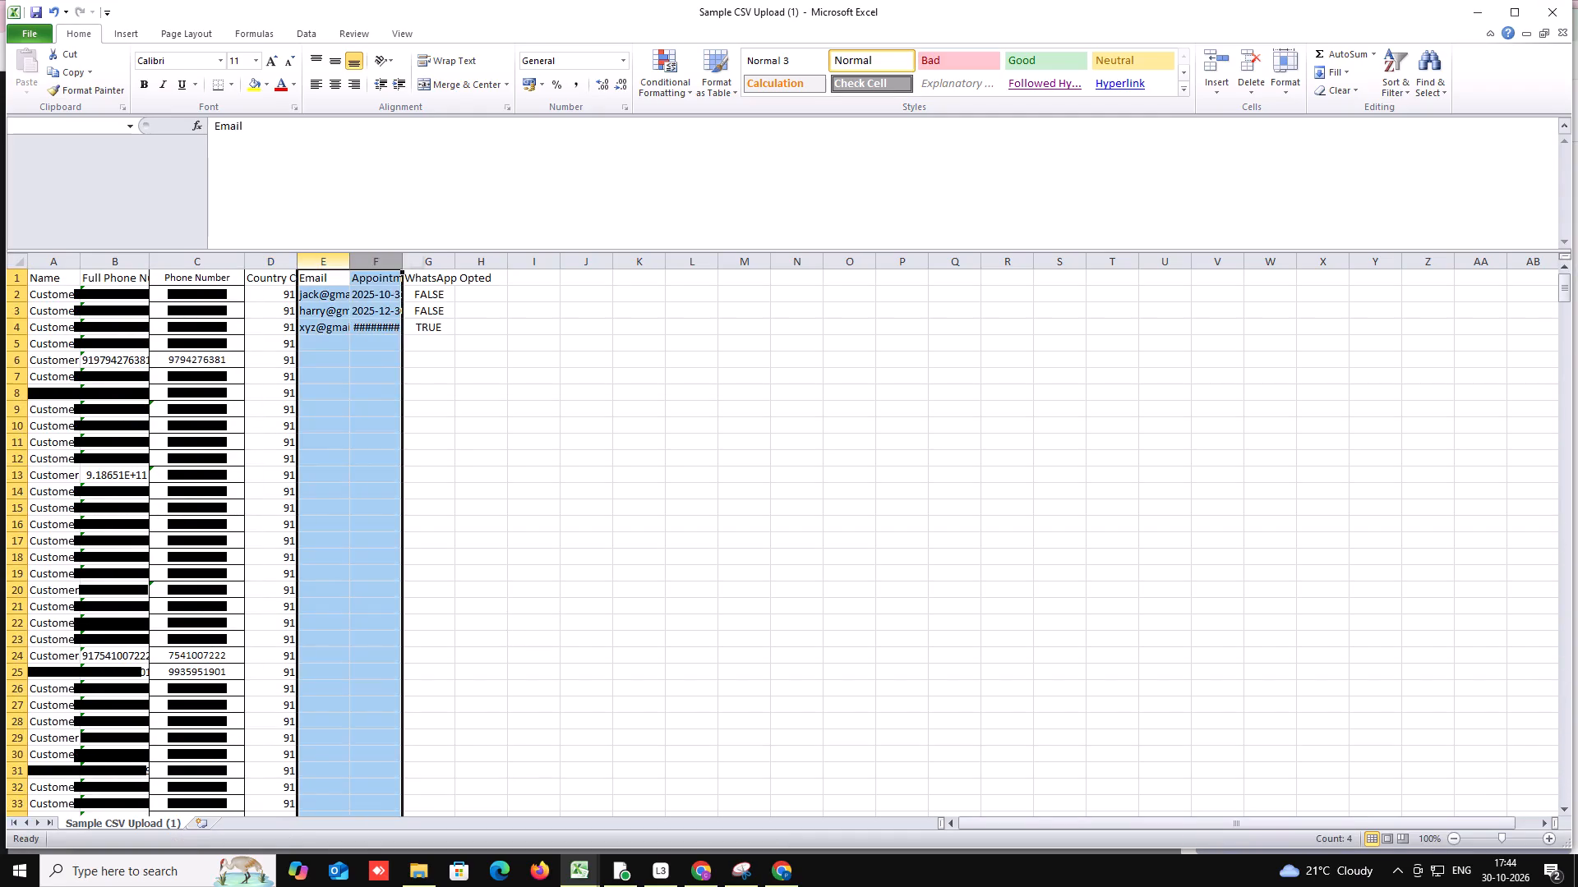
left_click_drag(375, 298, 375, 299)
right_click(369, 419)
left_click(394, 540)
left_click(541, 554)
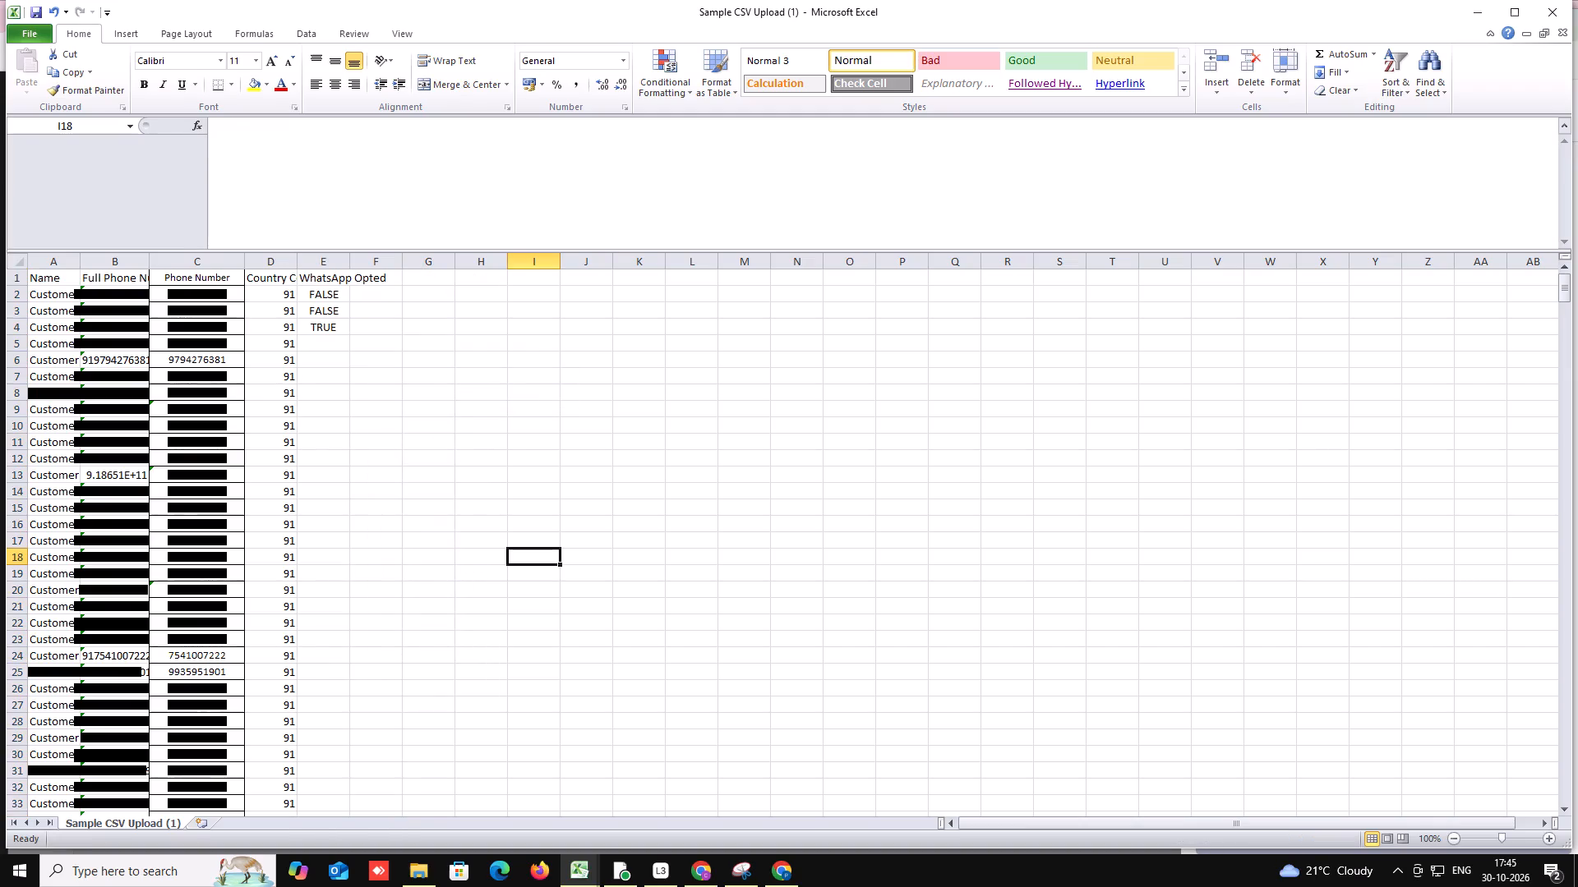
Set the WhatsApp Opted column to TRUE for every contact from row 2 down to row 605.
left_click(332, 324)
key("ctrl+c")
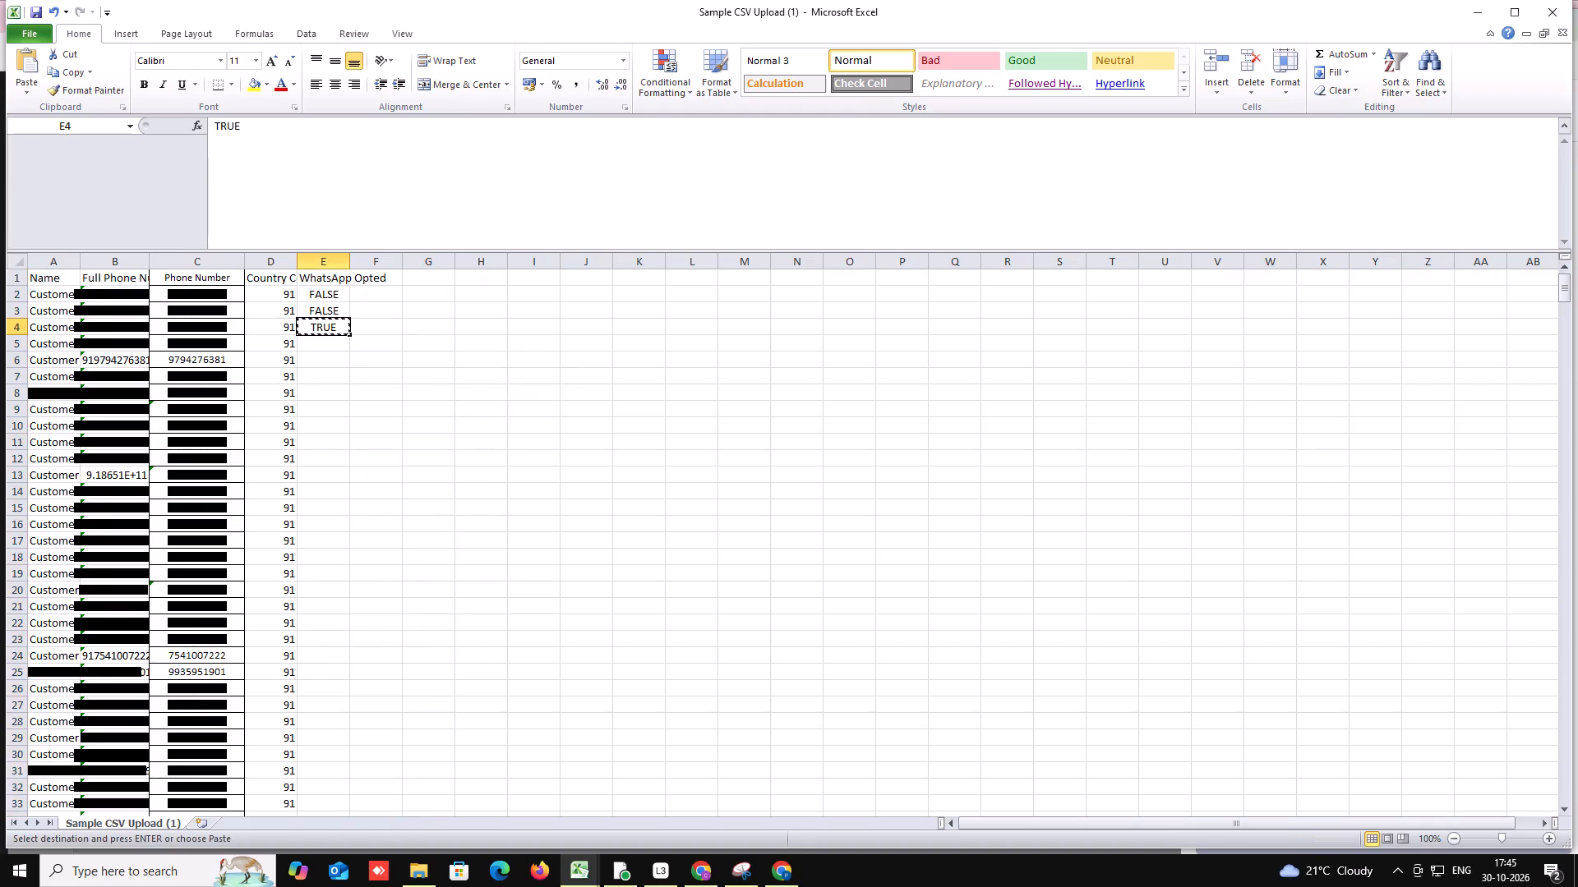
left_click(340, 297)
key("ctrl+v")
left_click(338, 310, "ctrl")
key("ctrl+v")
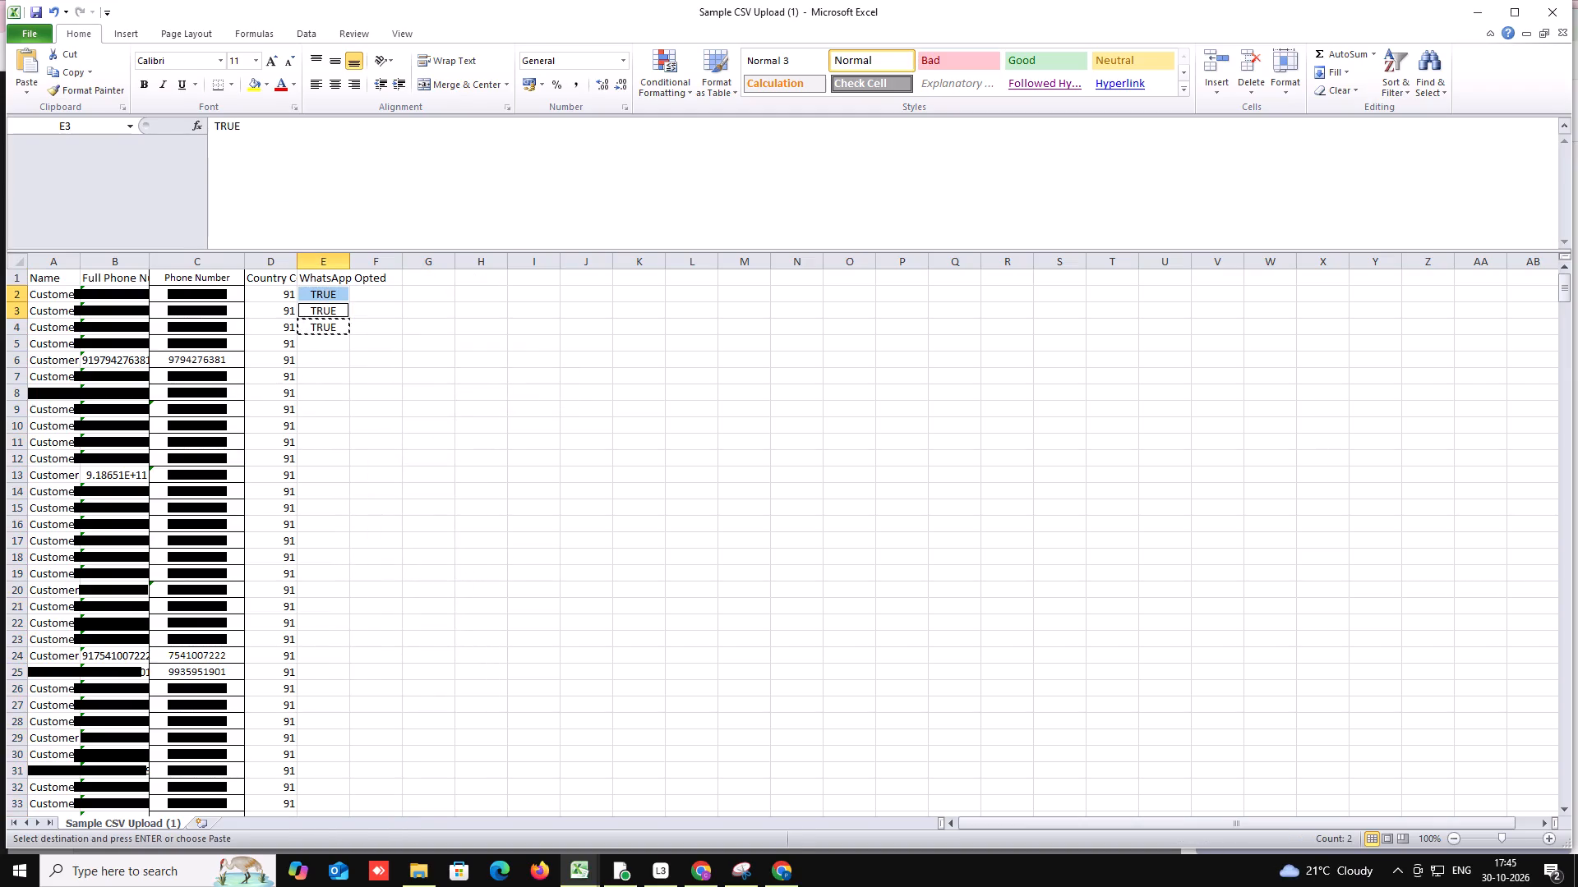
left_click_drag(335, 296, 335, 324)
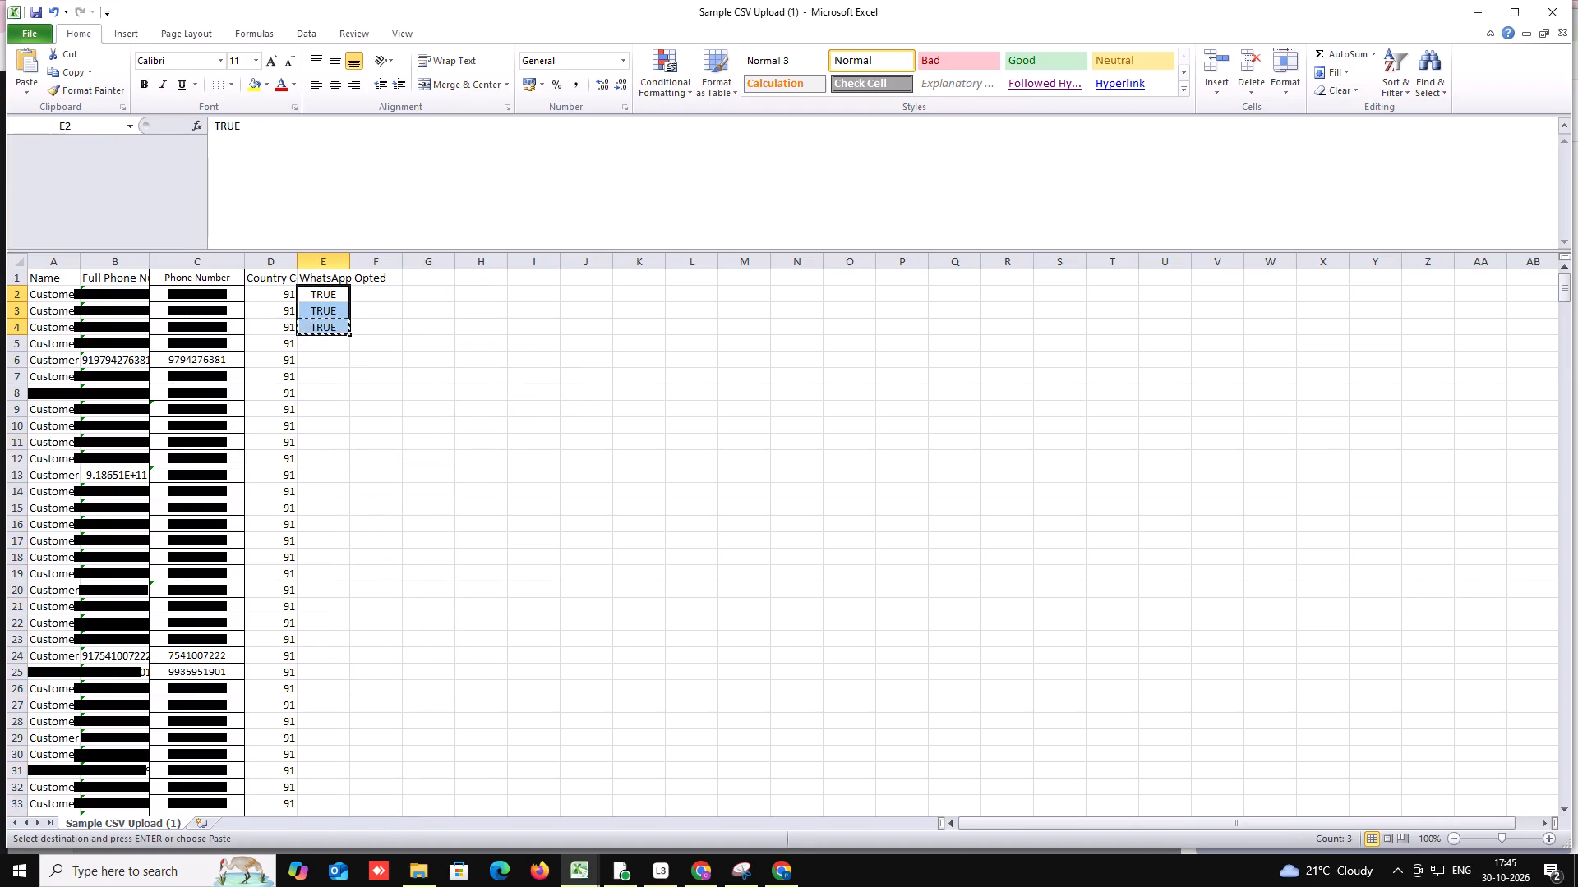
left_click_drag(352, 334, 351, 884)
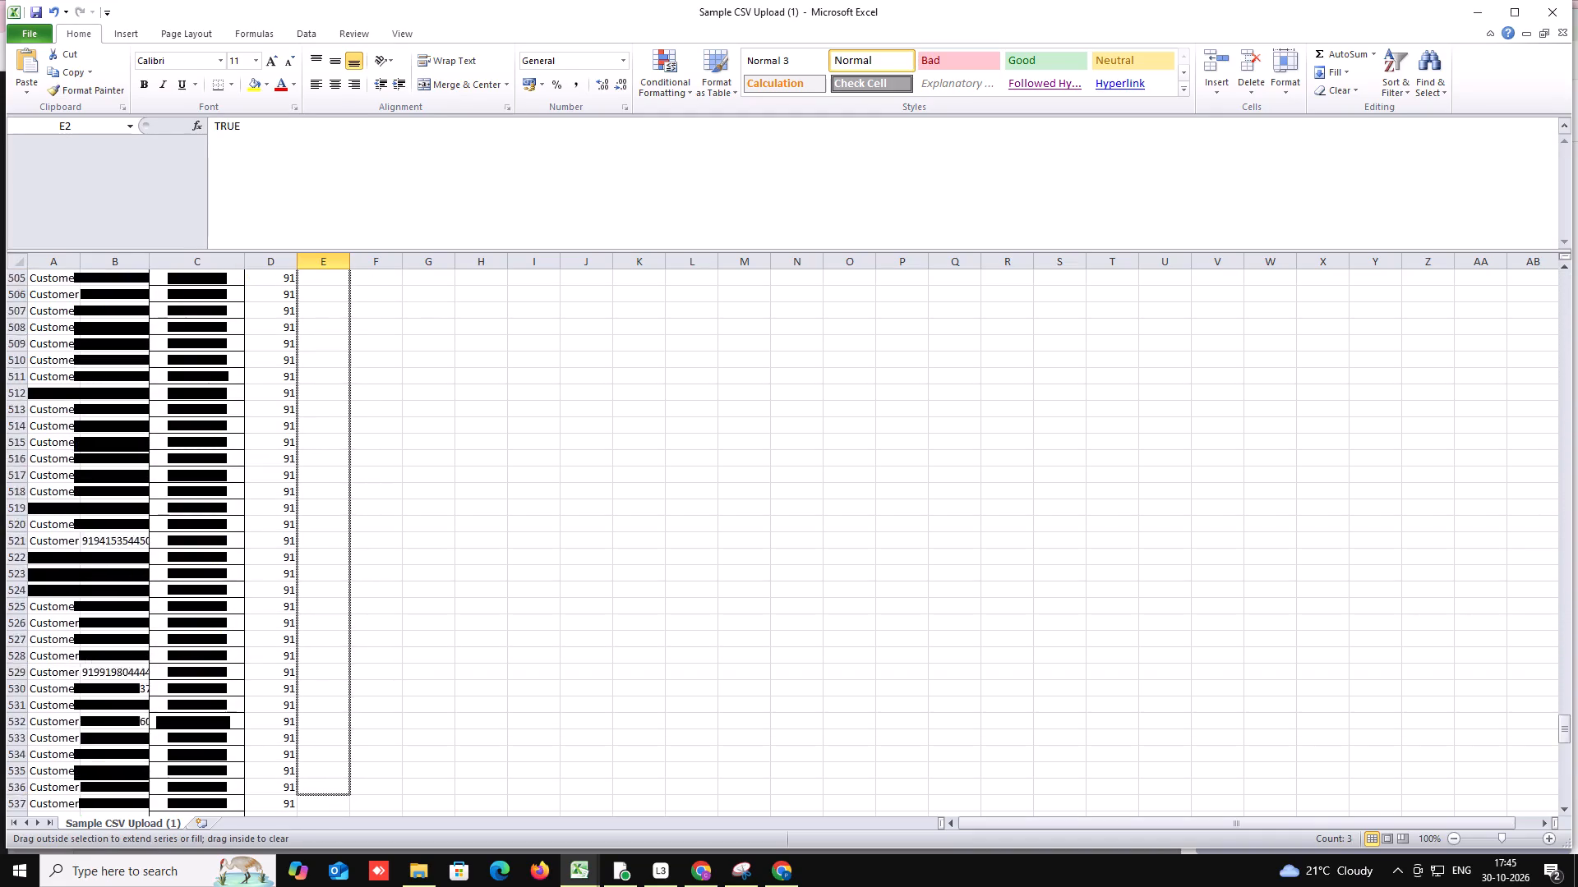
left_click_drag(351, 884, 351, 877)
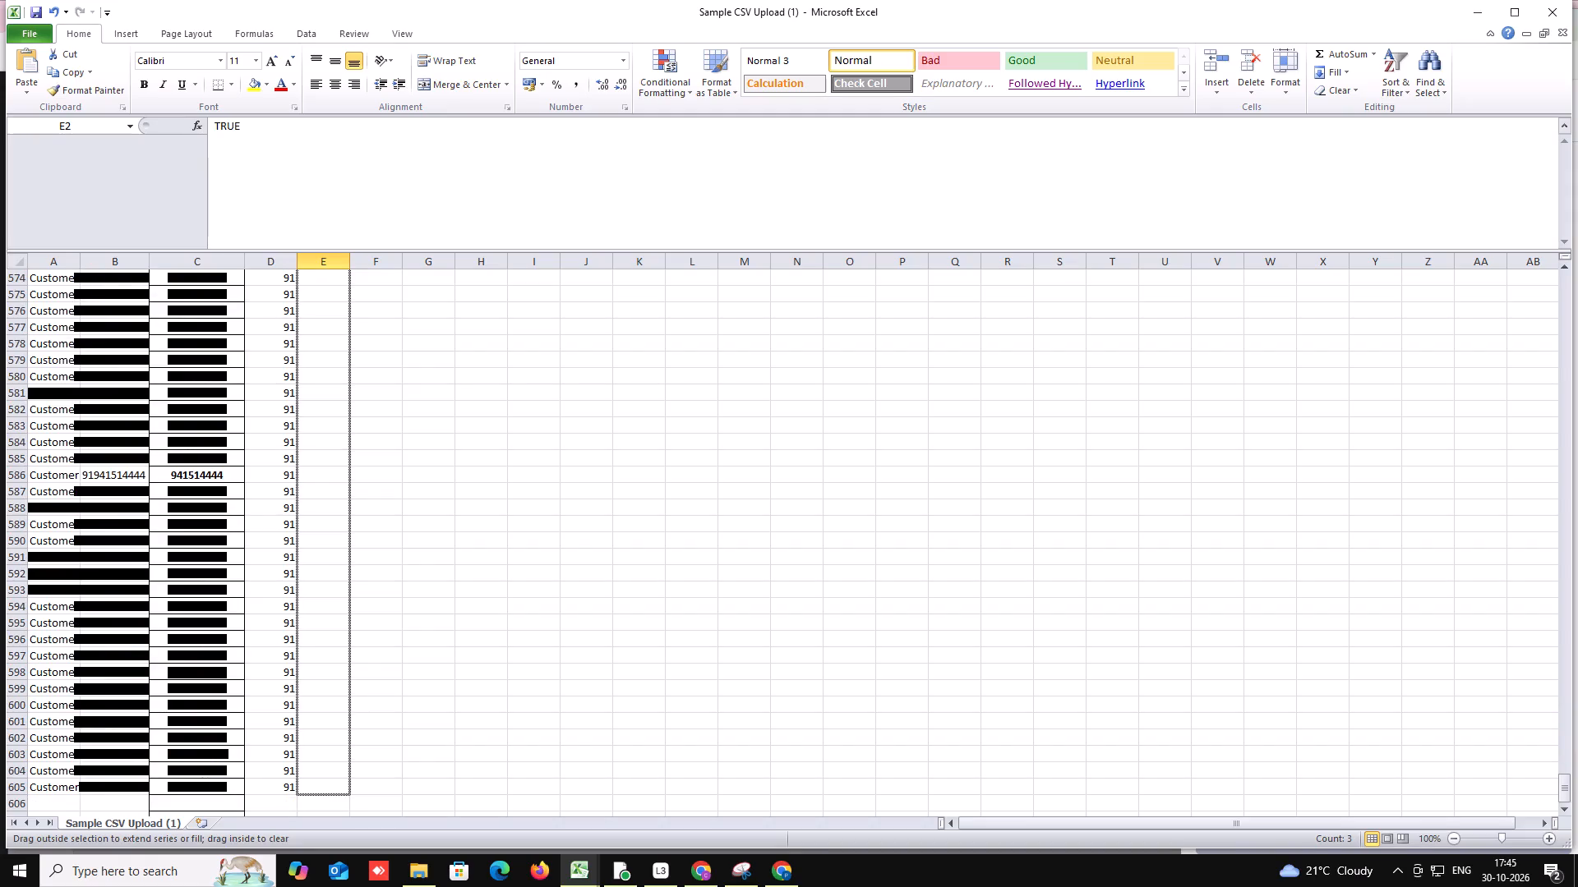
left_click_drag(351, 877, 349, 793)
left_click(463, 710)
Change the cell borders of the whole contact table from A1 to E605.
scroll(156, 429, "up", 9)
left_click_drag(1561, 755, 1566, 251)
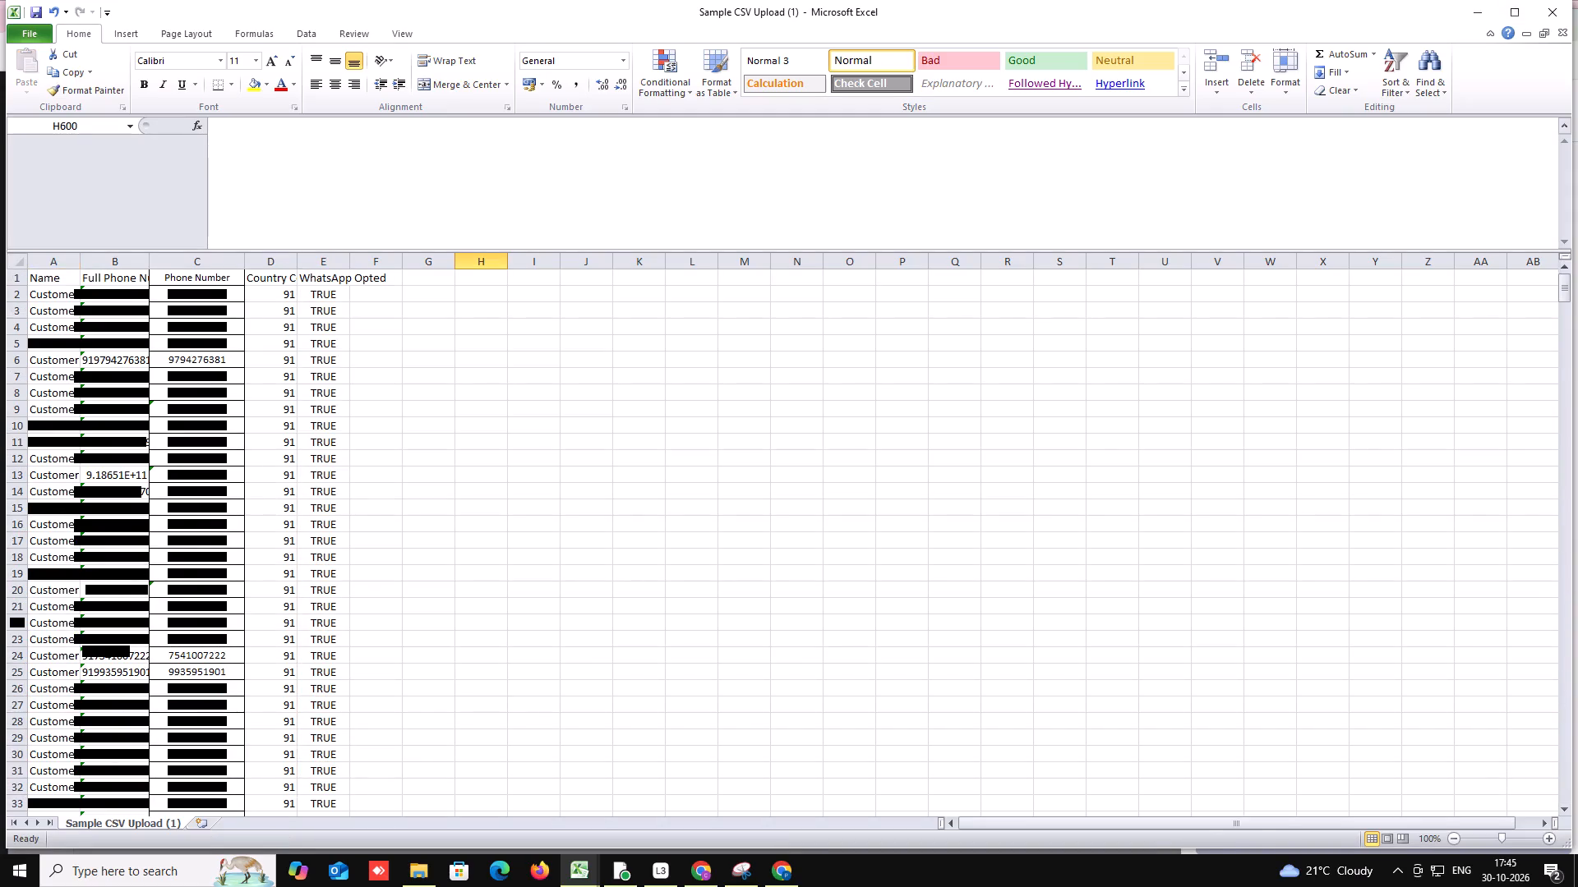
left_click_drag(48, 276, 297, 879)
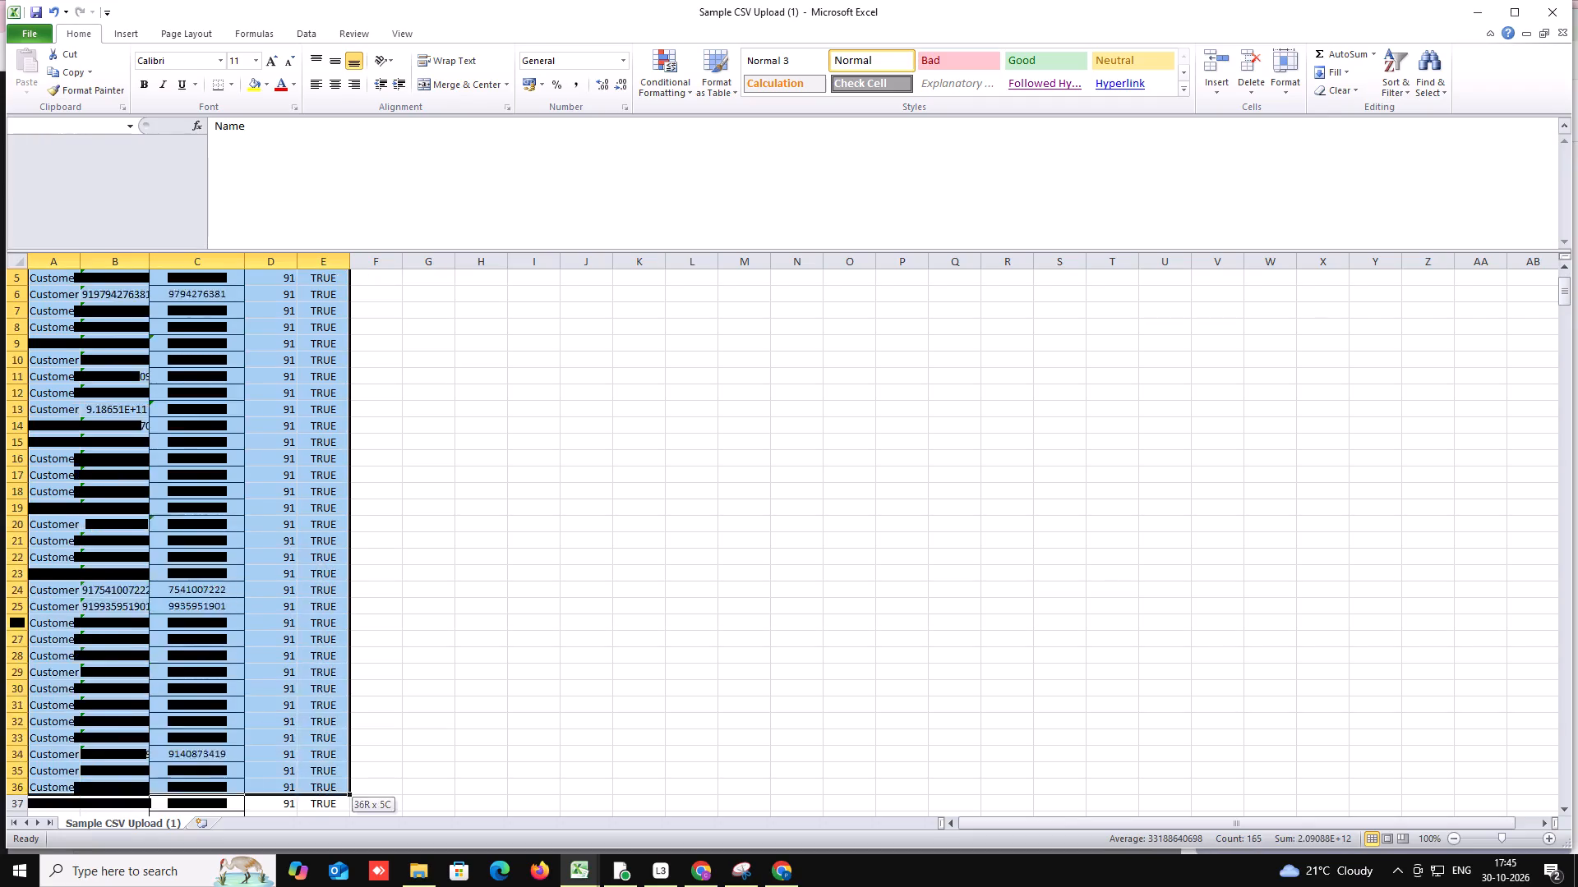
left_click_drag(297, 879, 338, 886)
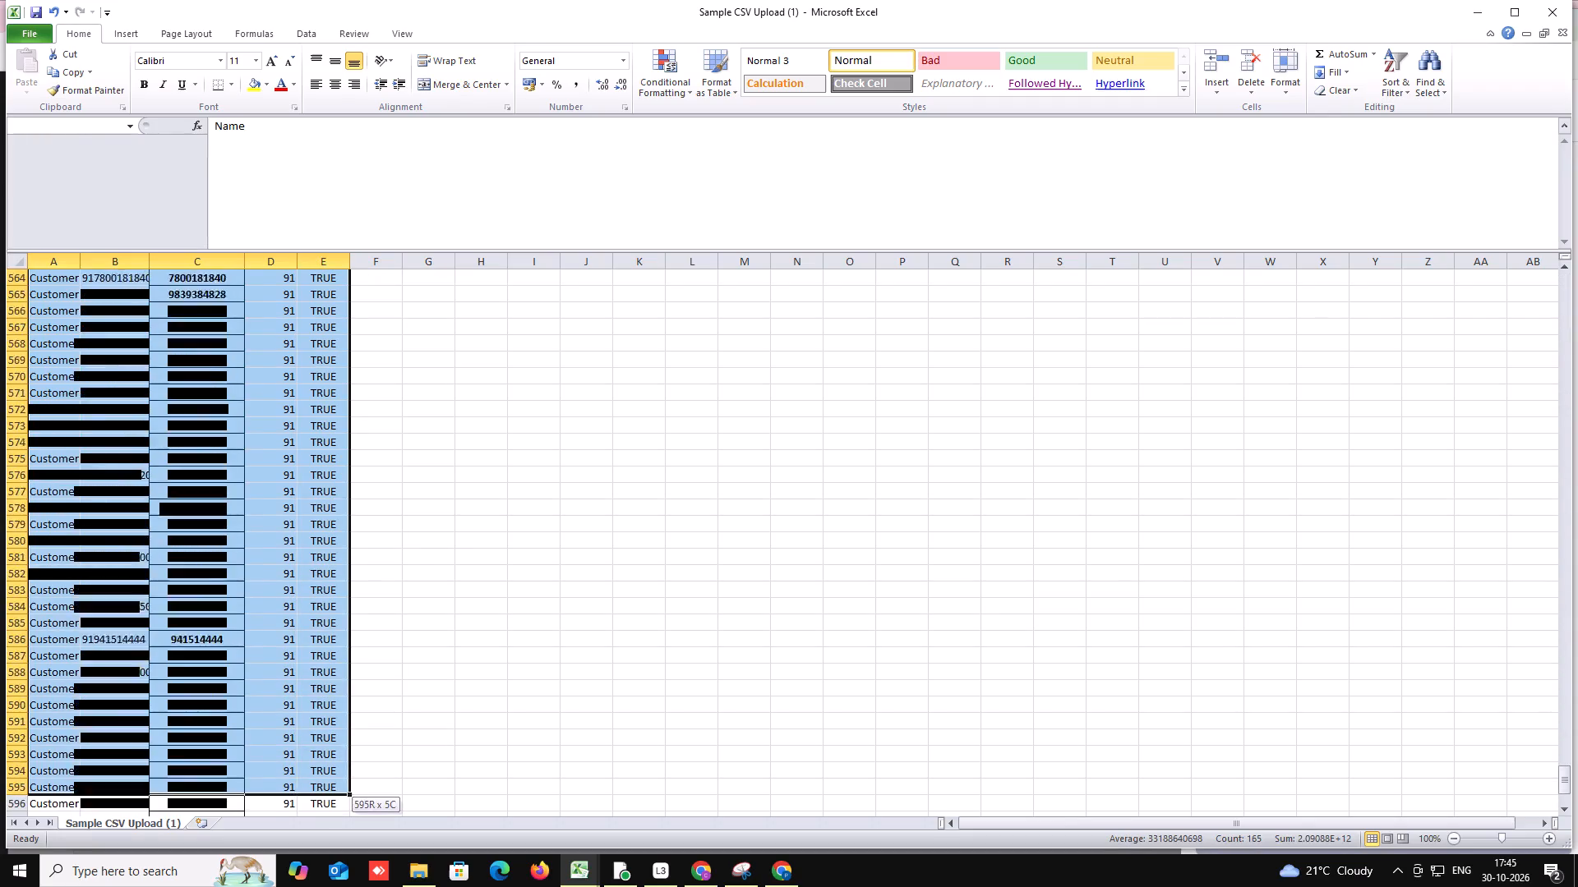
left_click_drag(338, 886, 324, 770)
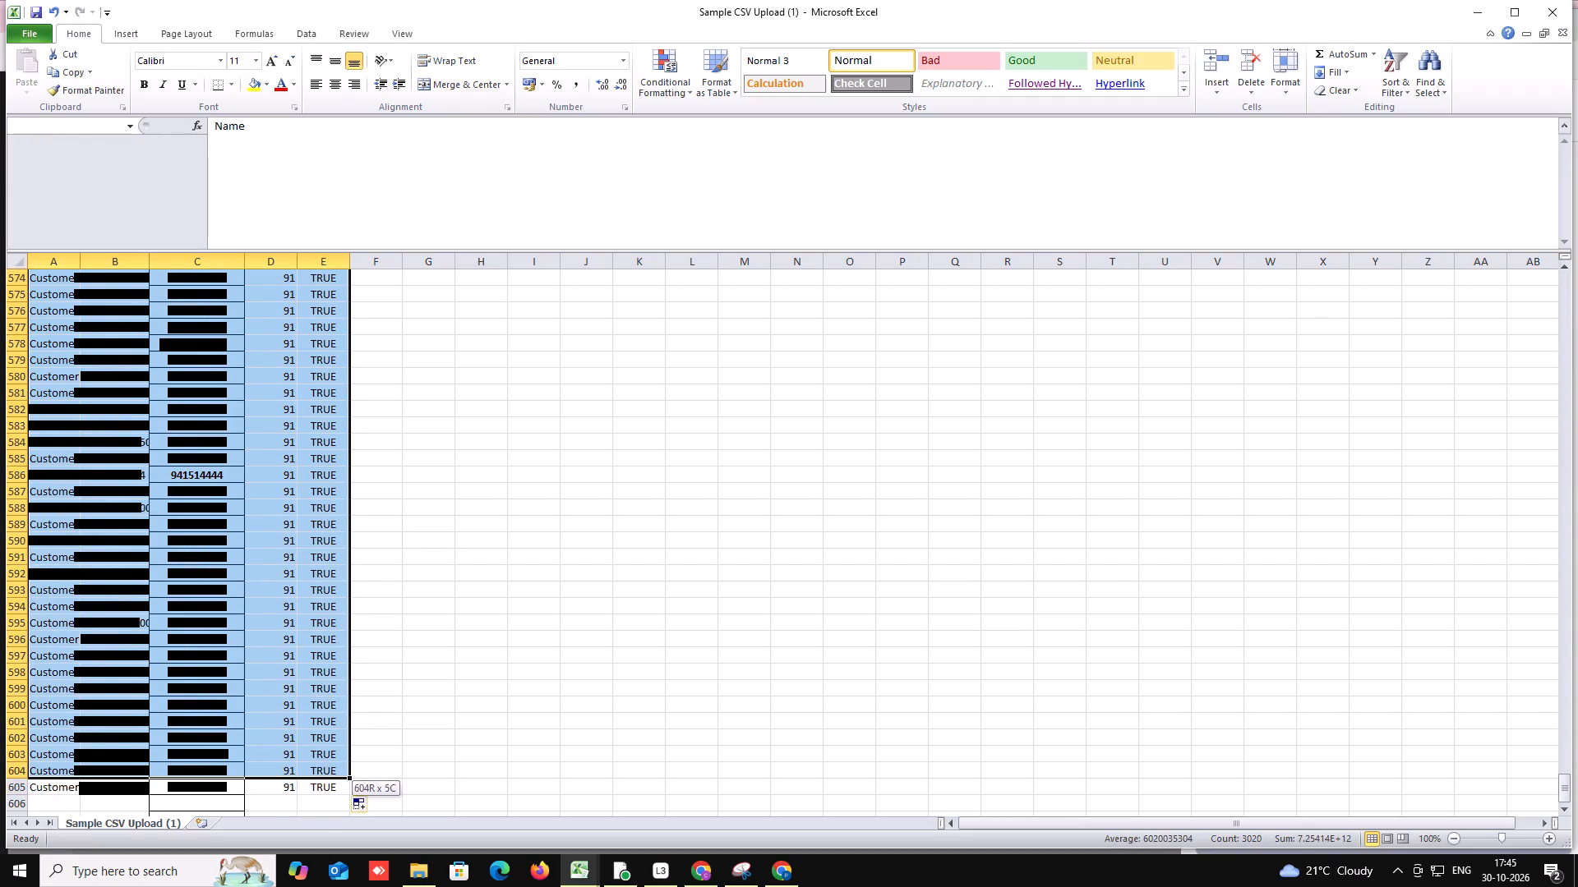
left_click_drag(324, 770, 325, 792)
left_click(228, 85)
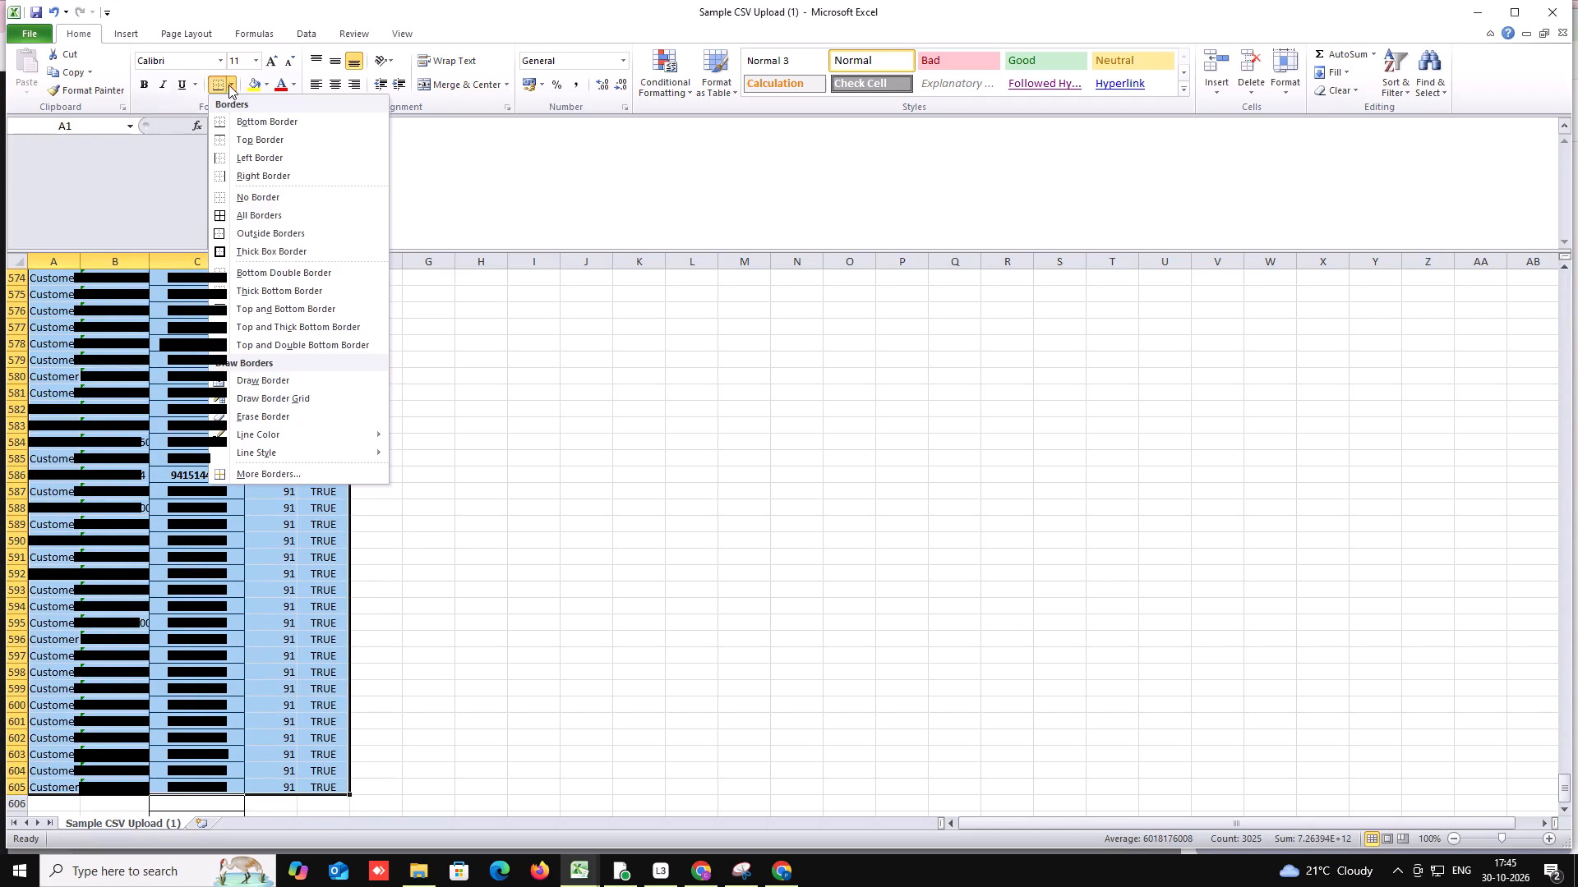
Apply all borders and centre alignment to the contact table in A1:E605.
left_click(245, 216)
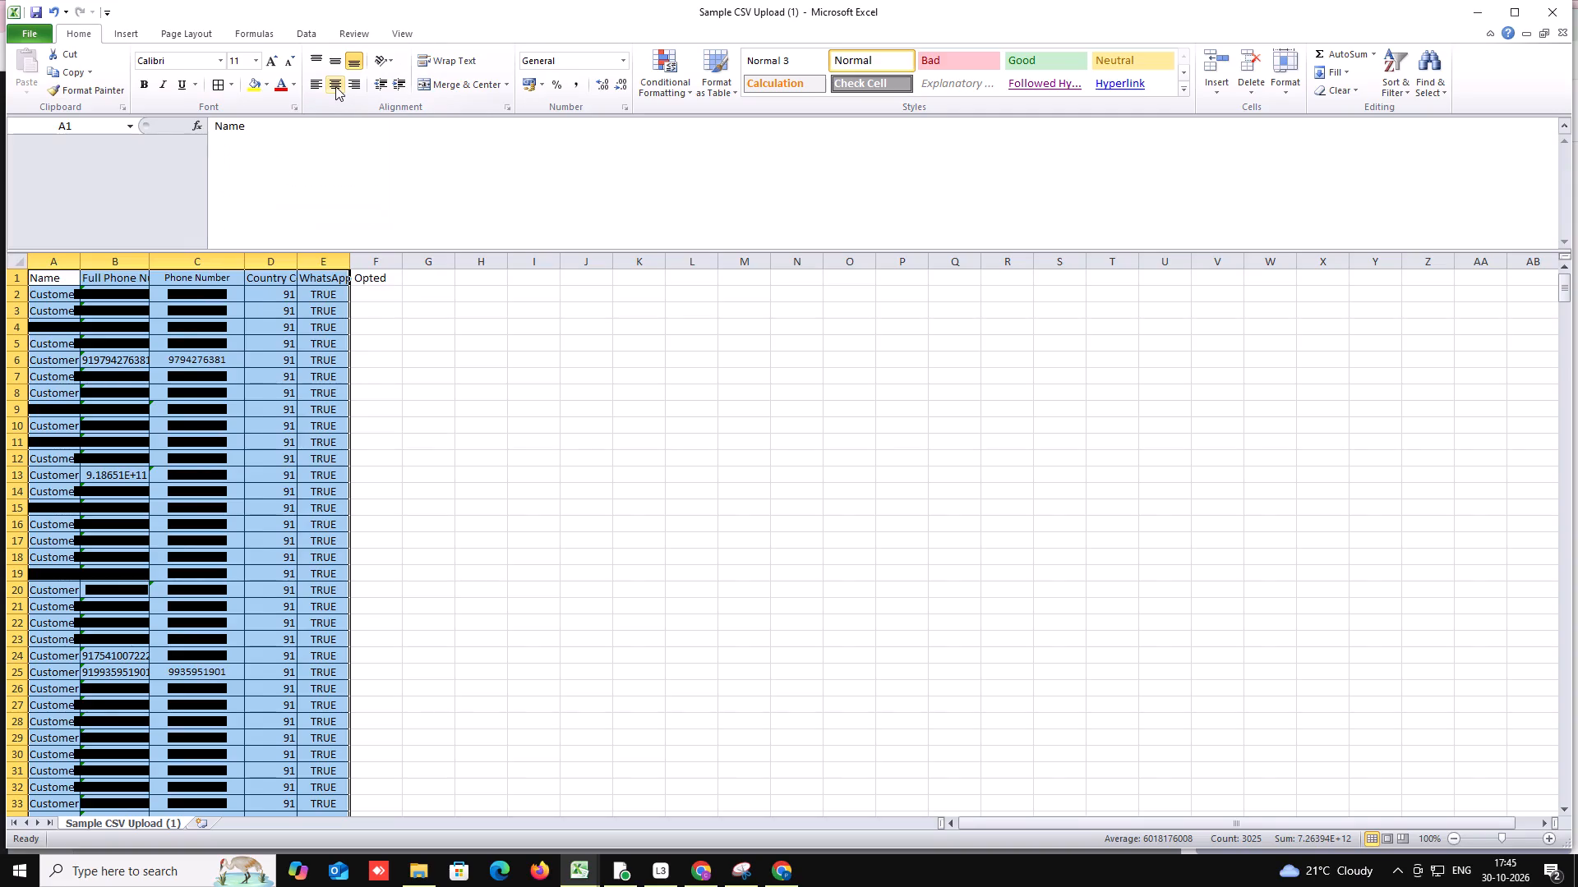
left_click(335, 86)
Save Sample CSV Upload (1) keeping the CSV format, and close the workbook without saving it again.
left_click(25, 32)
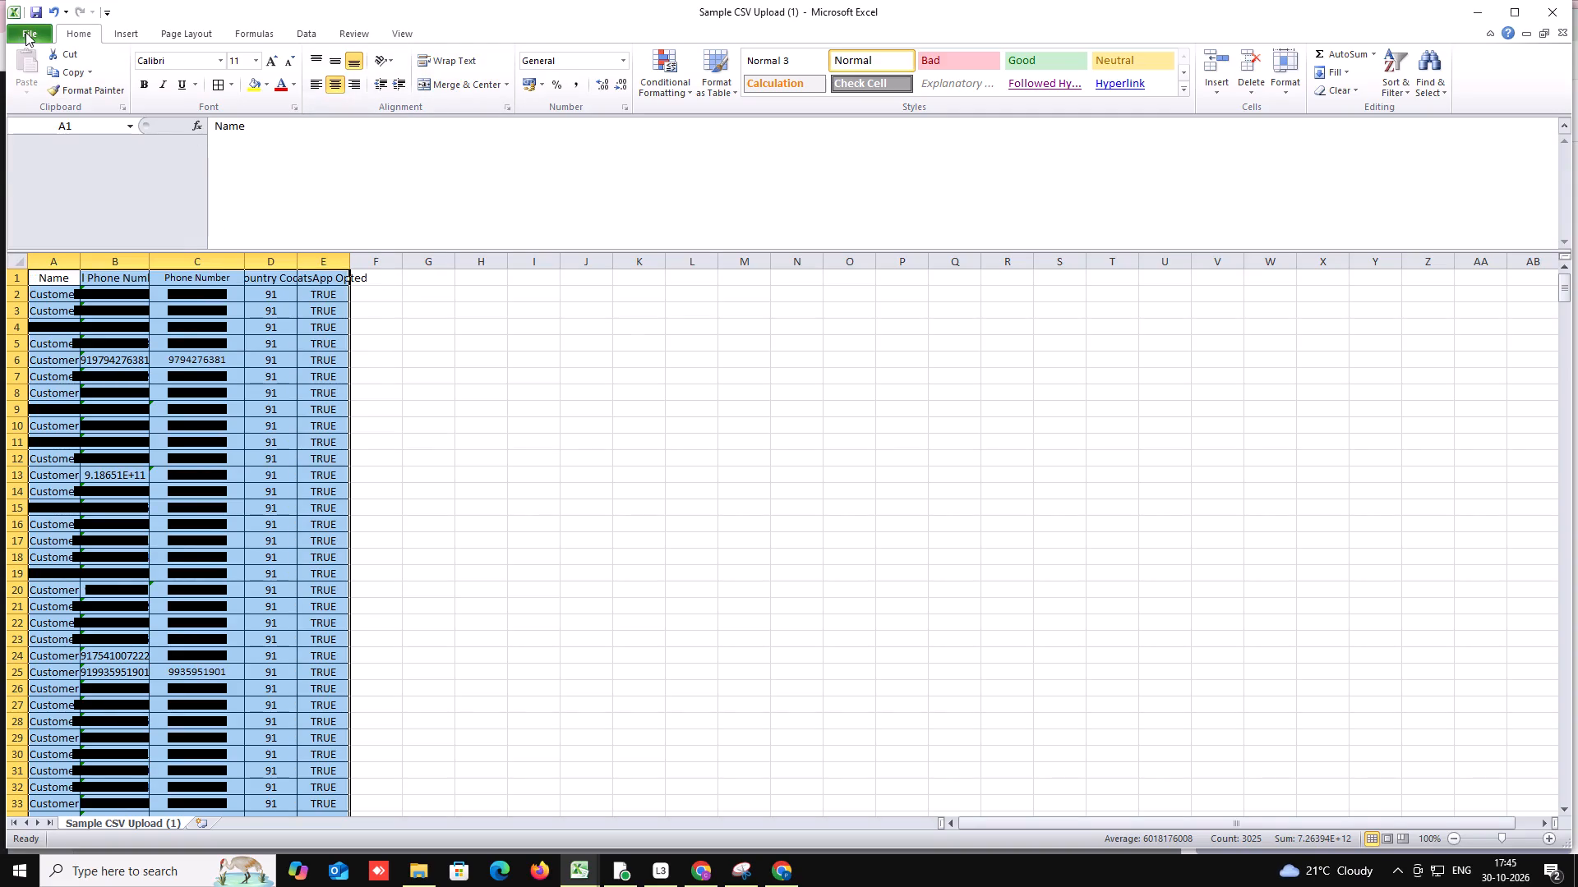
left_click(51, 57)
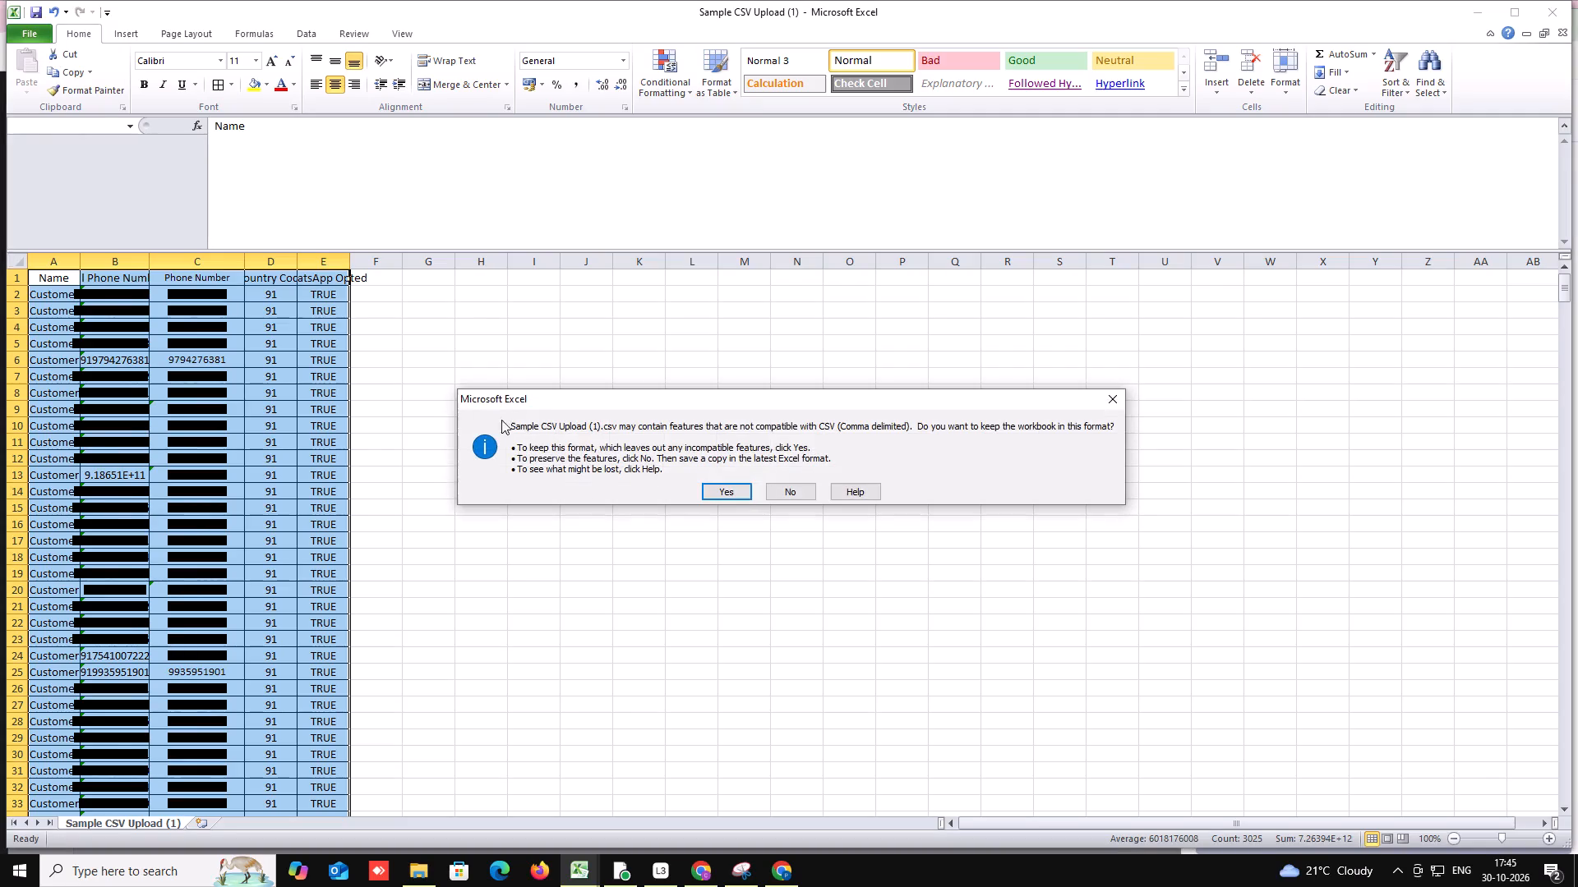
left_click(742, 488)
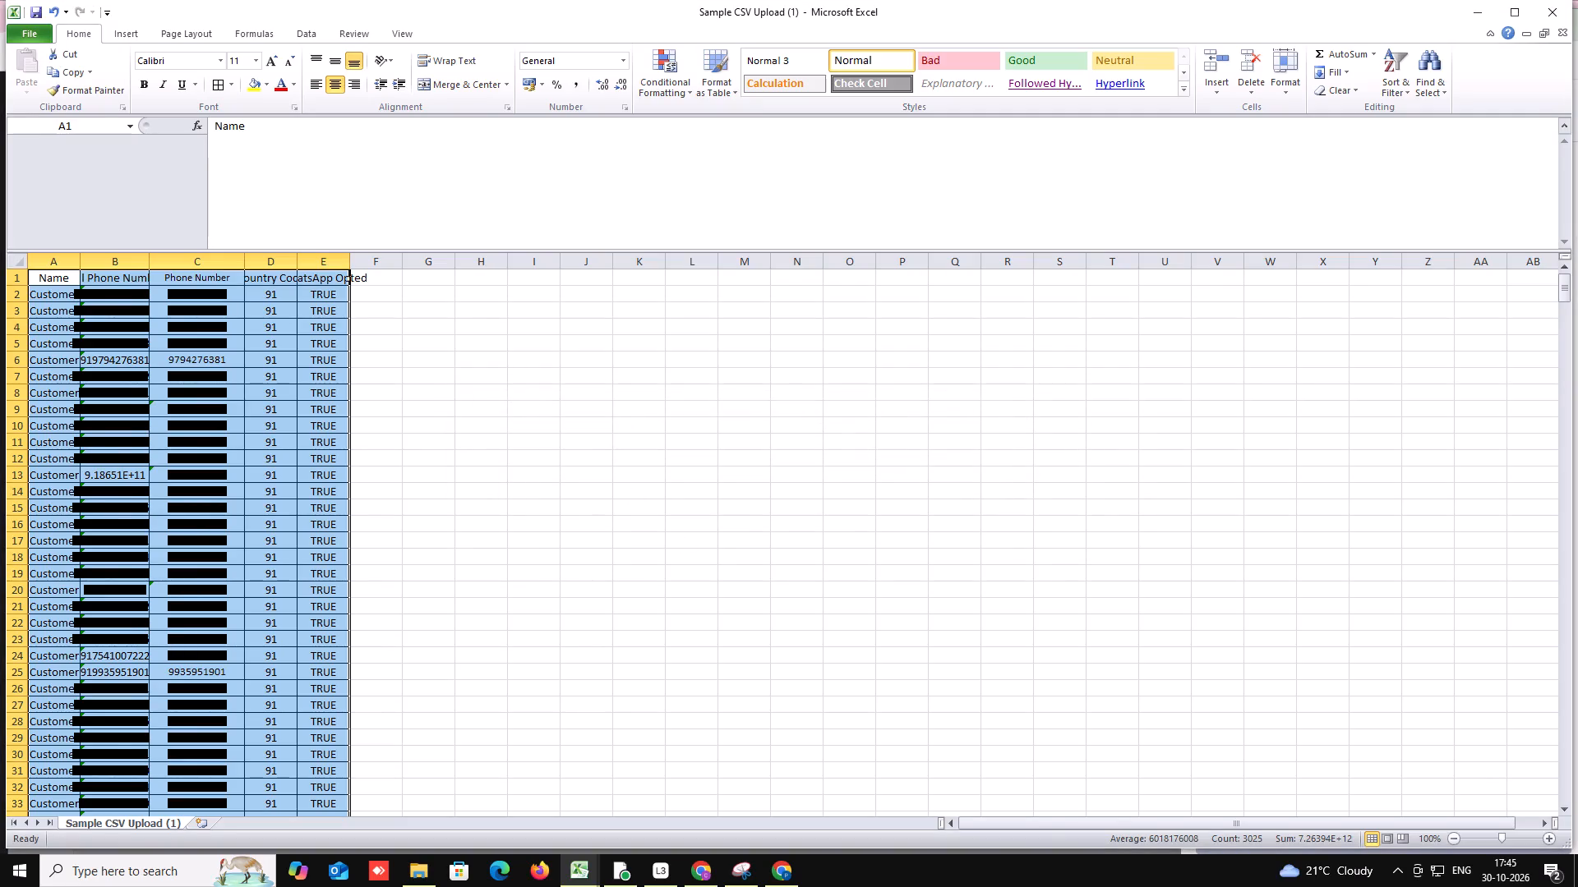
left_click(1568, 9)
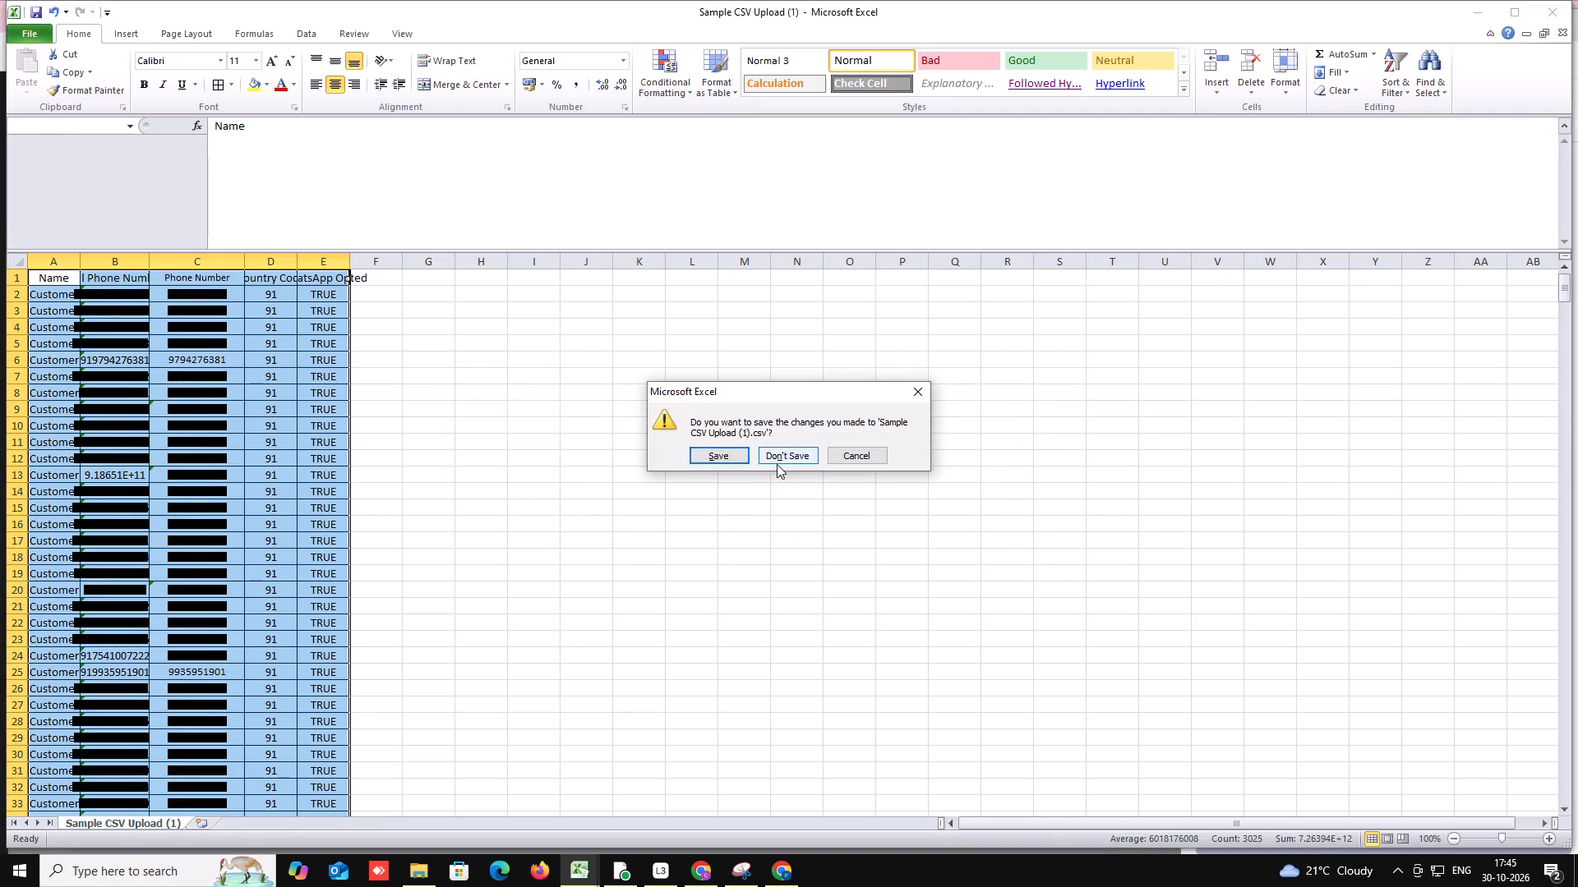
left_click(777, 464)
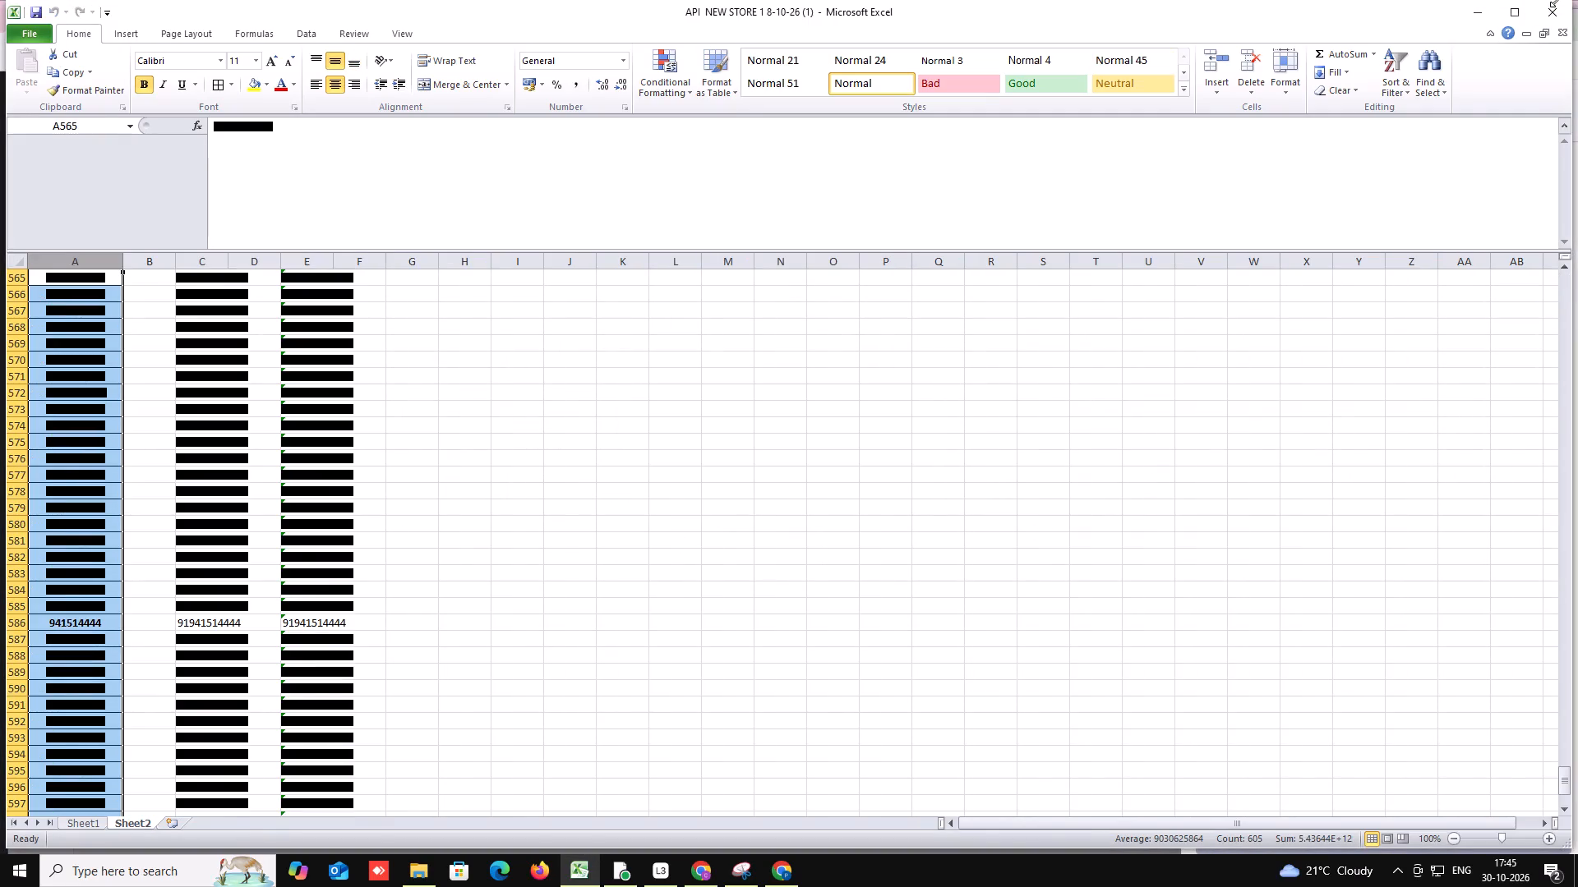
Close the API NEW STORE 1 8-10-26 (1) workbook.
left_click(1557, 0)
left_click(1558, 7)
left_click(800, 452)
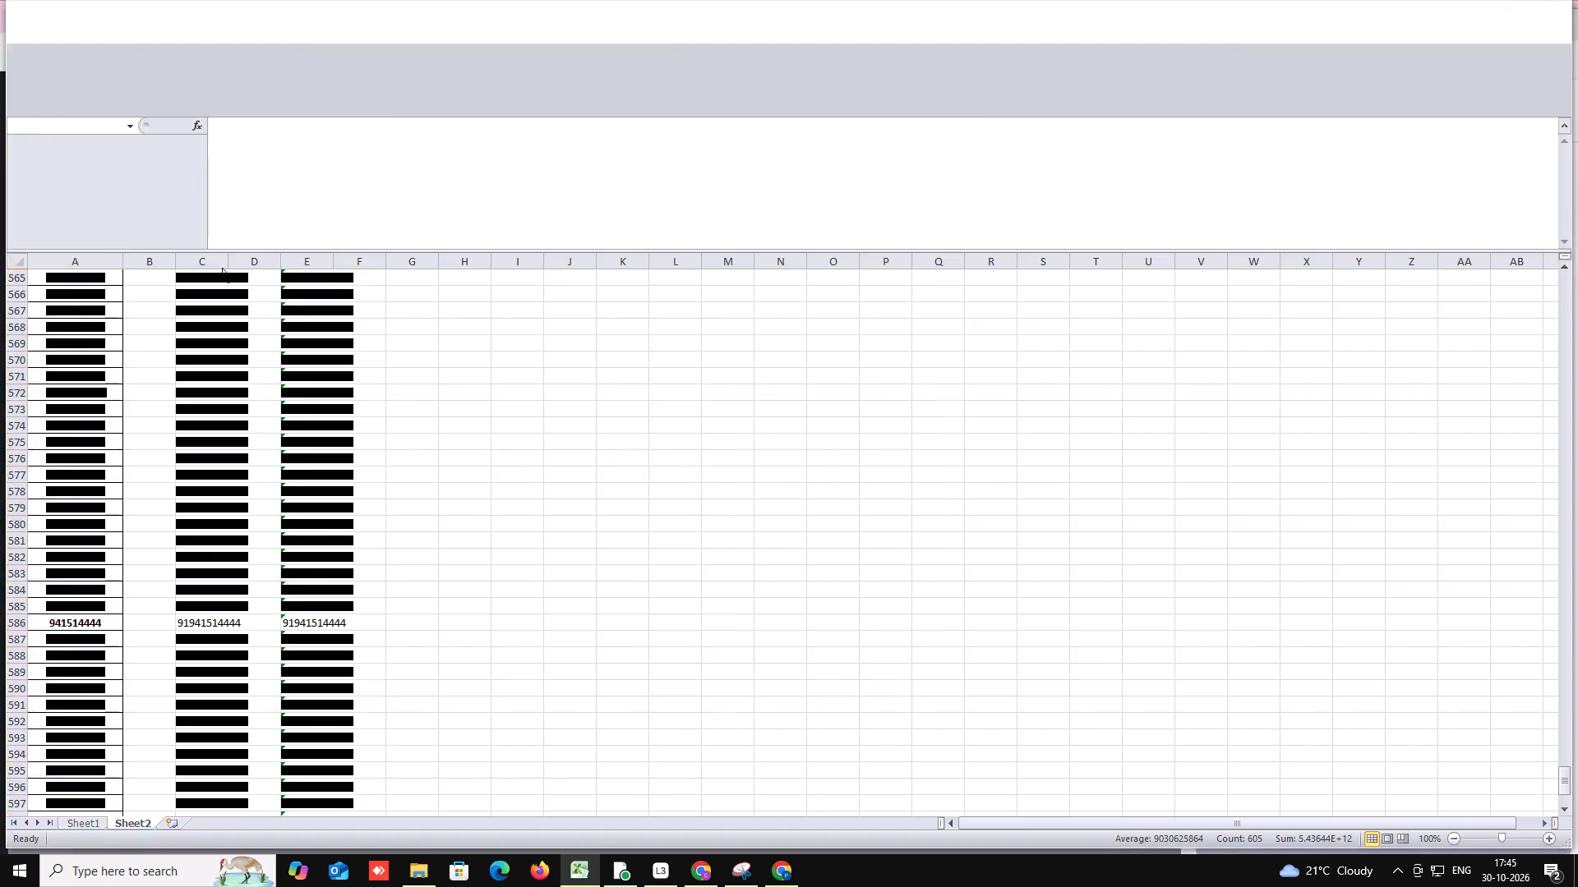
Reopen the saved Sample CSV Upload (1) file from its folder and check the phone number and country code columns.
left_click(128, 136)
double_click(278, 246)
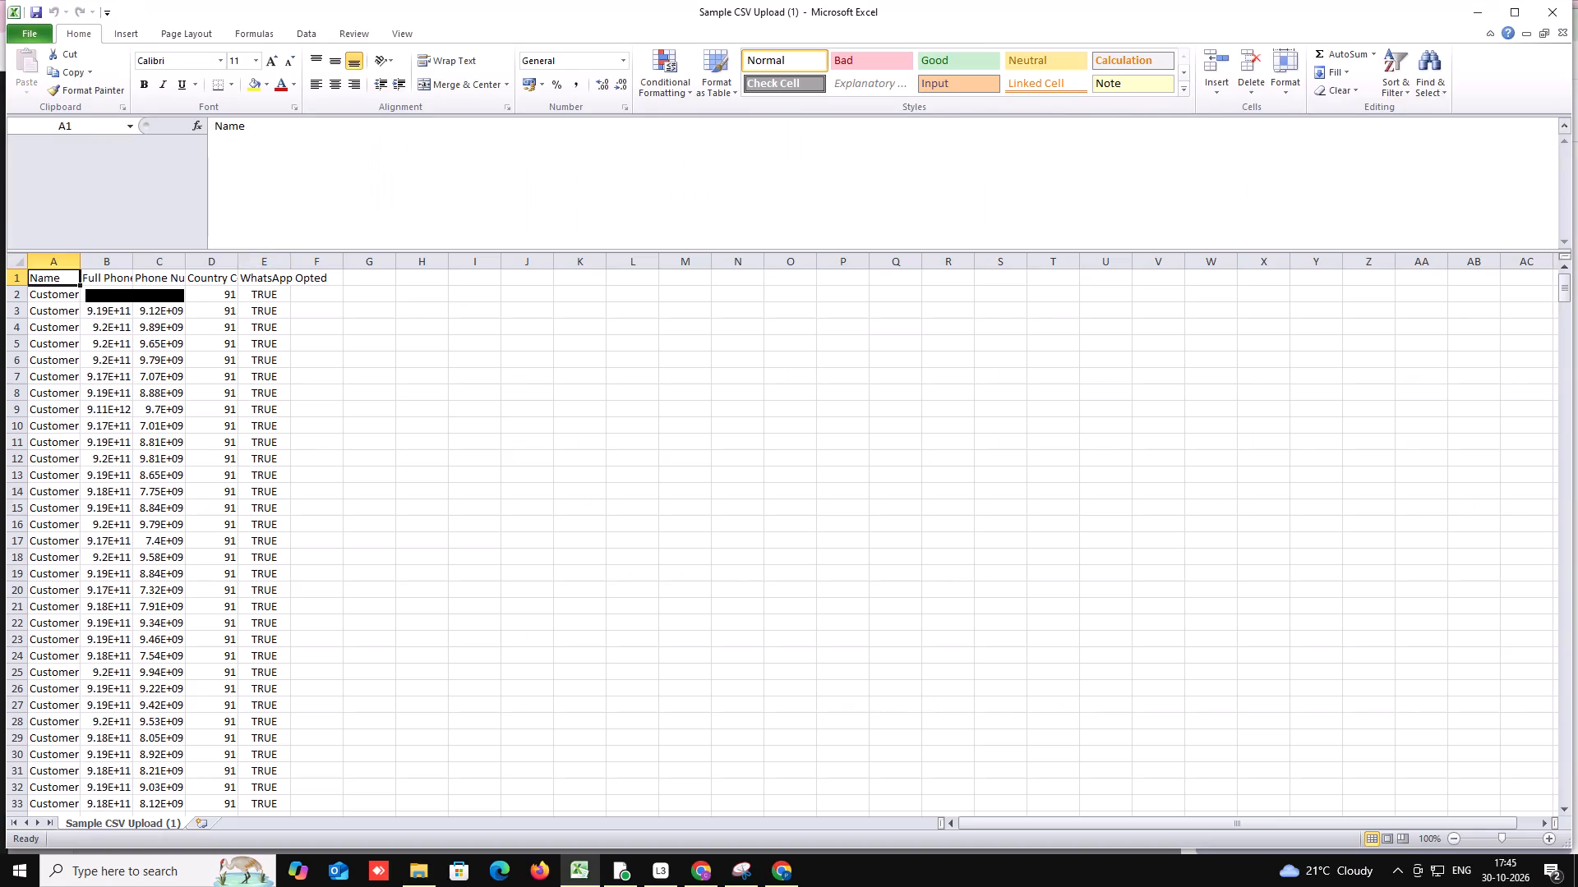
left_click(104, 301)
left_click(103, 342)
left_click(118, 397)
left_click(122, 424)
left_click(194, 396)
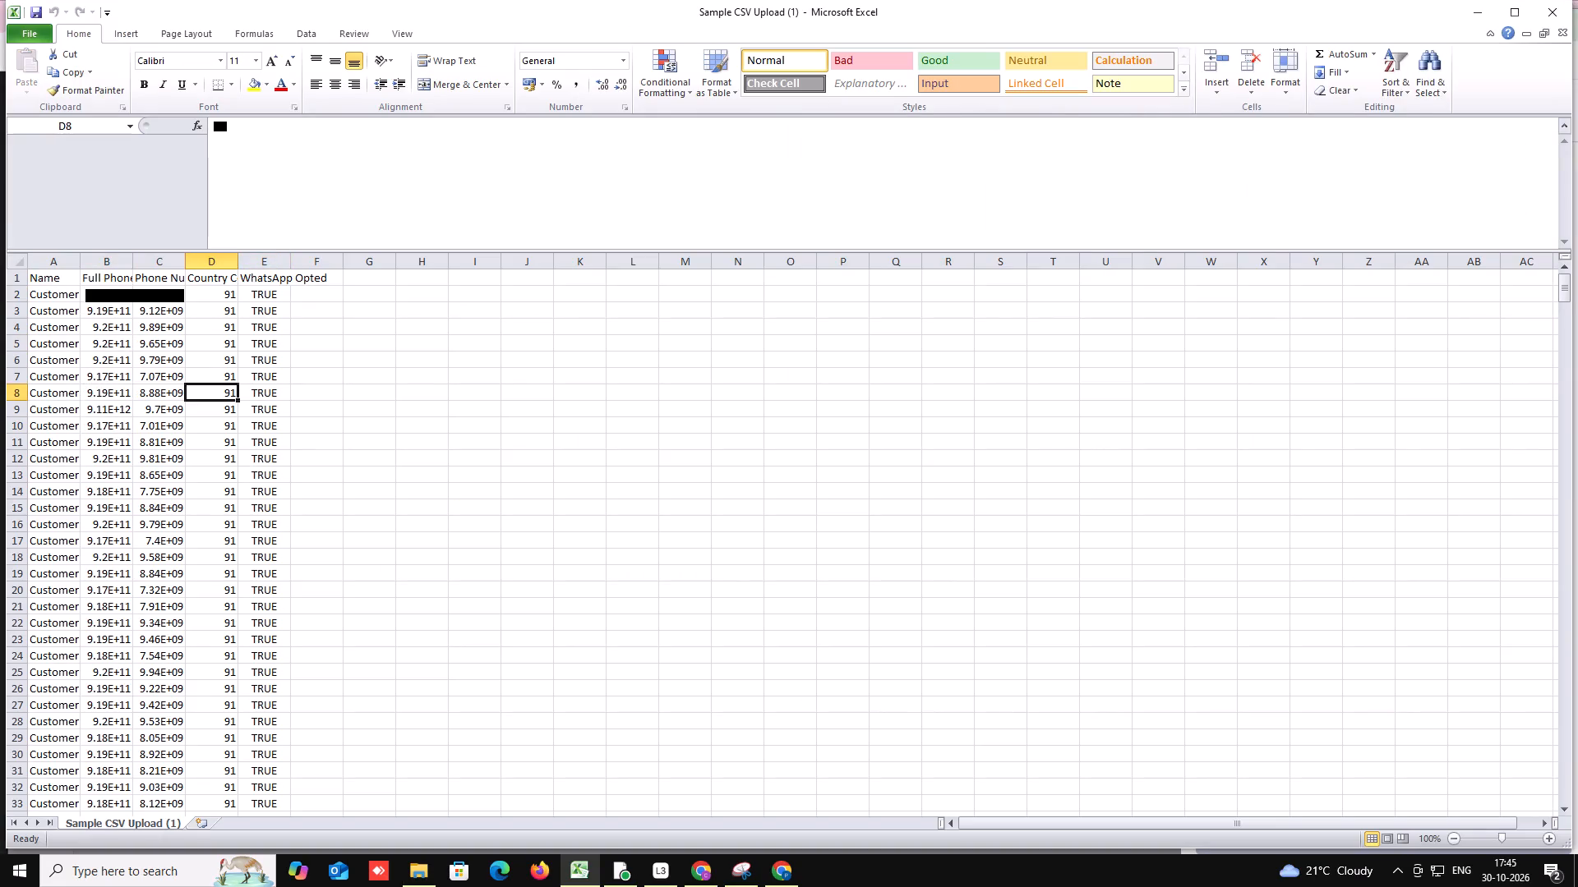
left_click(564, 425)
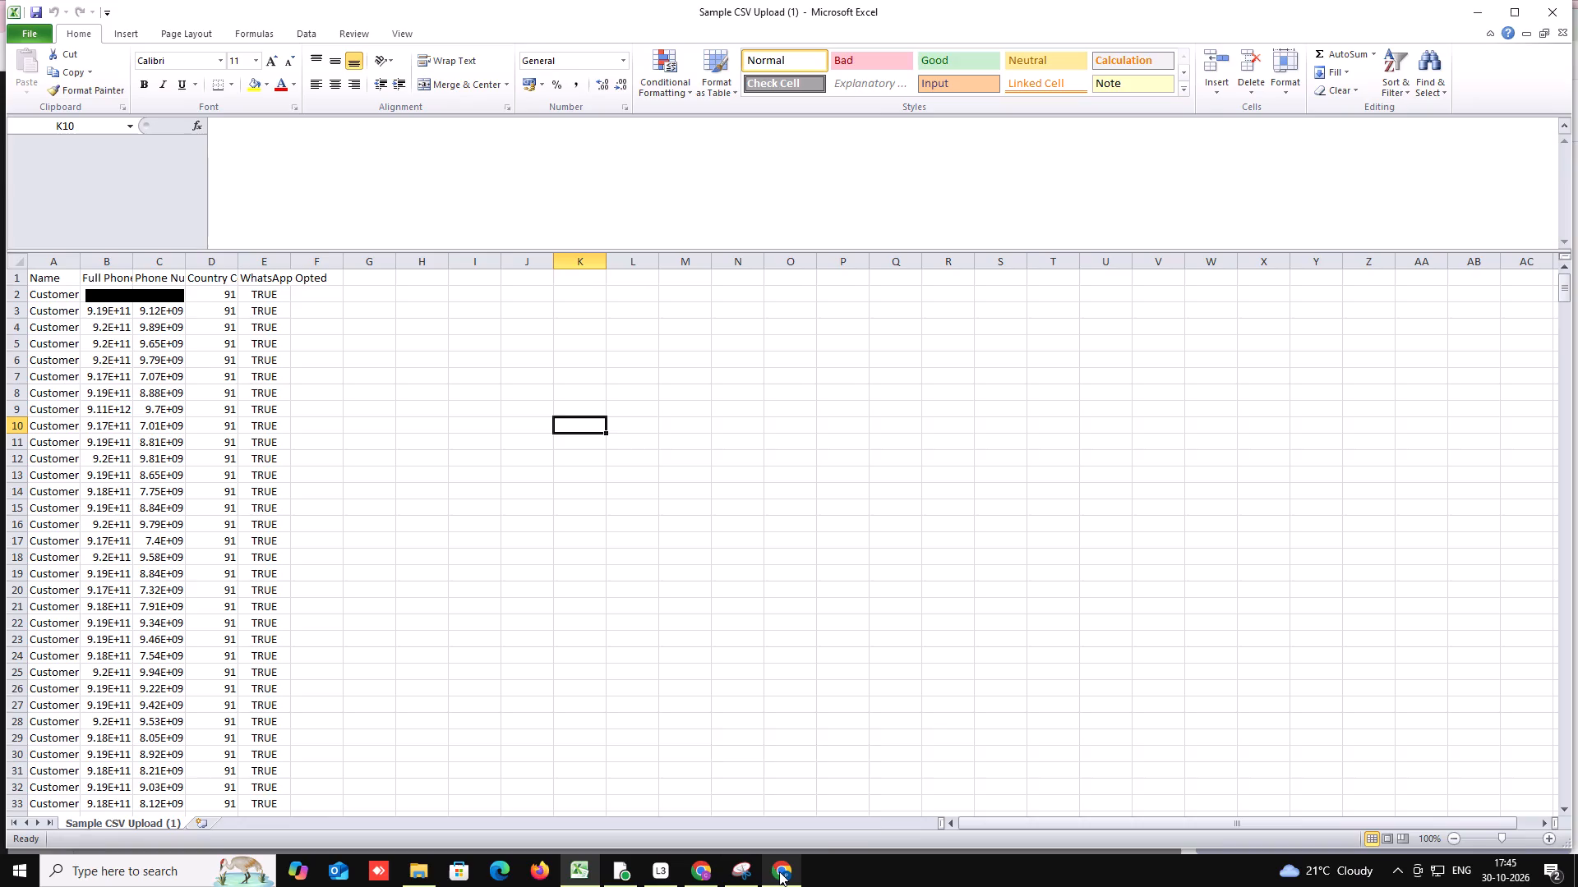
Switch to Interakt in Chrome and add Sample CSV Upload (1).csv as the bulk upload file for creating contacts.
left_click(704, 862)
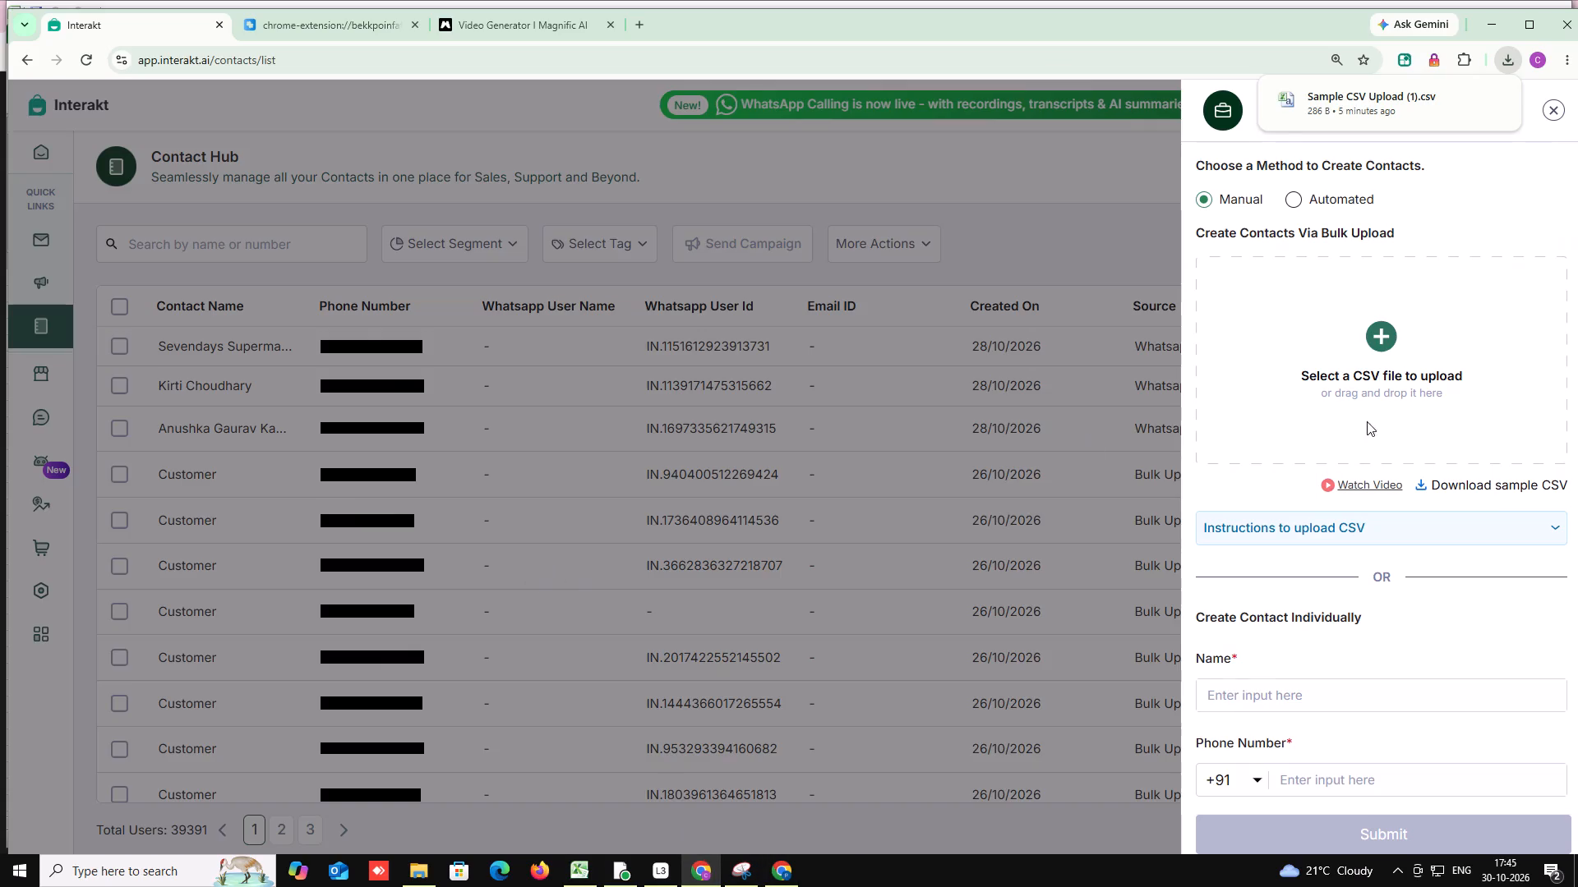
left_click(1384, 367)
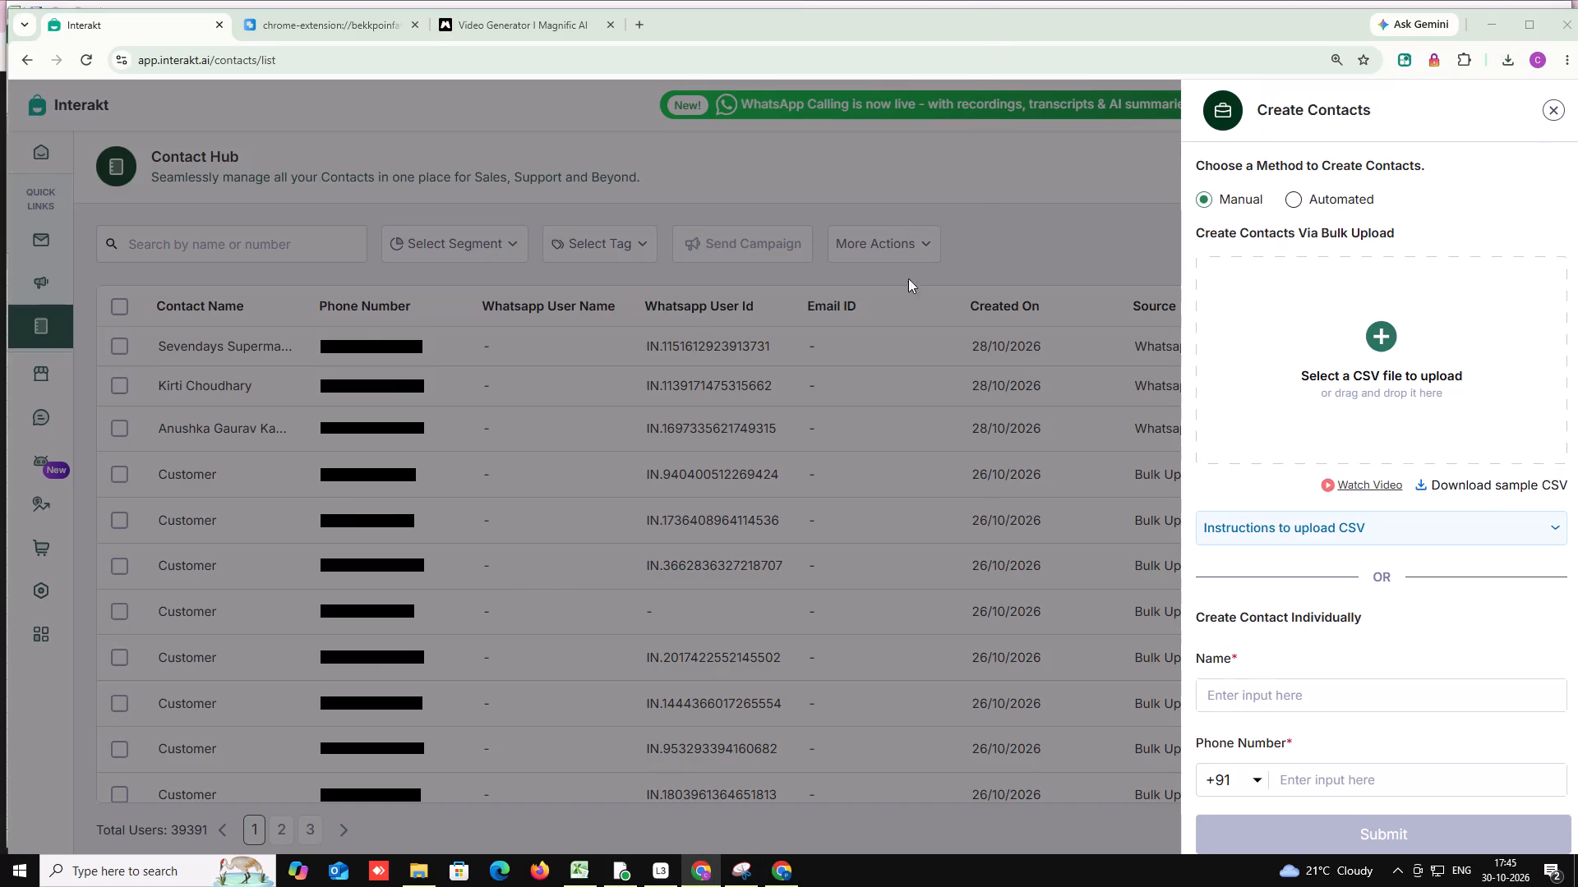
double_click(278, 293)
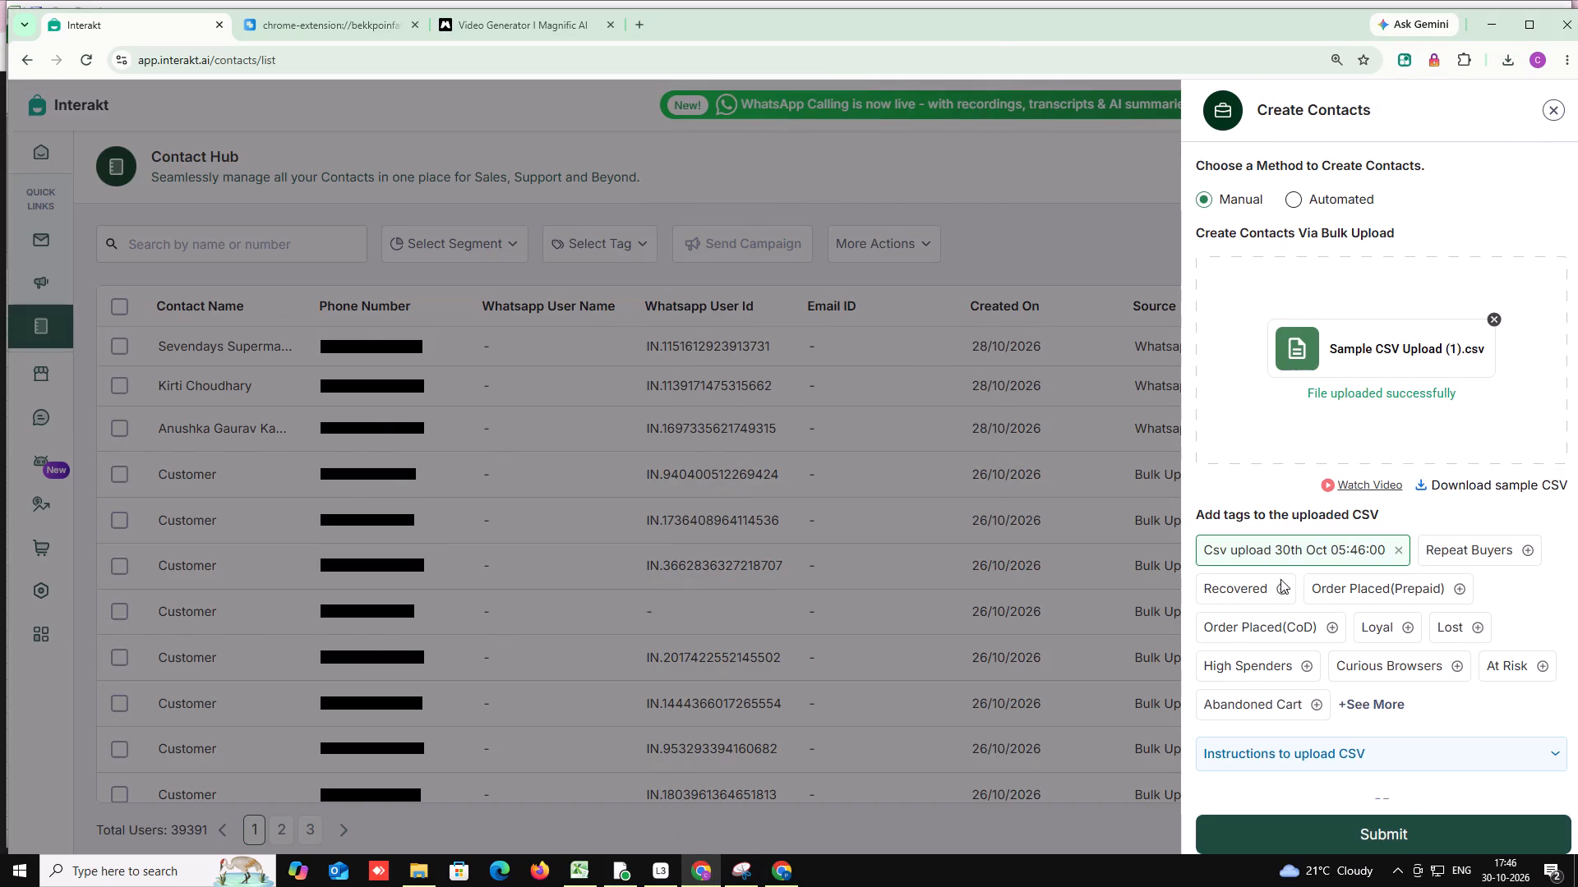
Submit Sample CSV Upload (1).csv for bulk contact creation in Interakt and confirm the mapping of its five columns.
left_click(1342, 833)
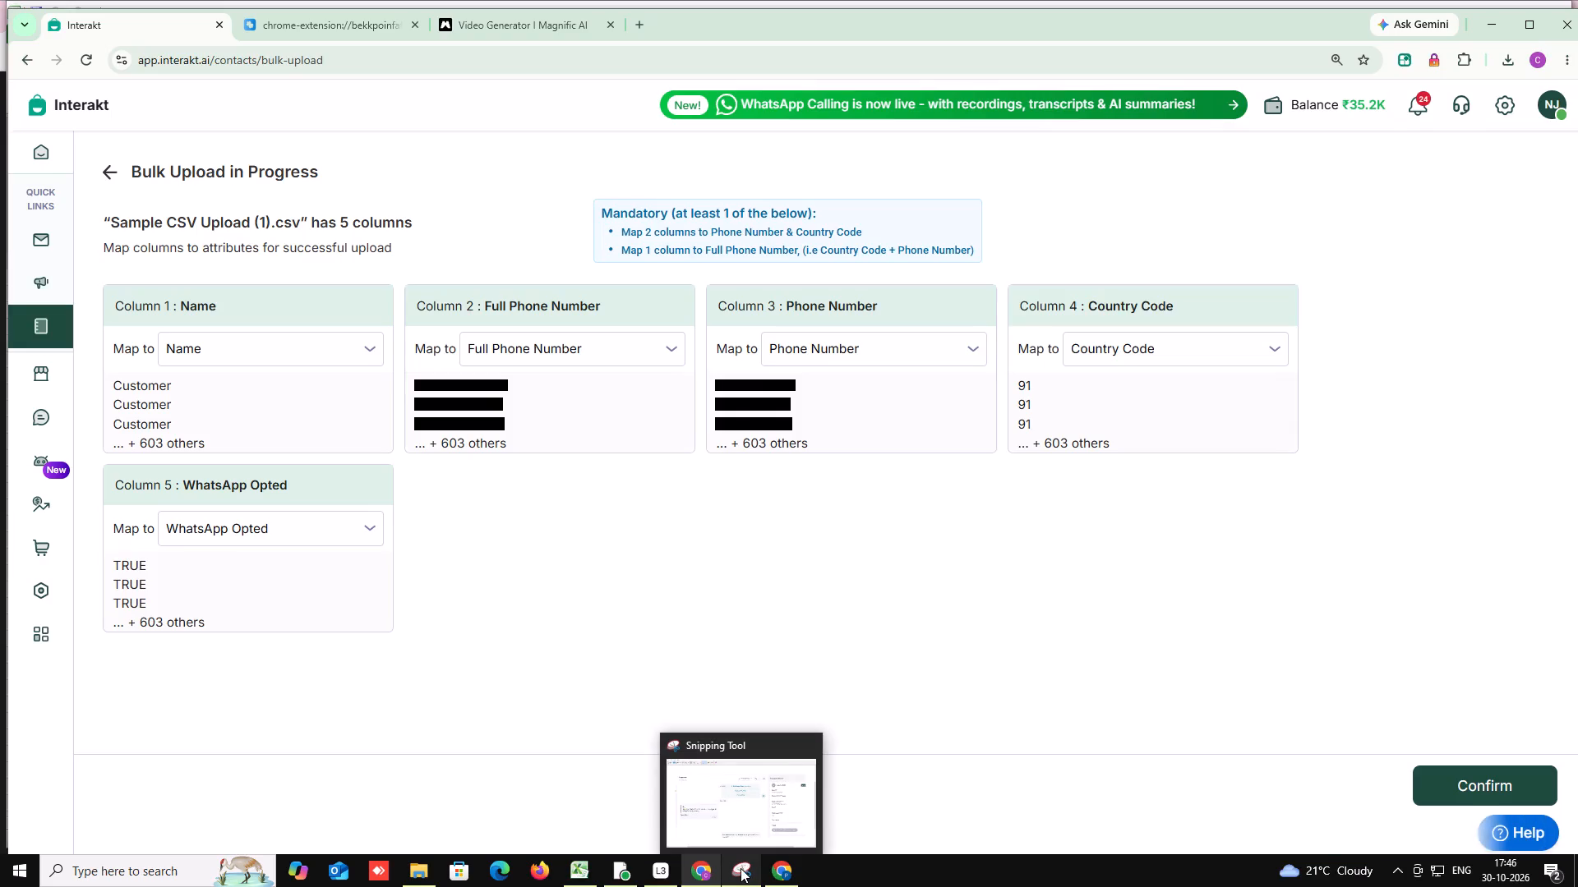
left_click(1497, 789)
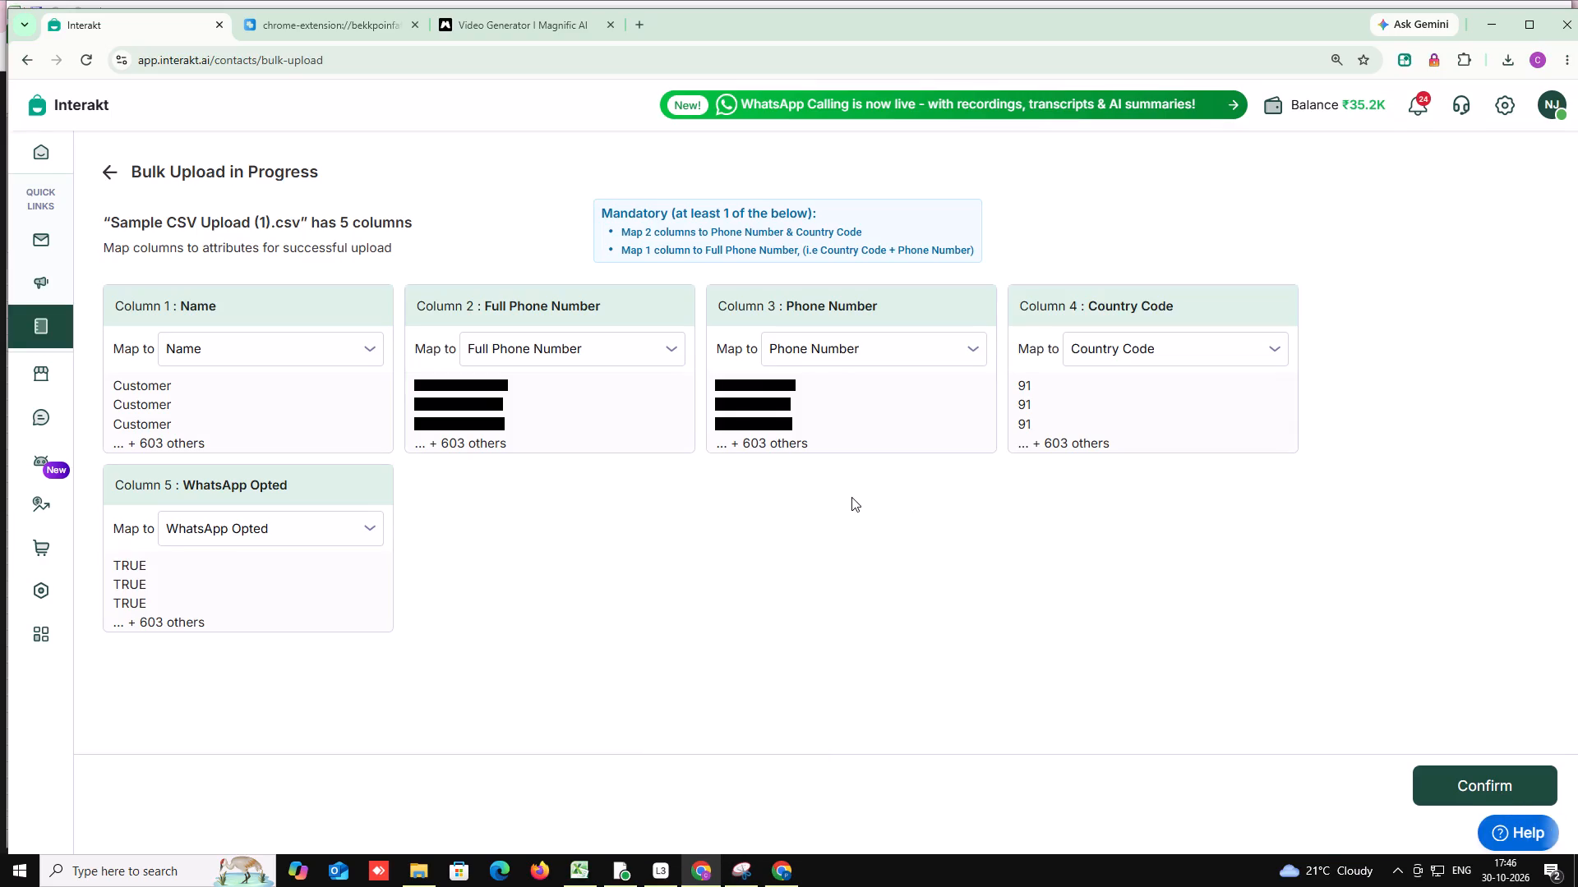
Capture a rectangular snip of the bulk upload progress notification in Interakt with Snipping Tool.
left_click(736, 870)
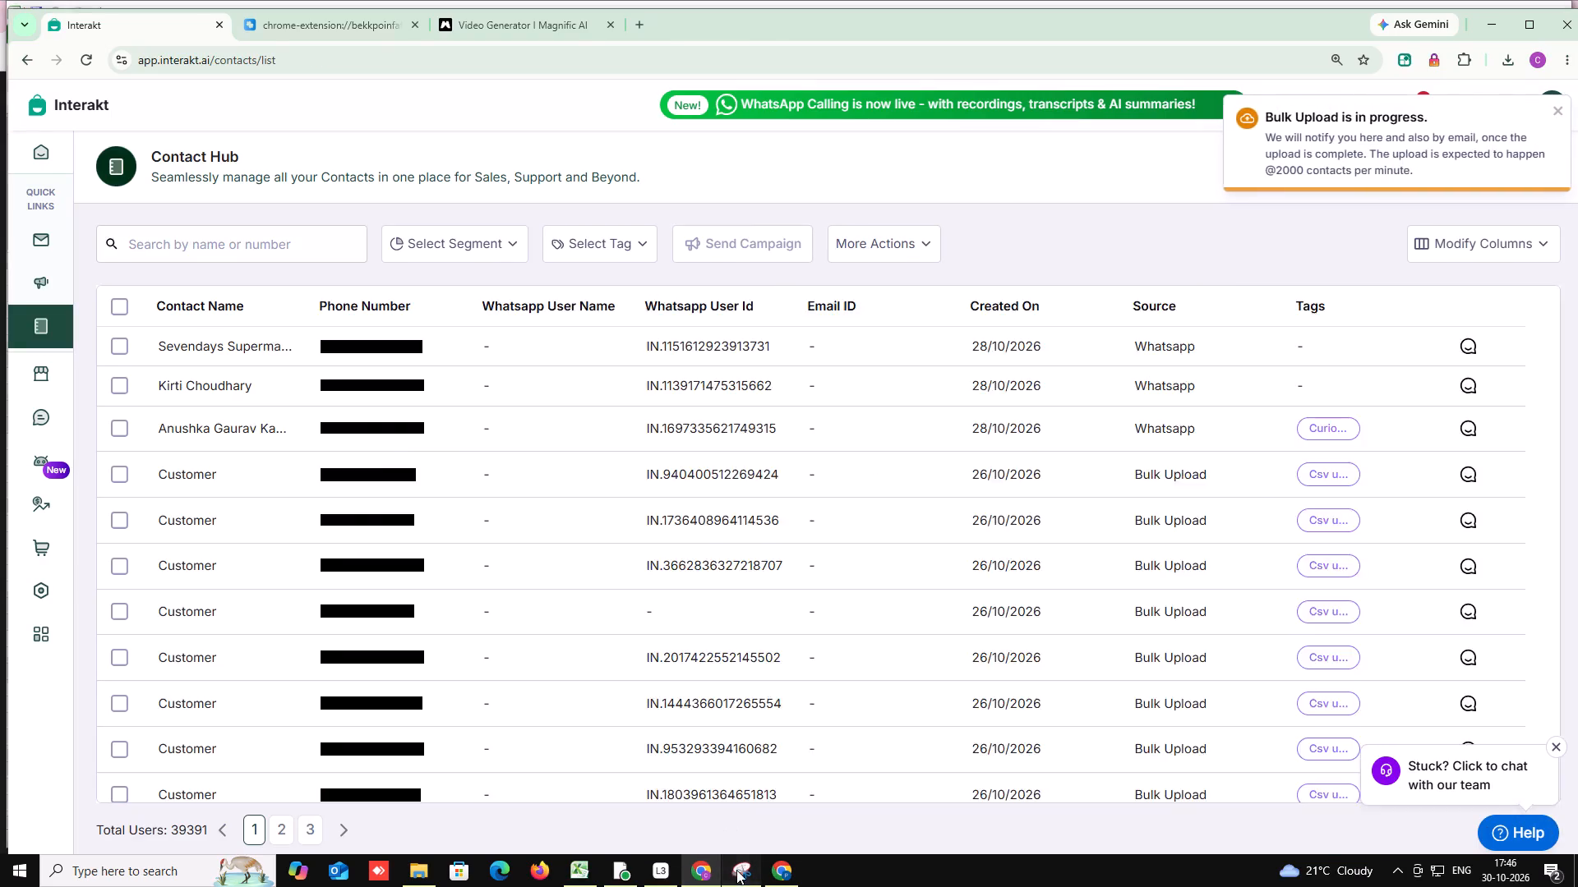
left_click(268, 53)
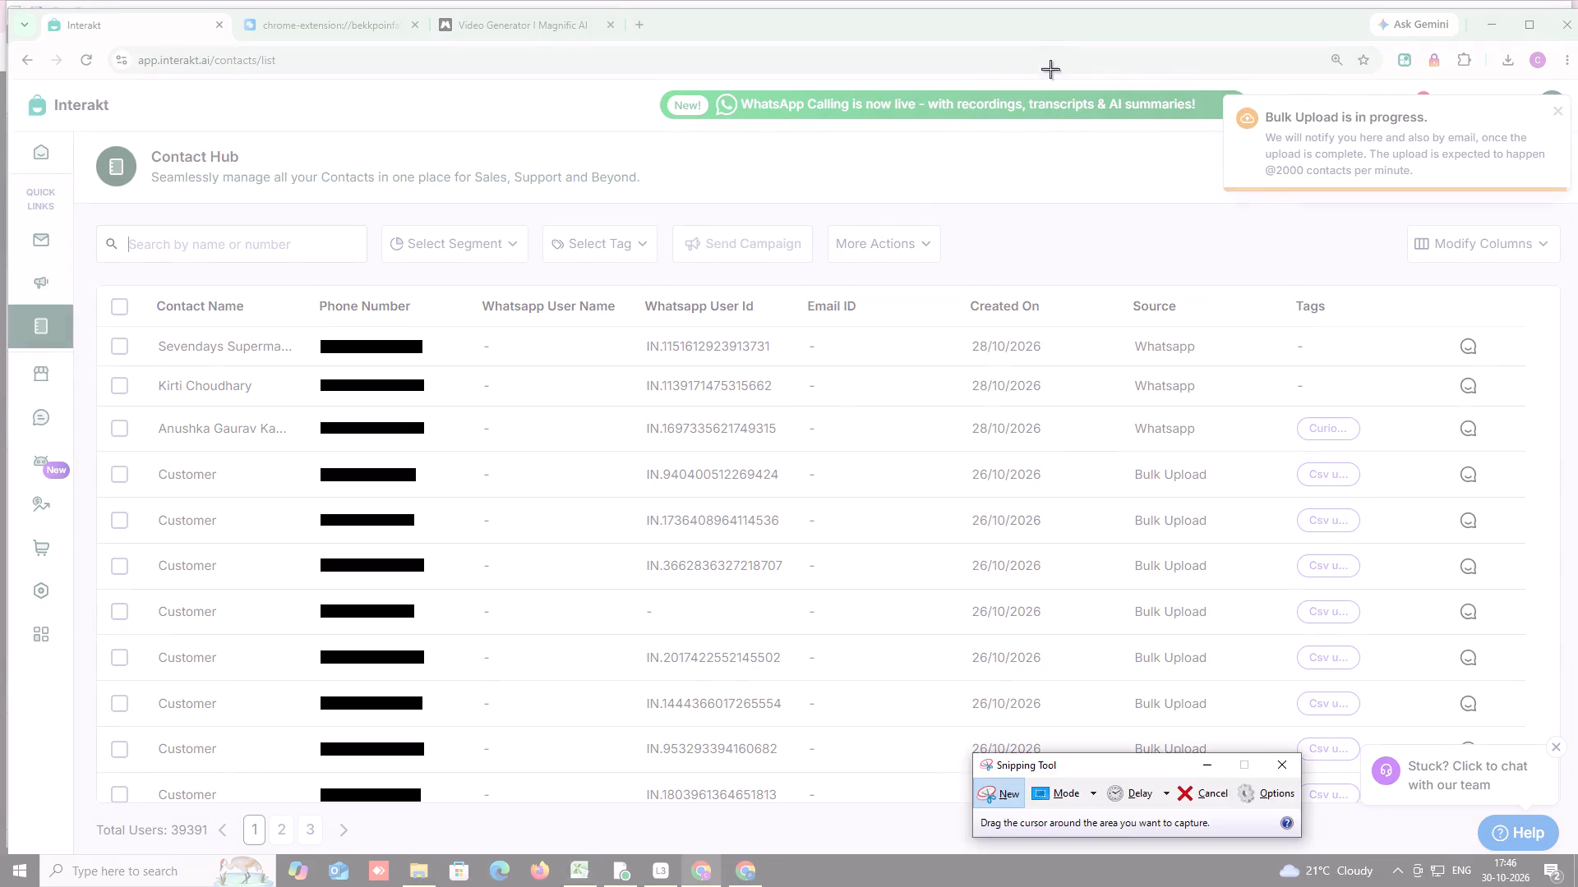
left_click_drag(1091, 64, 1577, 254)
left_click(765, 155)
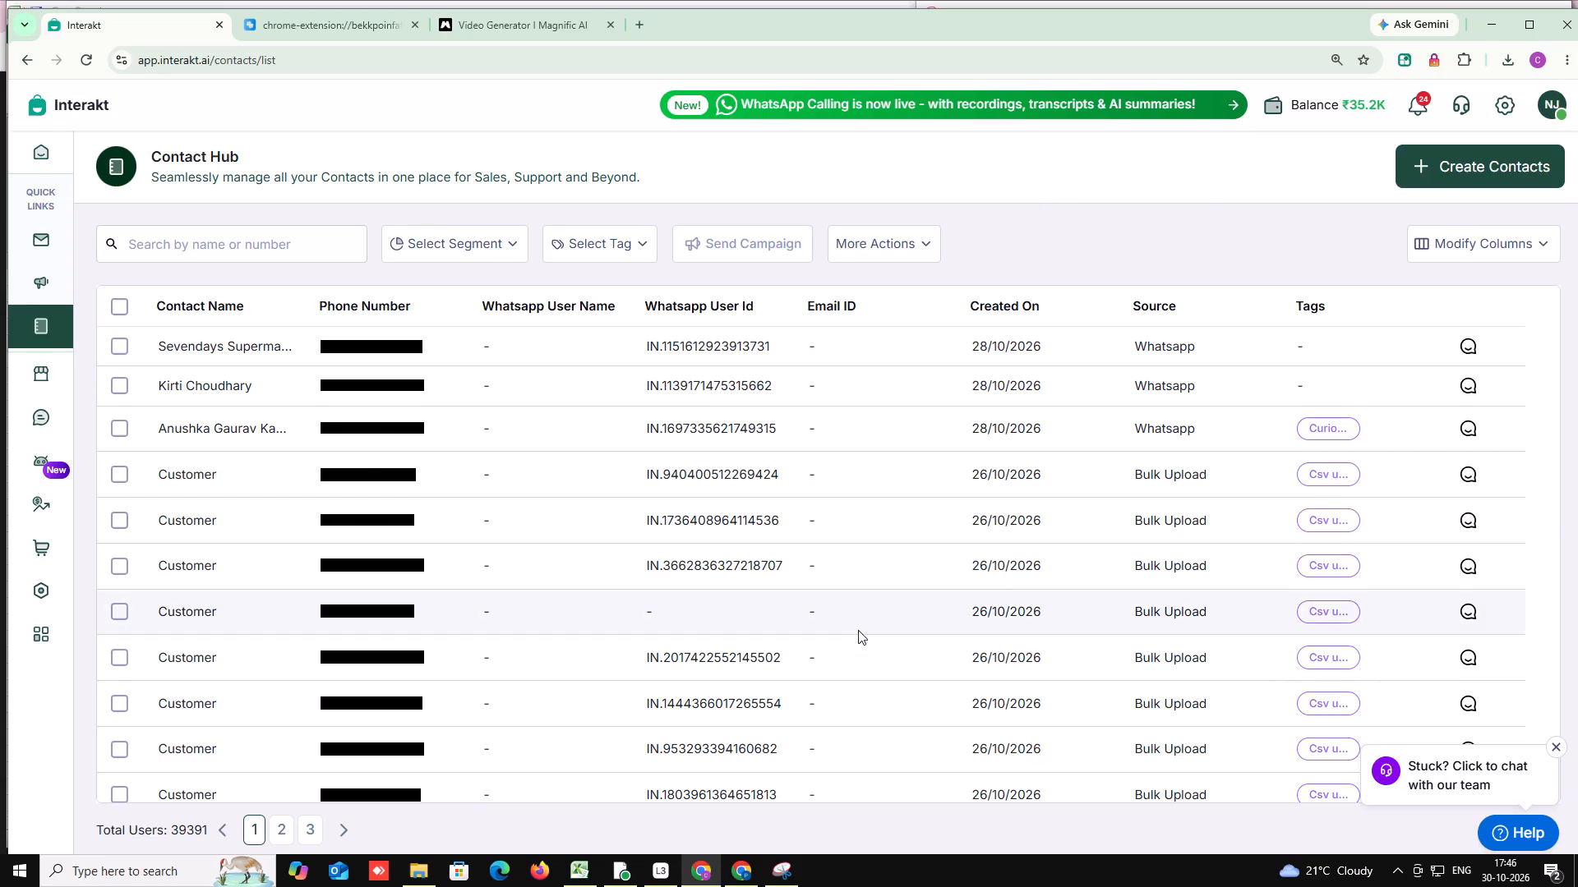
Save the bulk upload notification snip as a PNG named dhdhdhd in the Downloads folder.
left_click(784, 865)
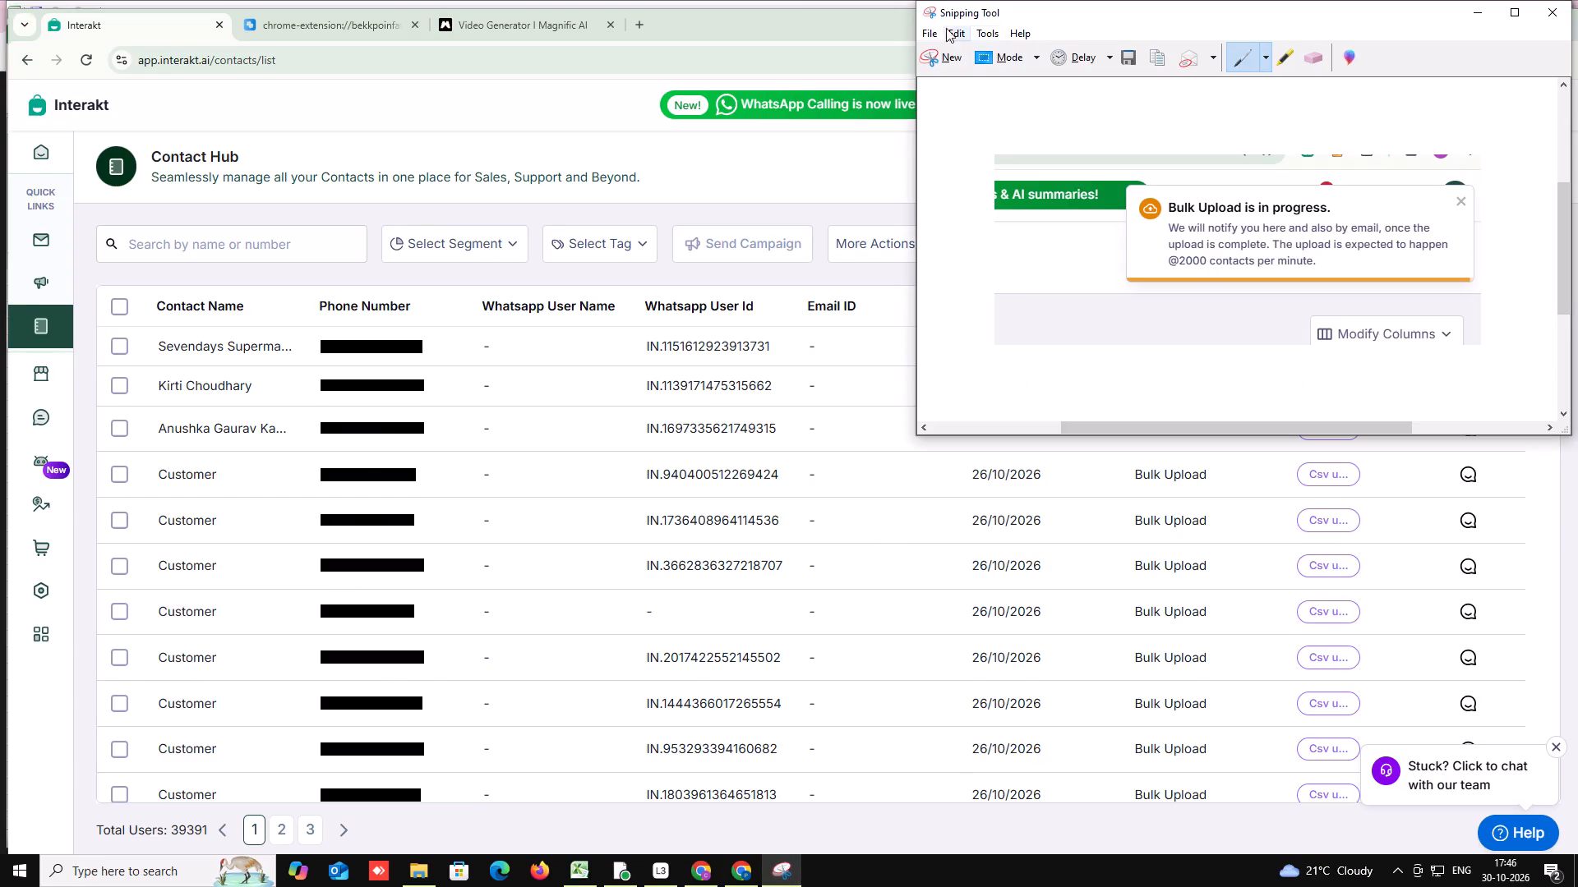
left_click(935, 30)
left_click(941, 67)
left_click(944, 73)
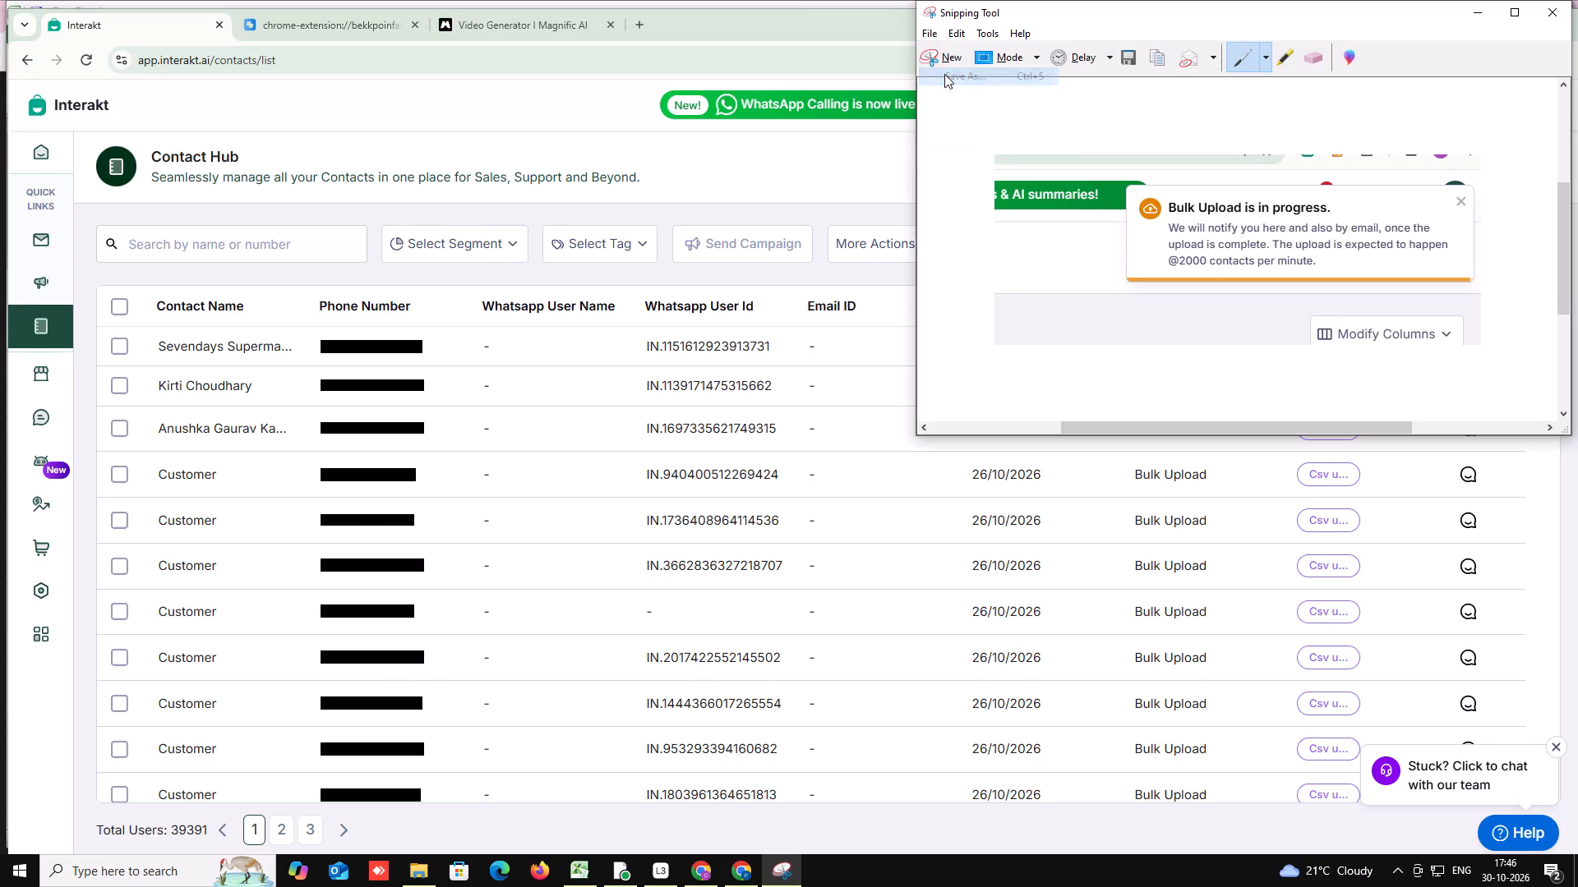
type("dhdh")
key("d")
key("h")
key("d")
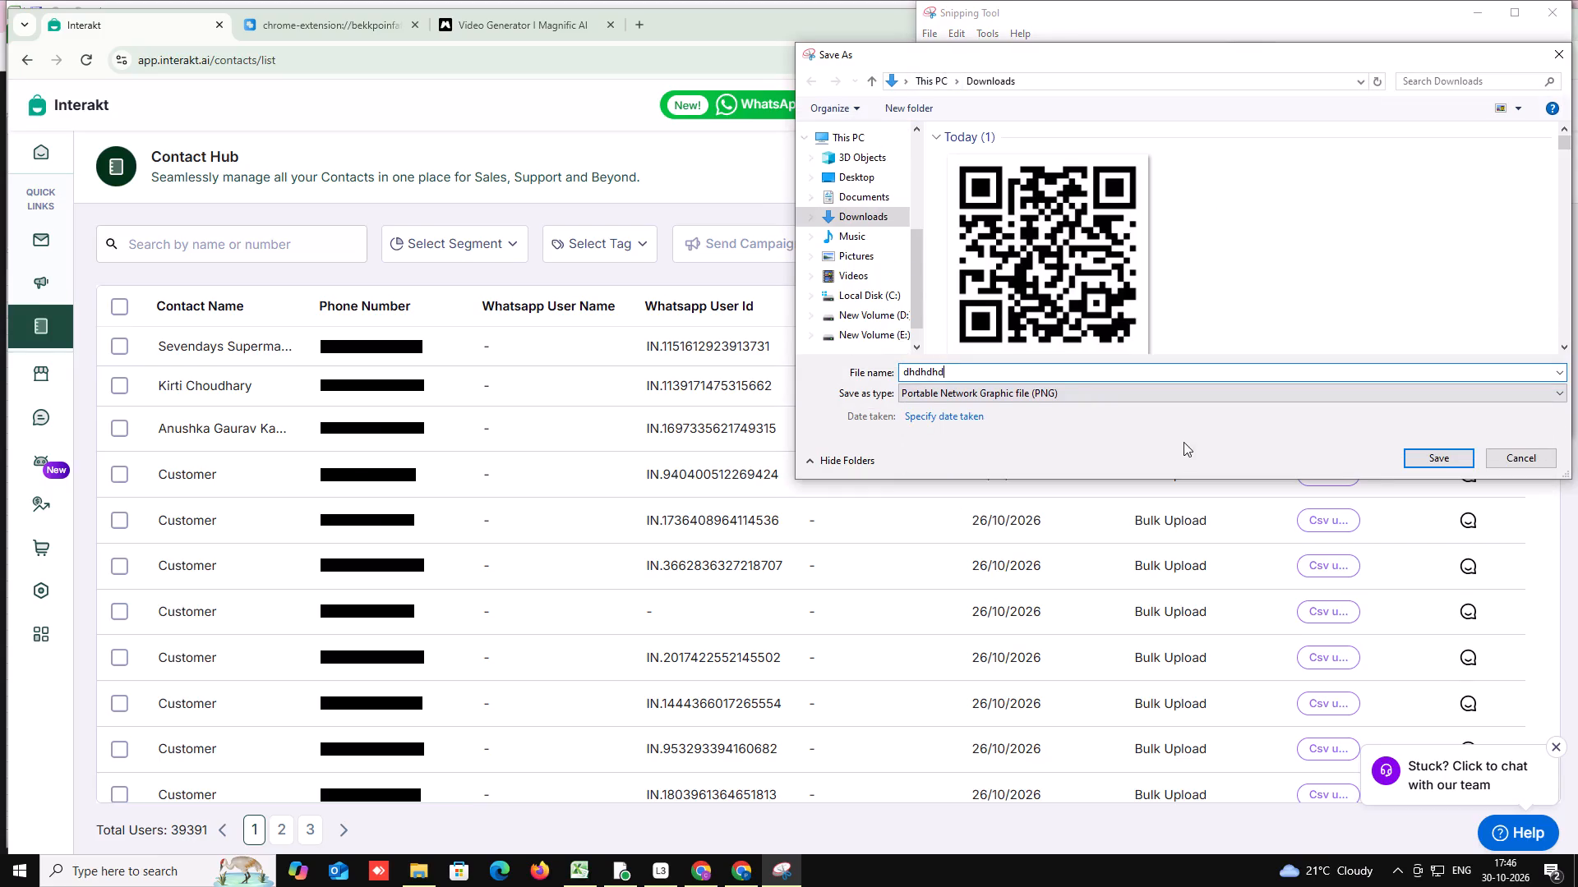
left_click(1440, 462)
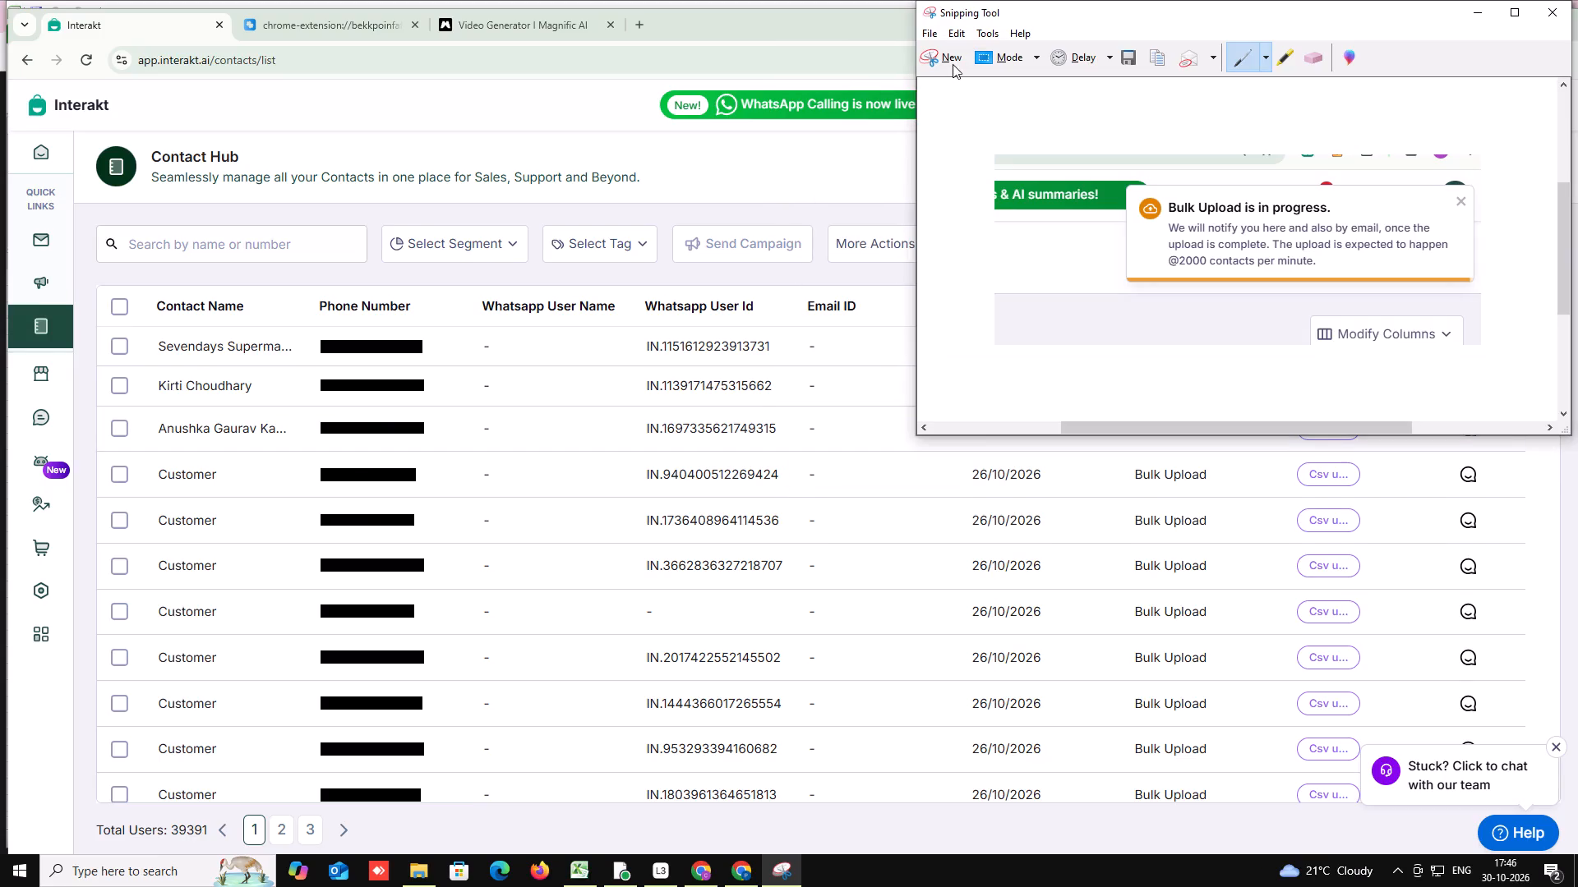
Start a new screen snip over the Interakt Contact Hub page.
left_click(953, 62)
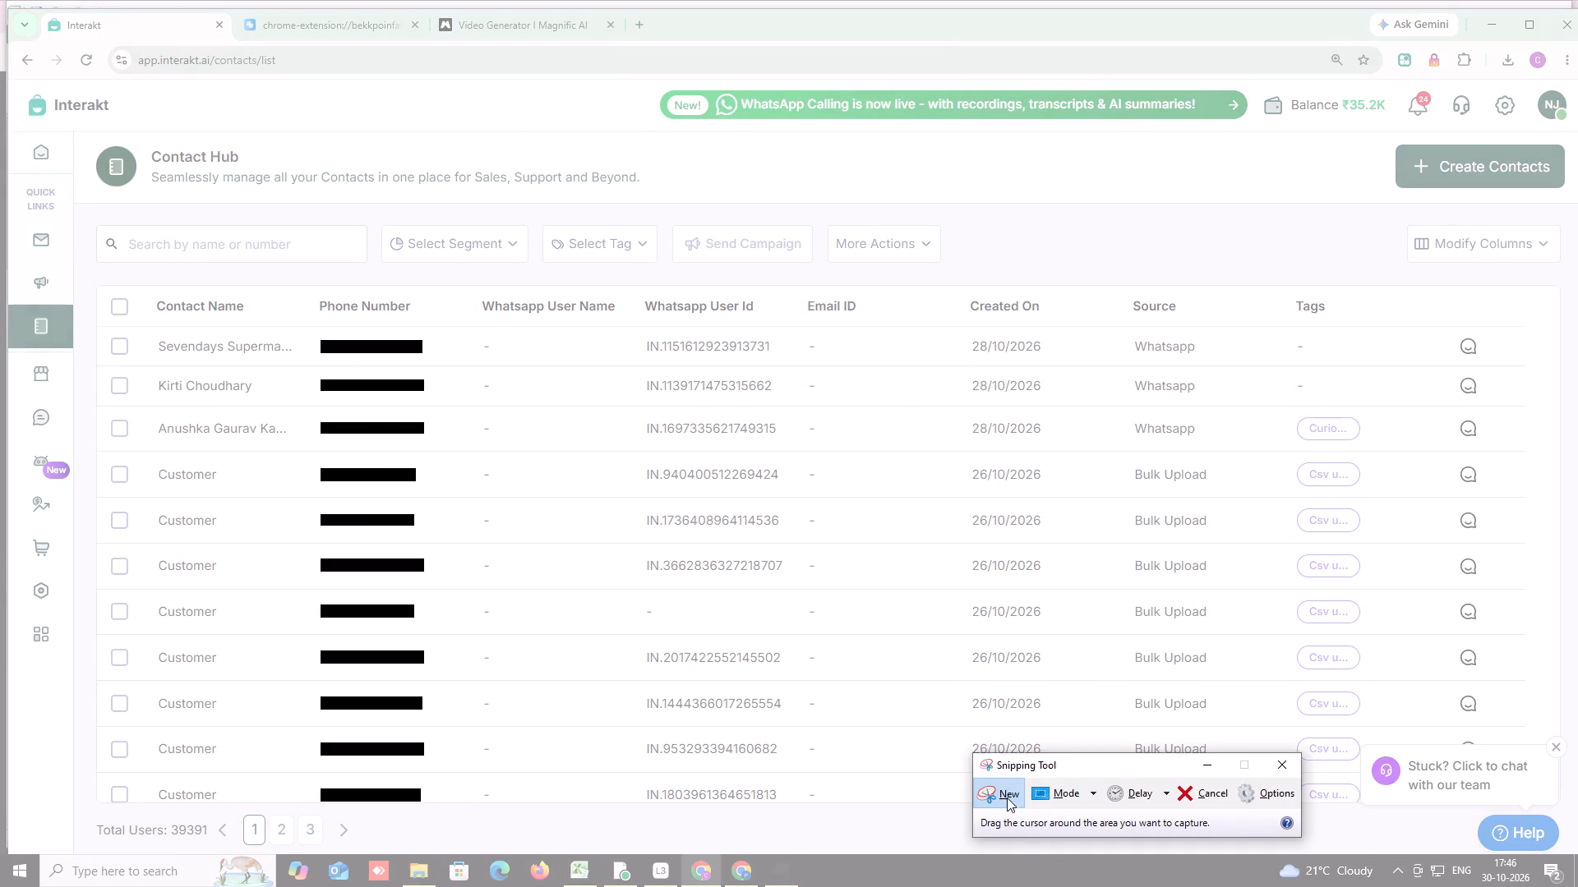
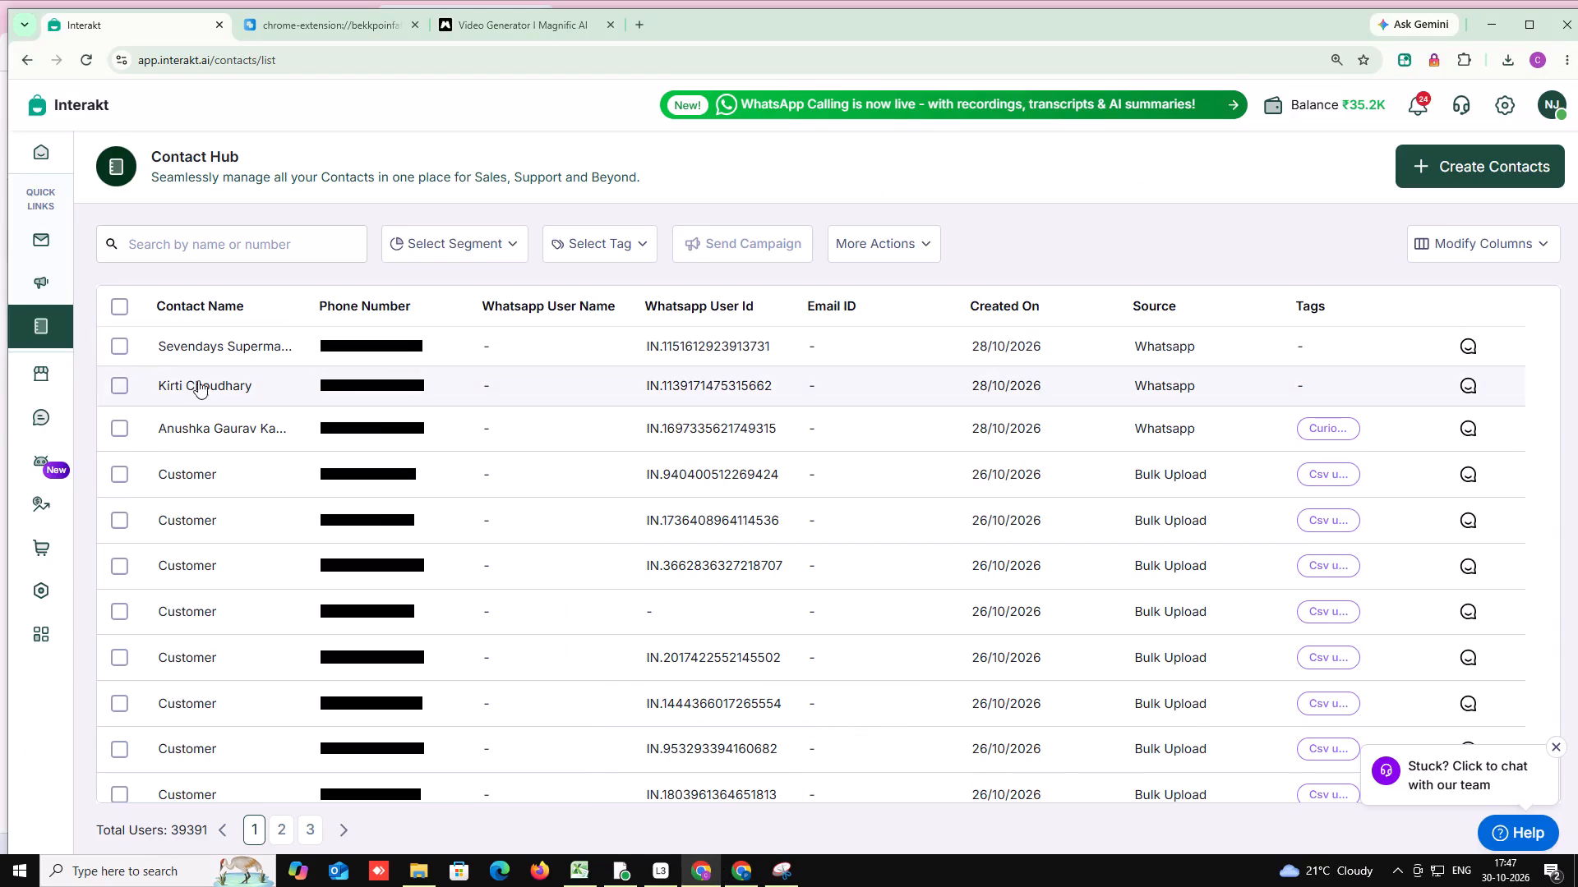
Create a new WhatsApp campaign from the approved active template bhojubeer_ultra_new.
left_click(117, 275)
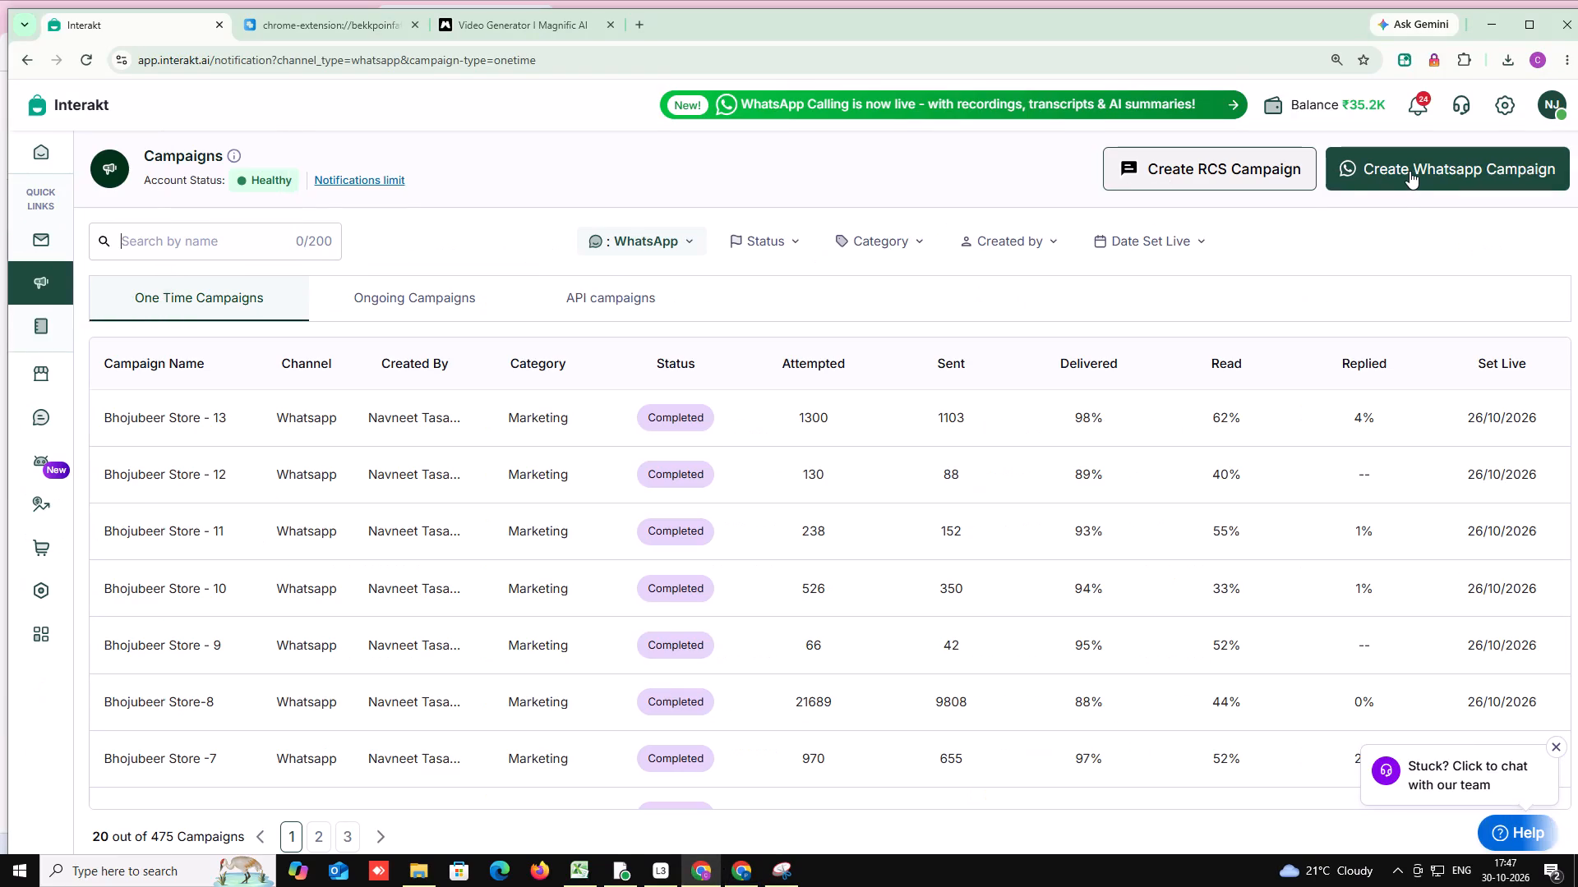
left_click(1410, 171)
left_click(526, 668)
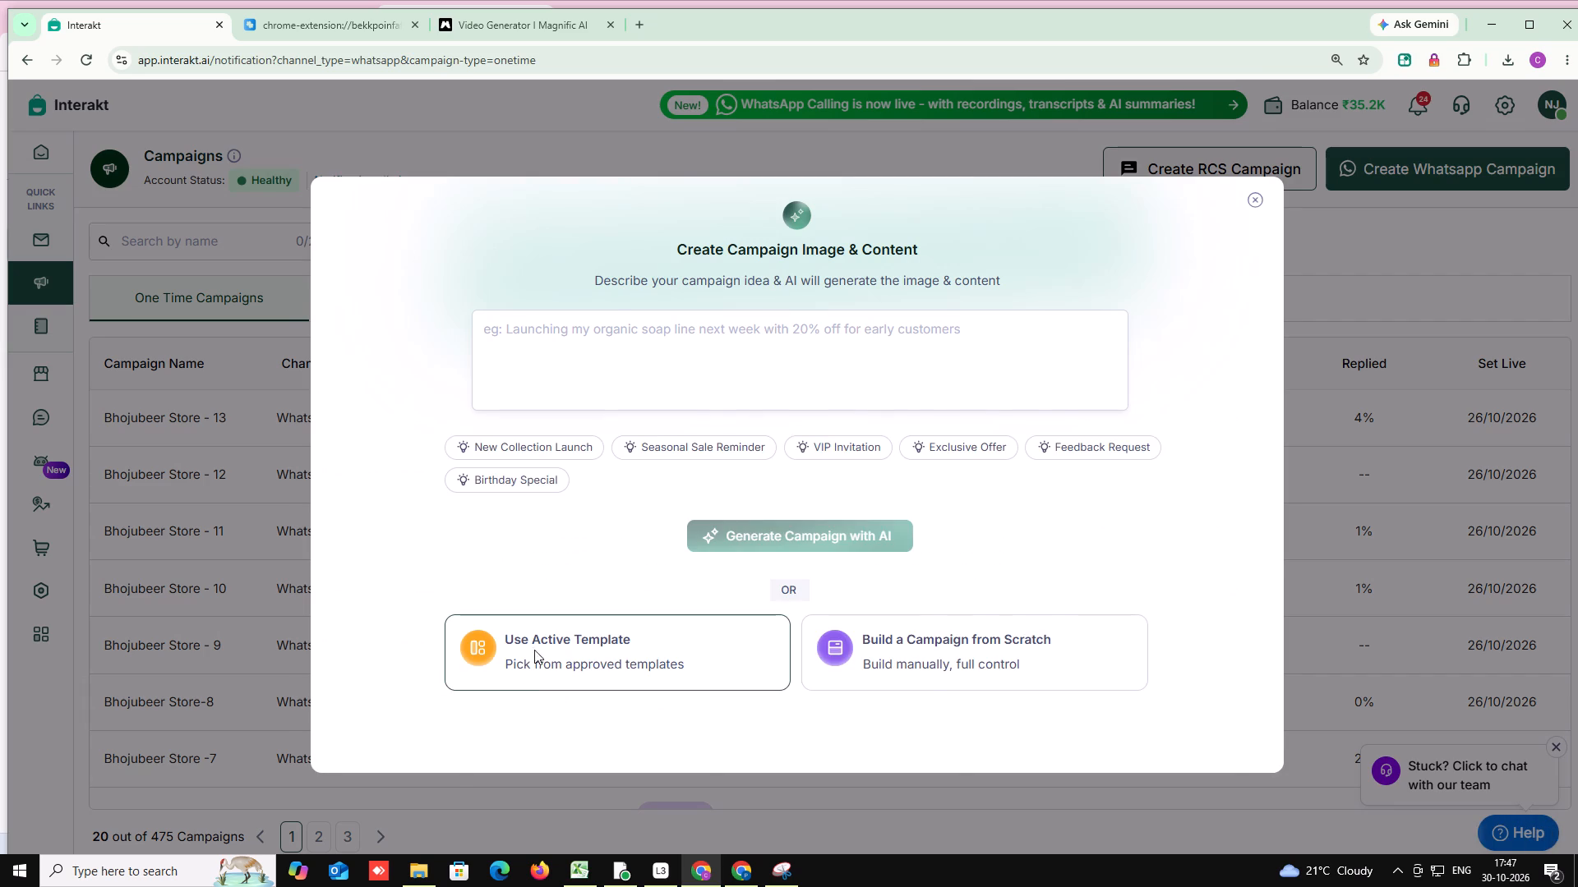
left_click(1099, 715)
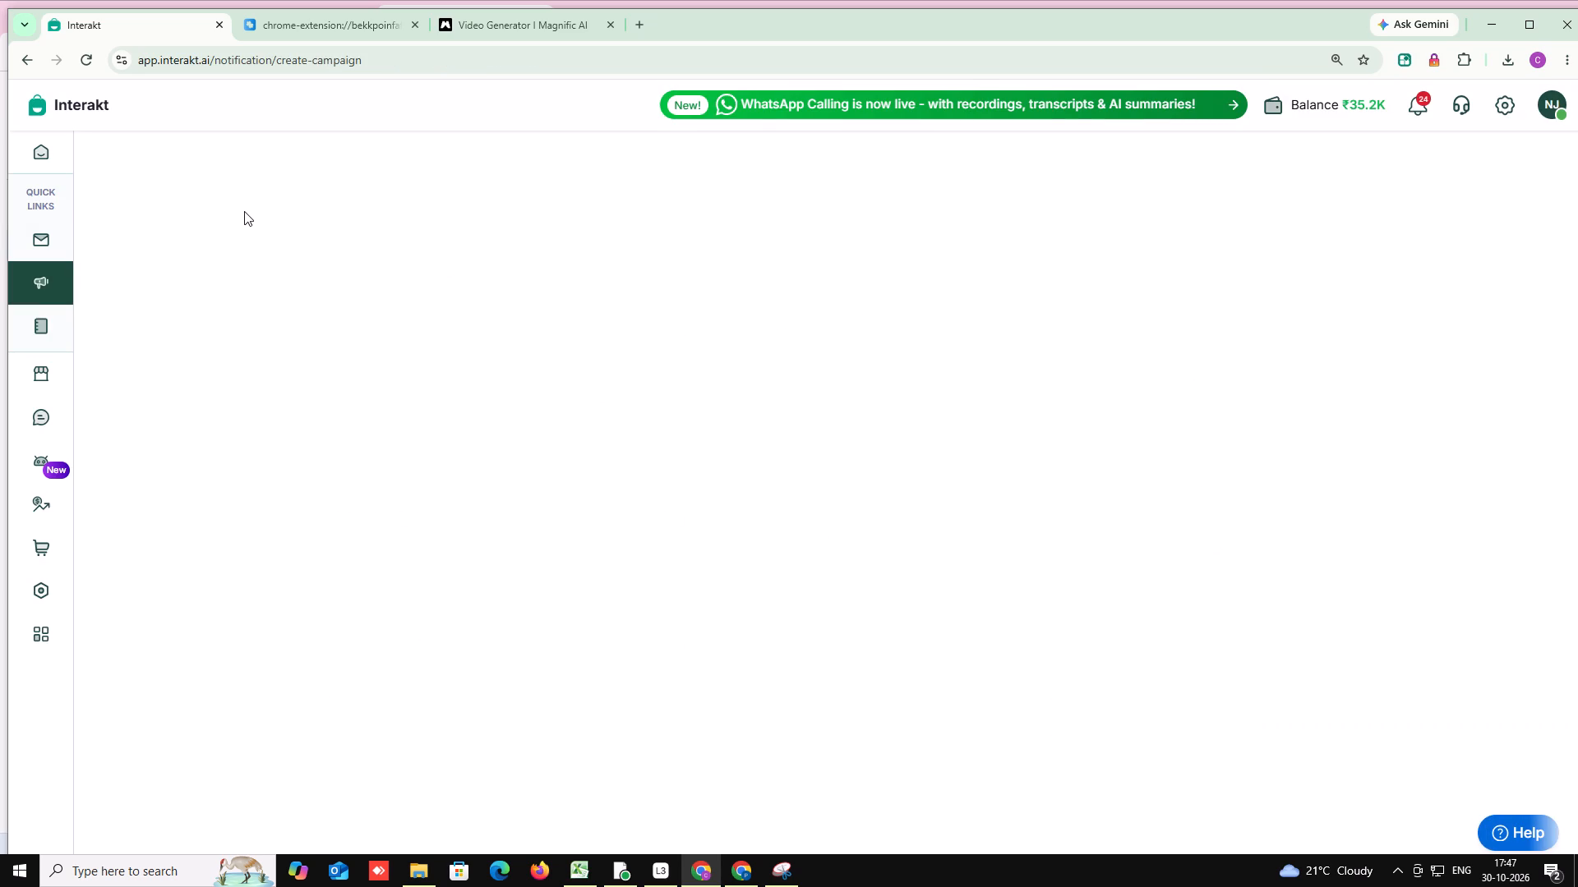
Open the new campaign's name for editing.
left_click(243, 173)
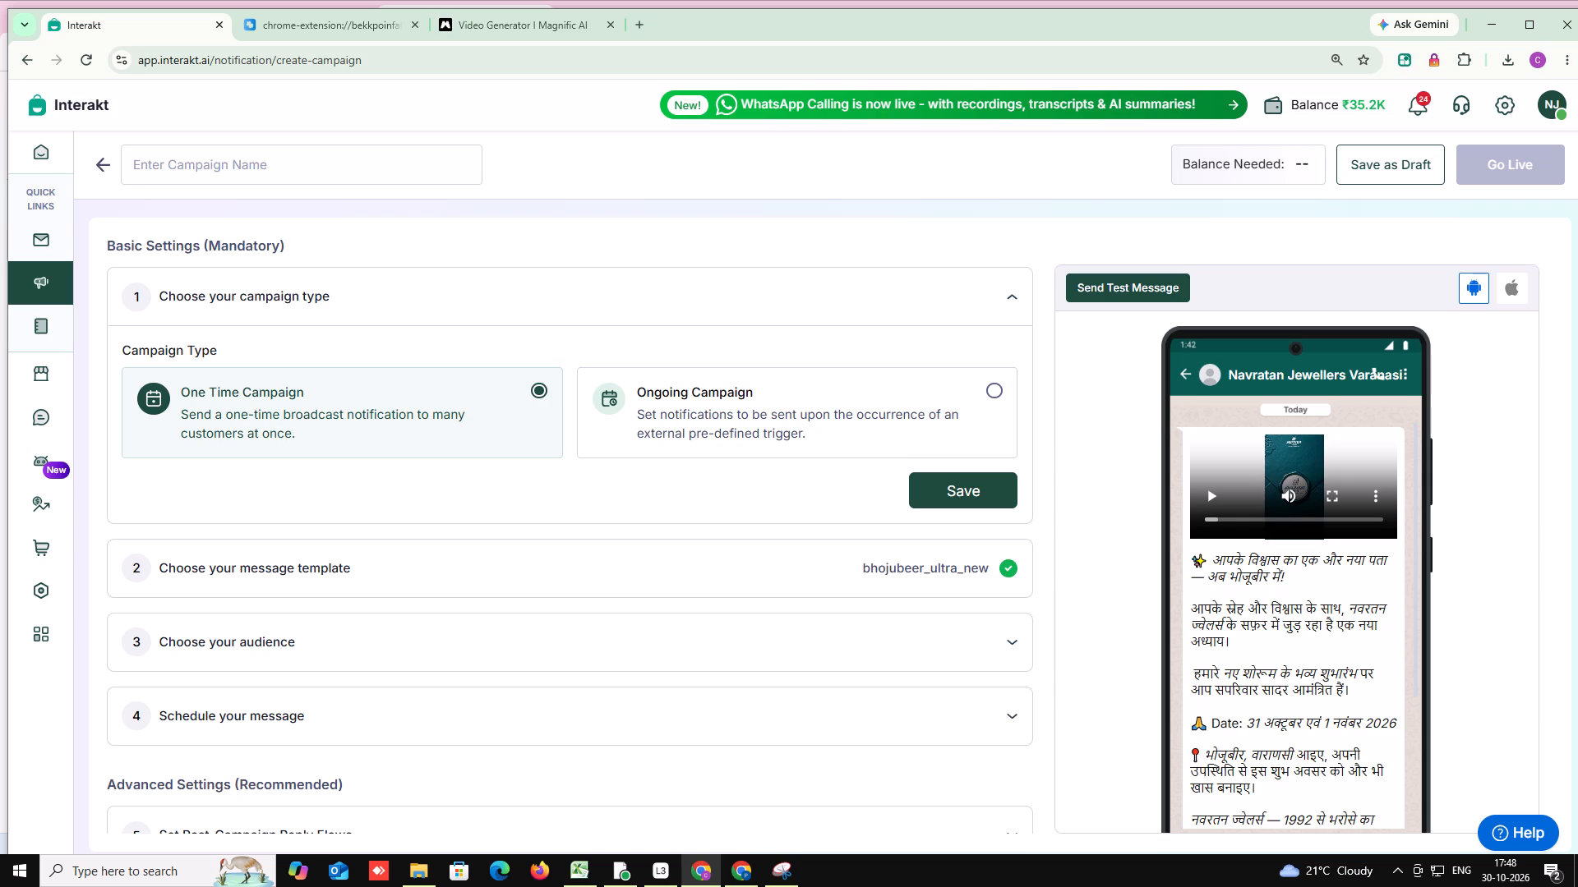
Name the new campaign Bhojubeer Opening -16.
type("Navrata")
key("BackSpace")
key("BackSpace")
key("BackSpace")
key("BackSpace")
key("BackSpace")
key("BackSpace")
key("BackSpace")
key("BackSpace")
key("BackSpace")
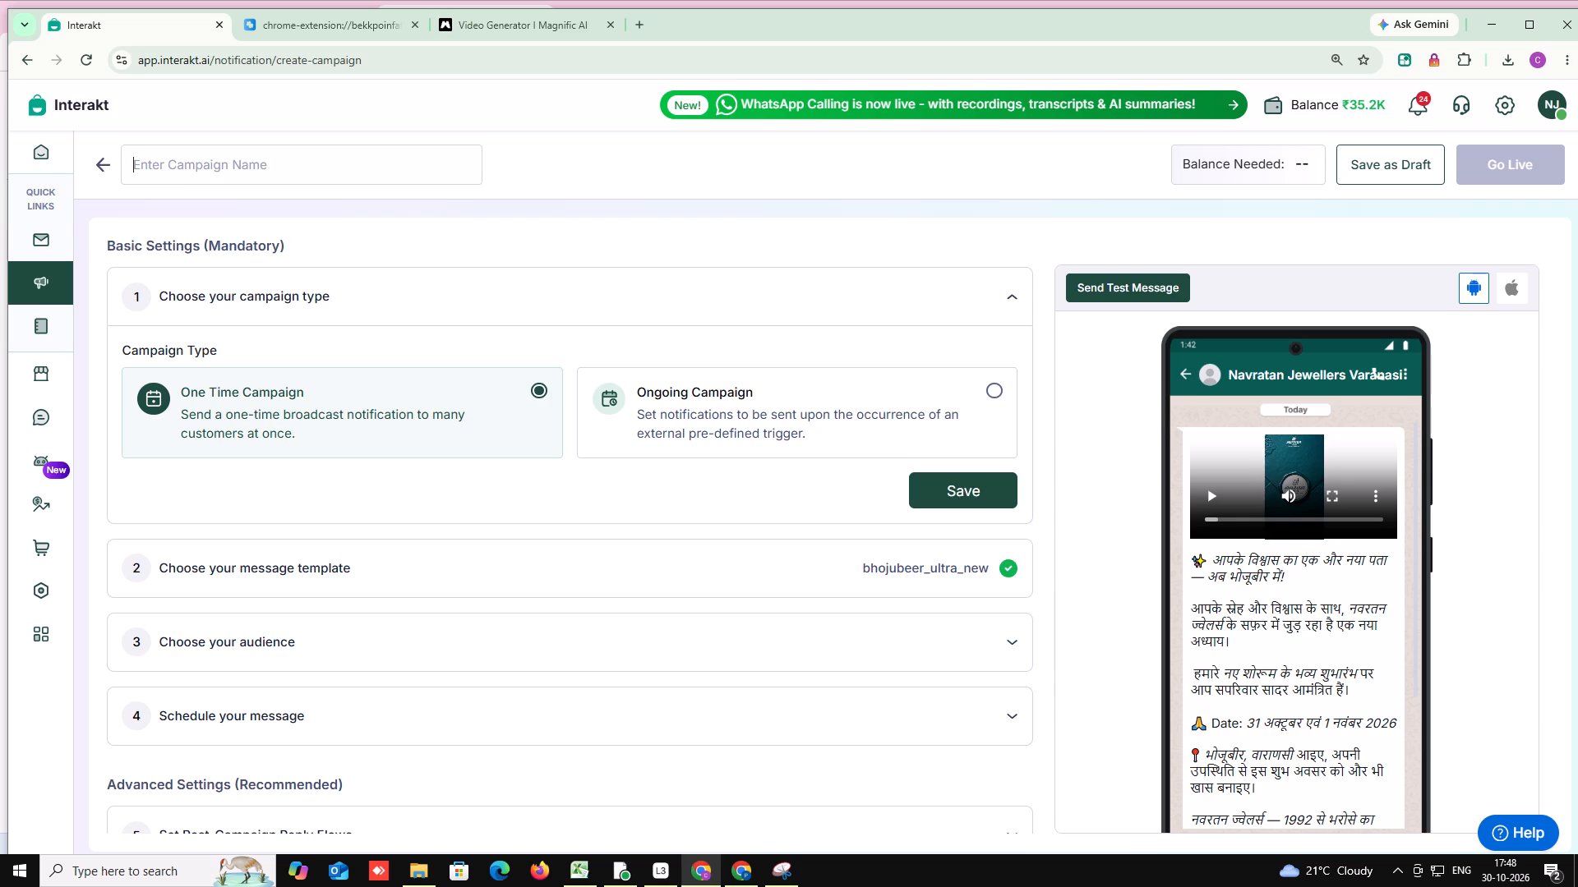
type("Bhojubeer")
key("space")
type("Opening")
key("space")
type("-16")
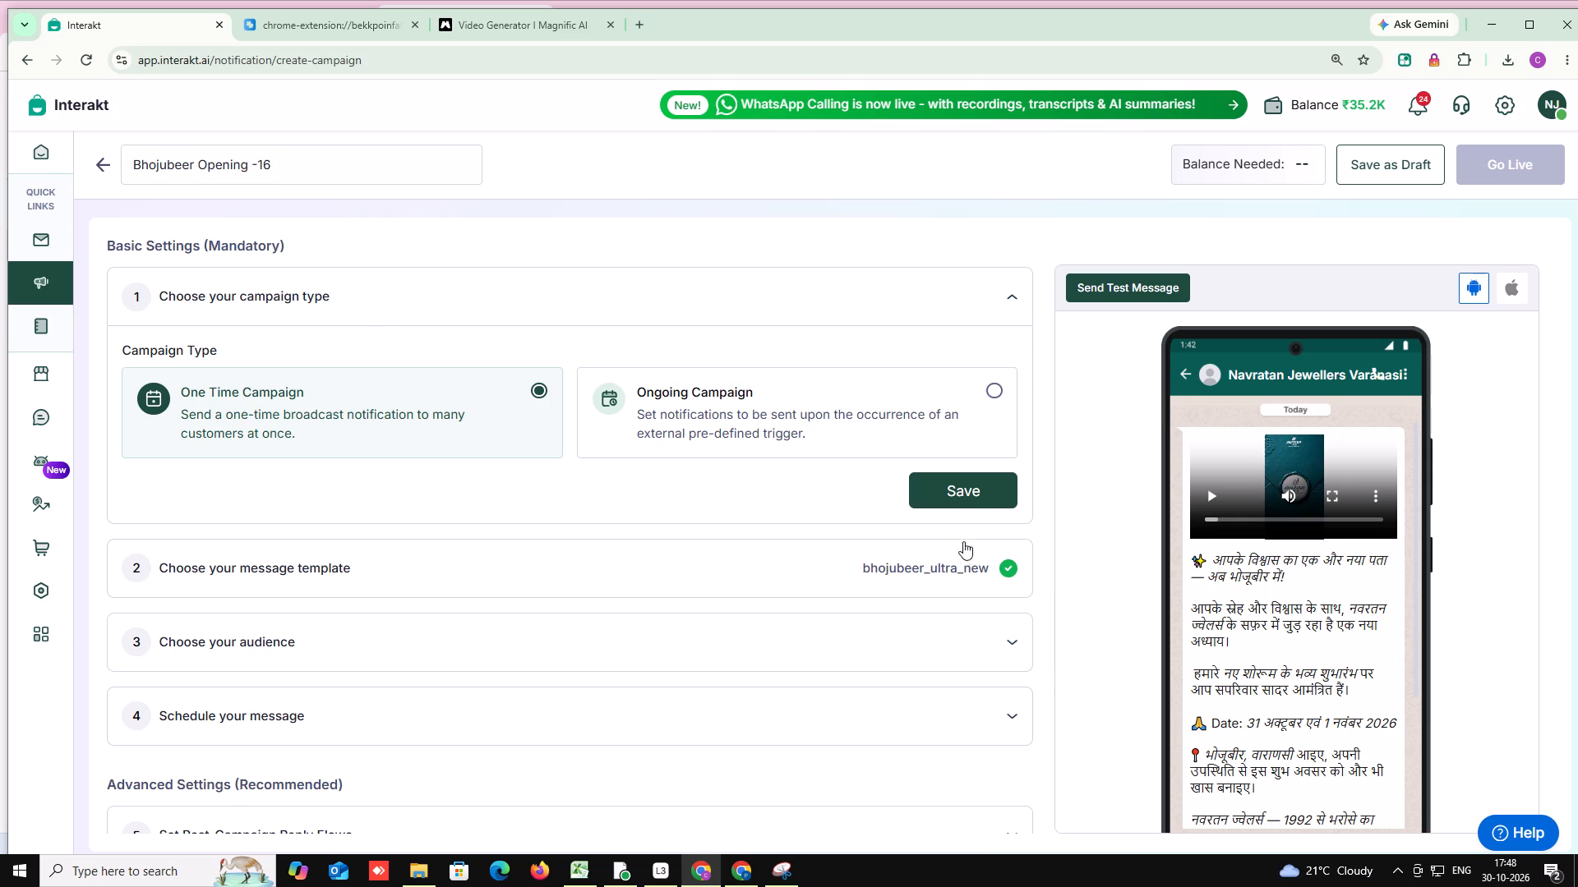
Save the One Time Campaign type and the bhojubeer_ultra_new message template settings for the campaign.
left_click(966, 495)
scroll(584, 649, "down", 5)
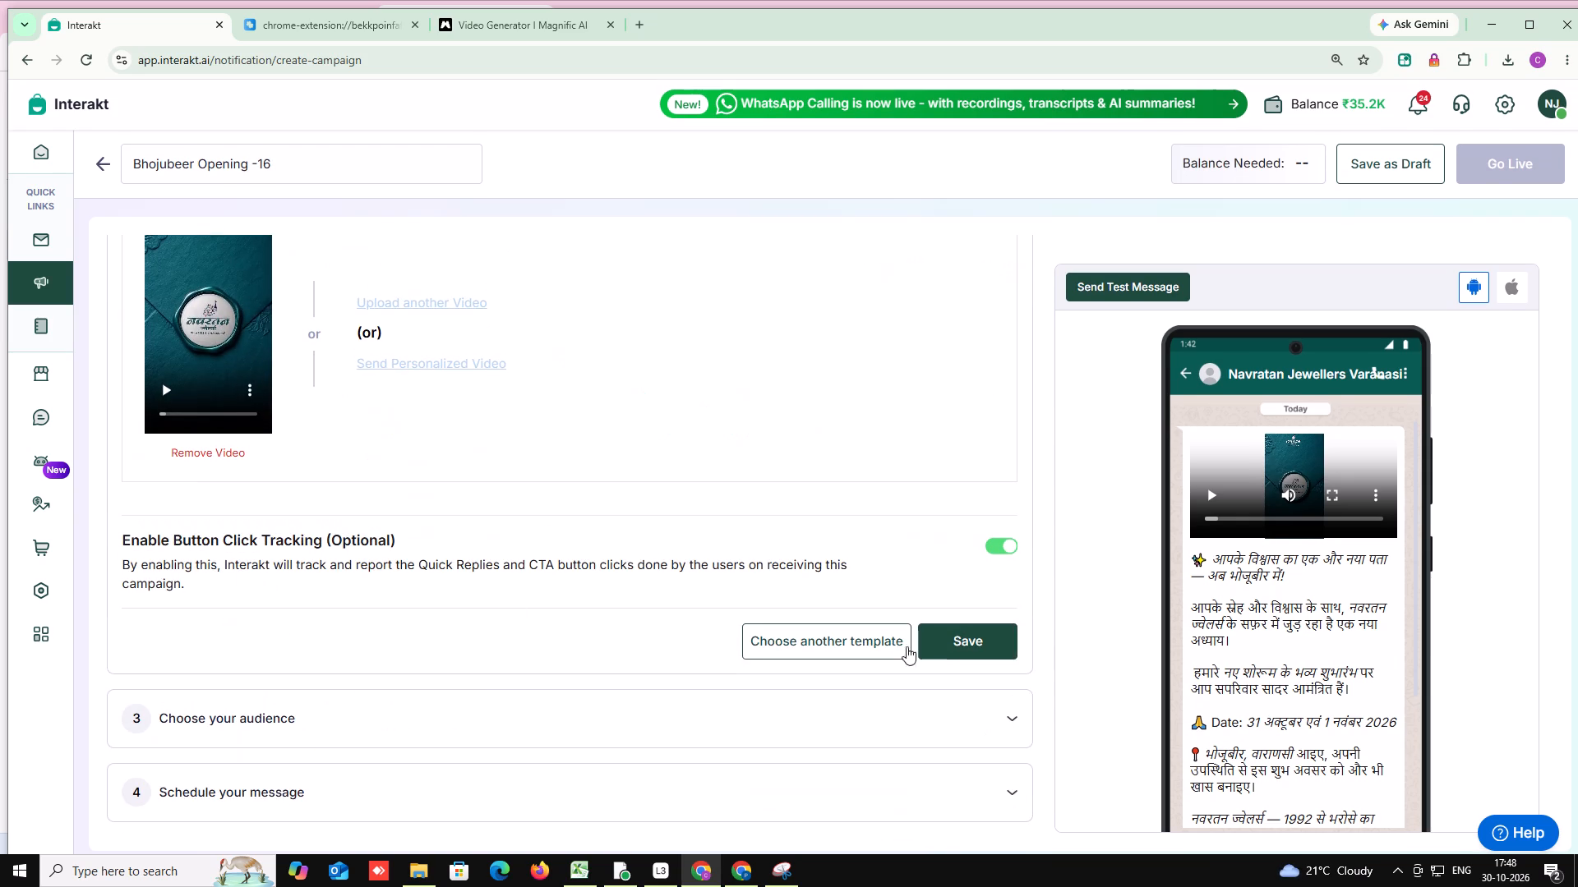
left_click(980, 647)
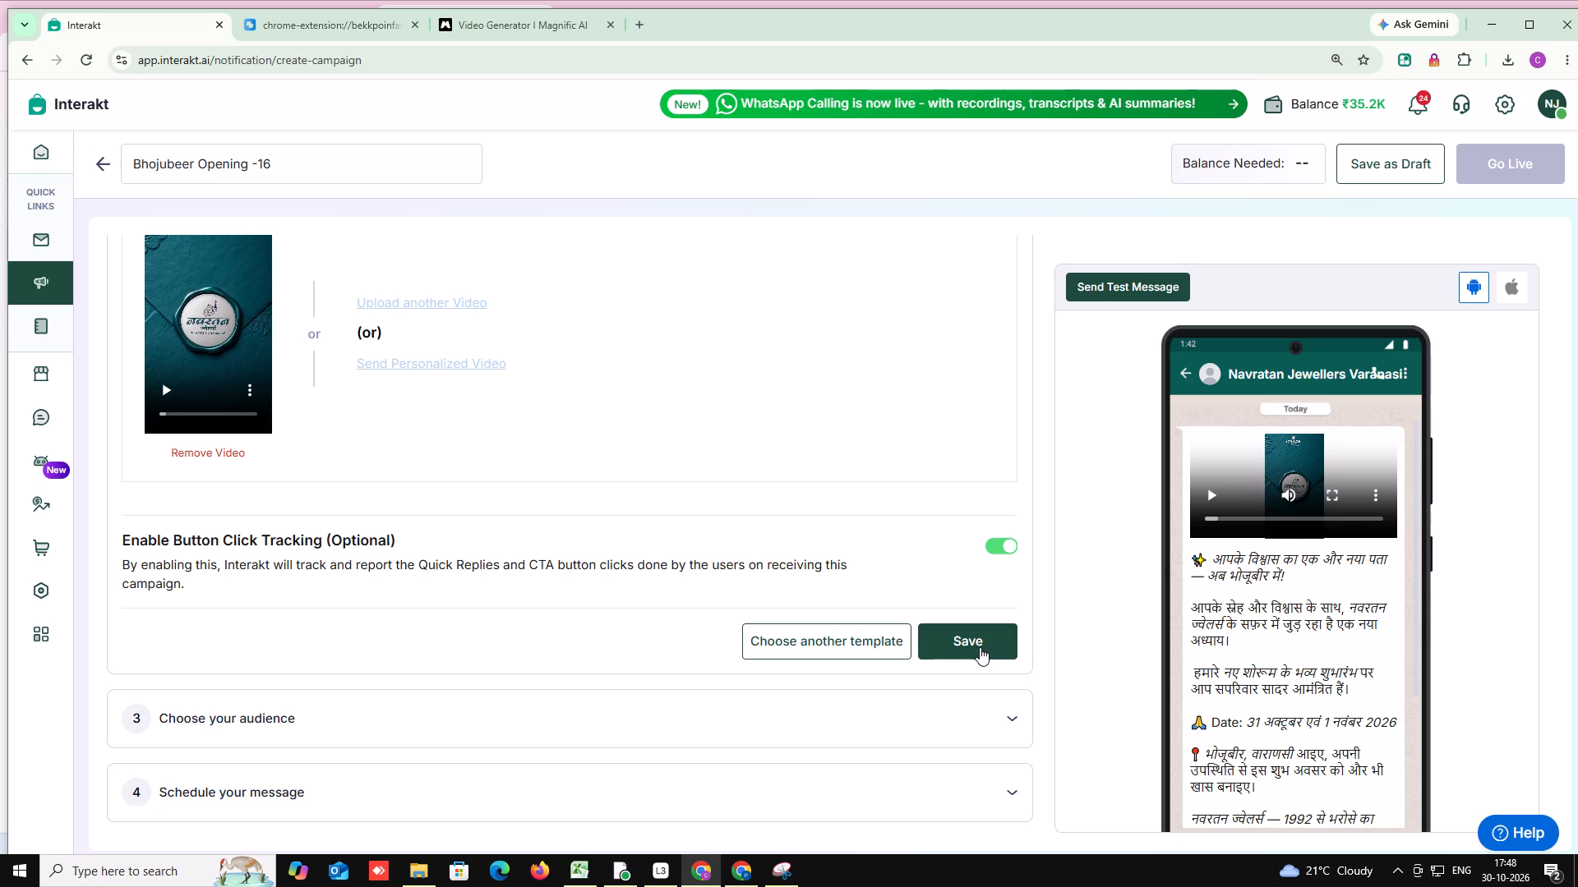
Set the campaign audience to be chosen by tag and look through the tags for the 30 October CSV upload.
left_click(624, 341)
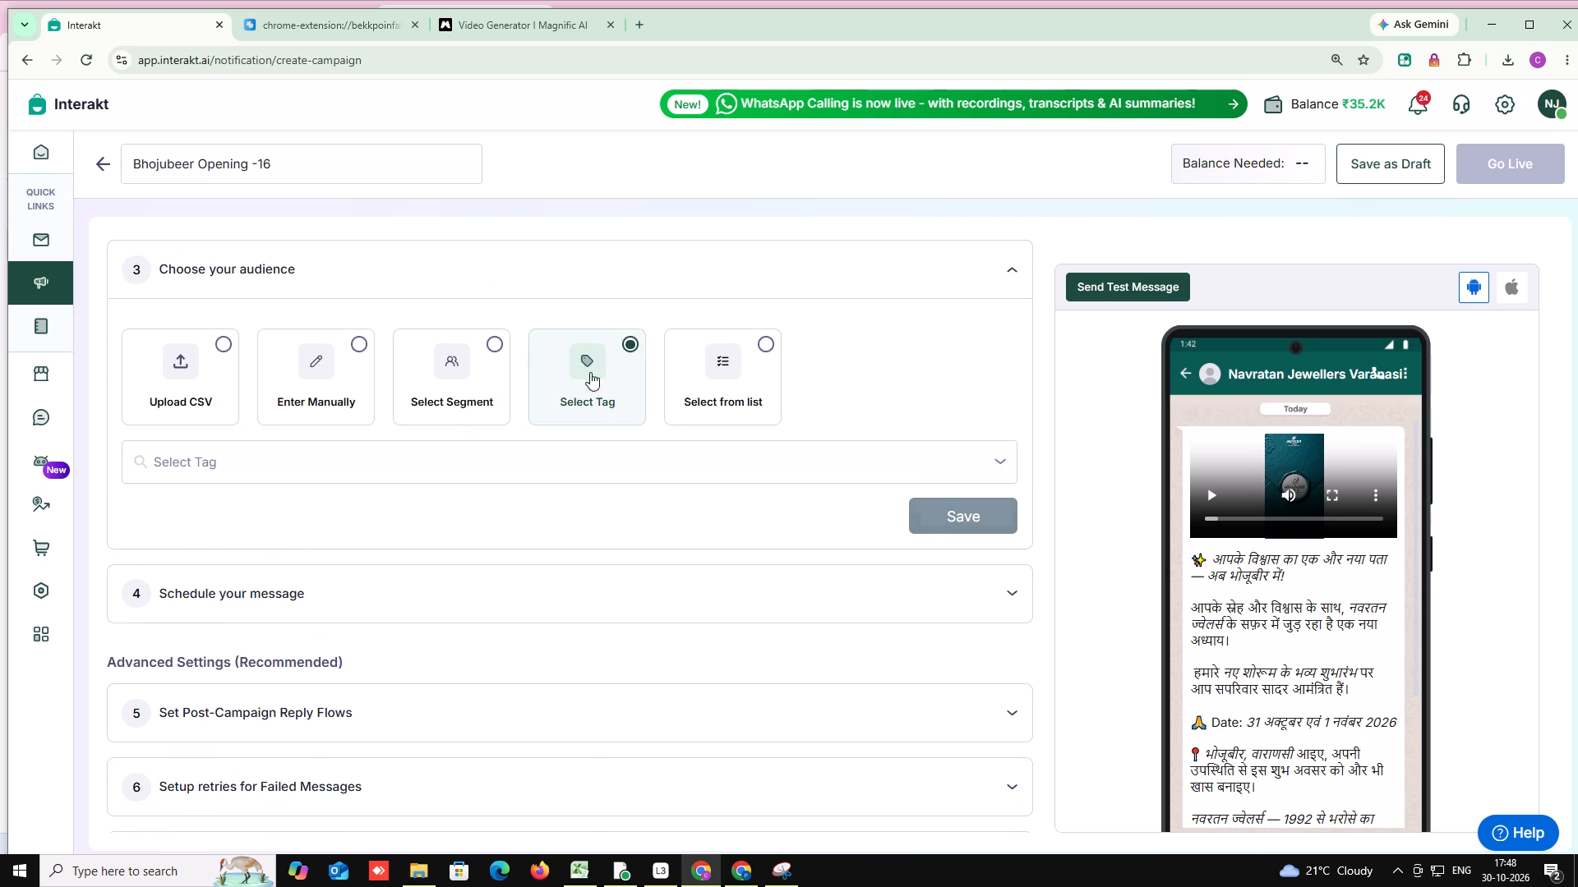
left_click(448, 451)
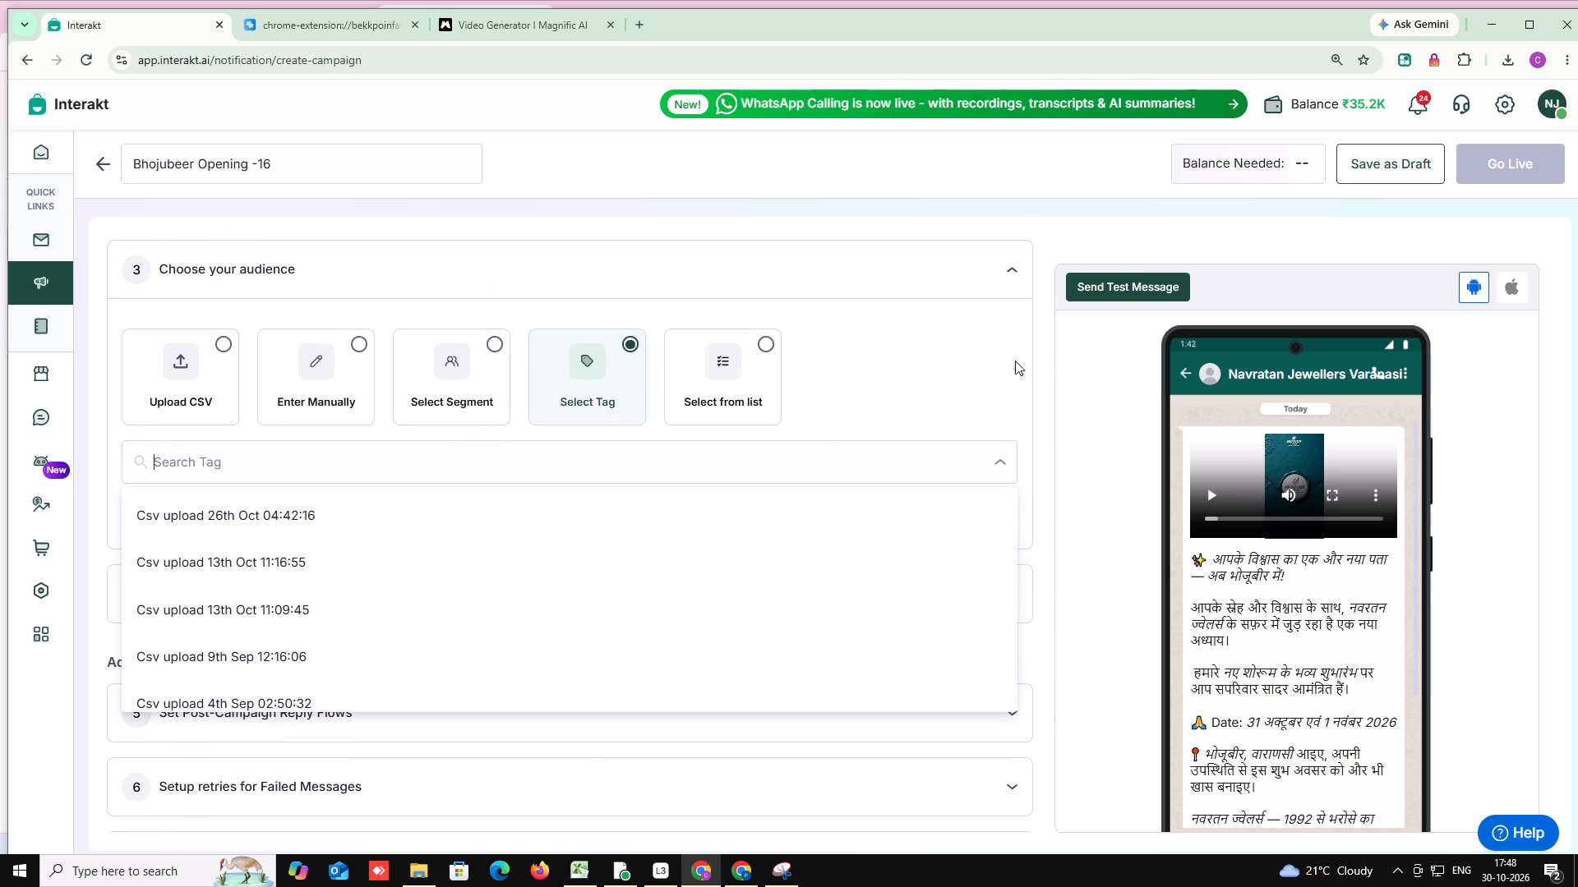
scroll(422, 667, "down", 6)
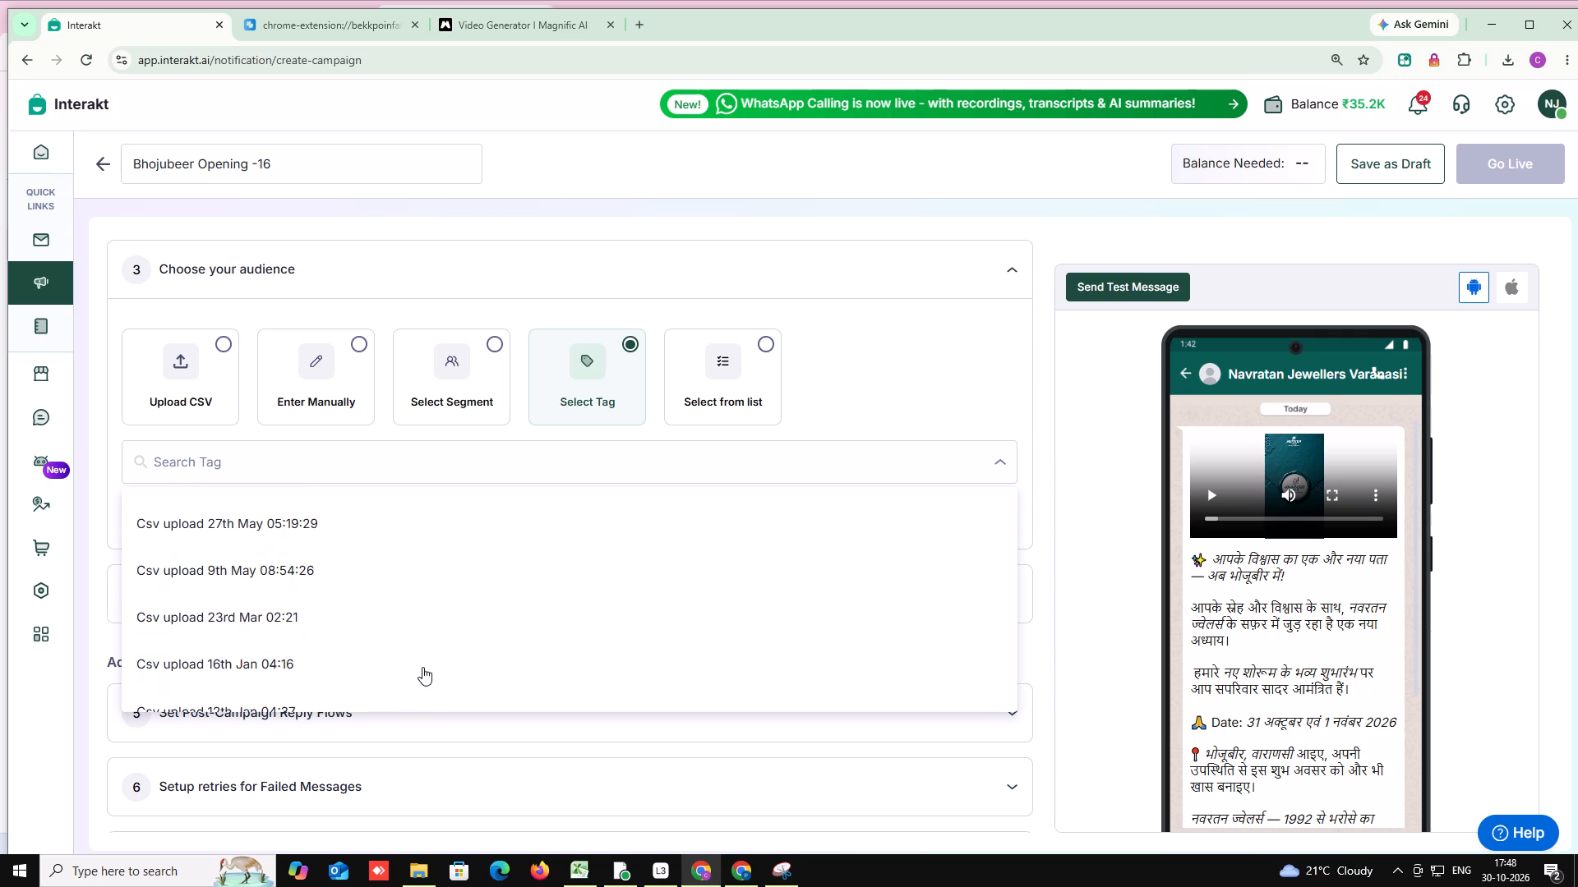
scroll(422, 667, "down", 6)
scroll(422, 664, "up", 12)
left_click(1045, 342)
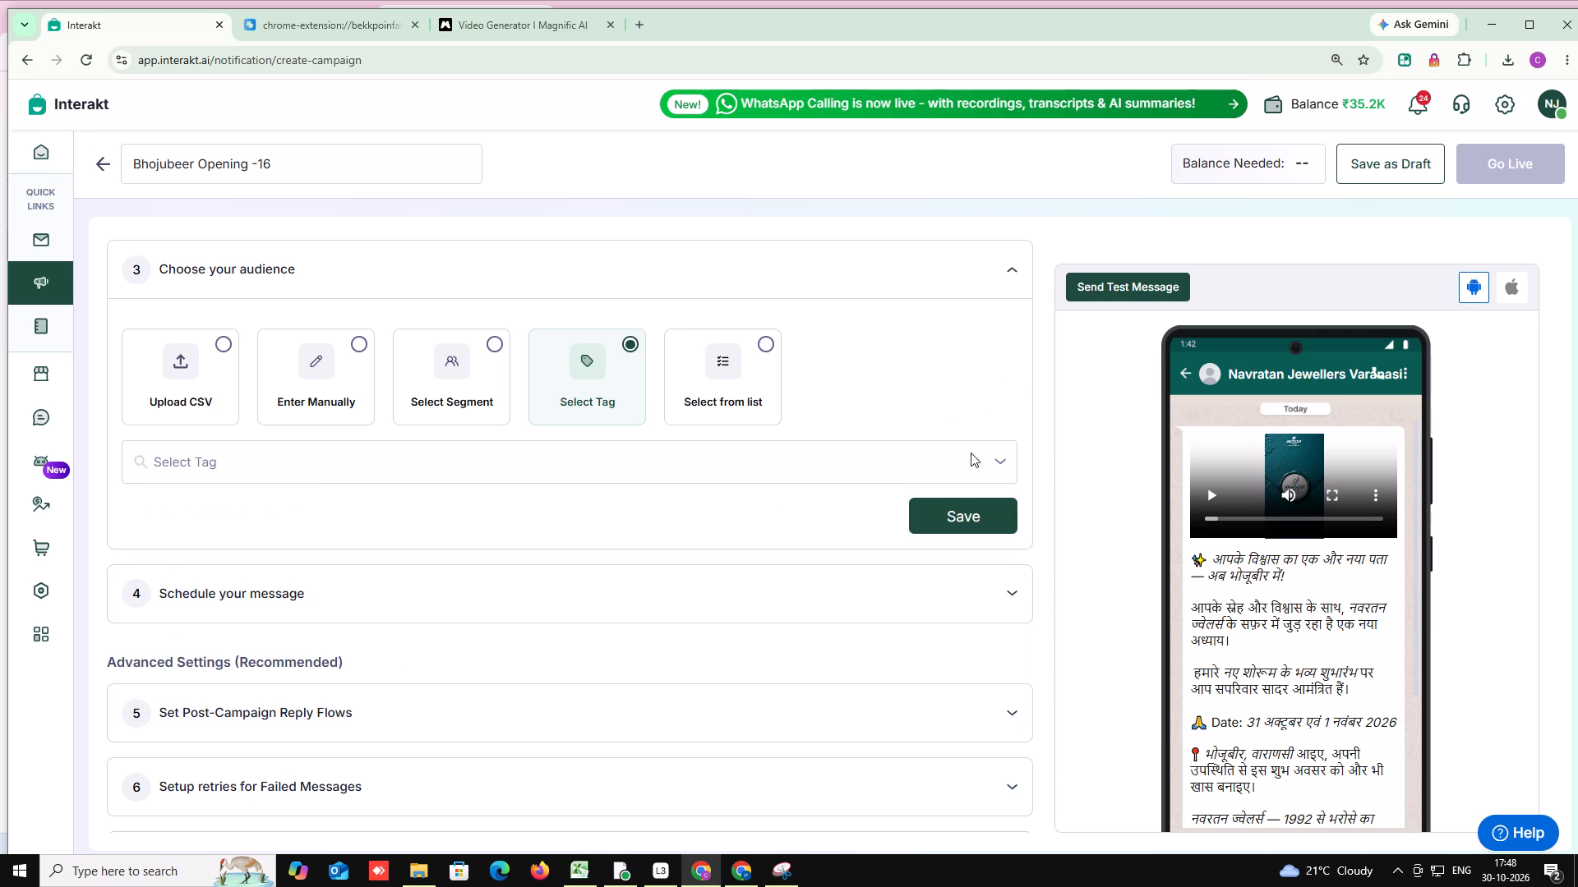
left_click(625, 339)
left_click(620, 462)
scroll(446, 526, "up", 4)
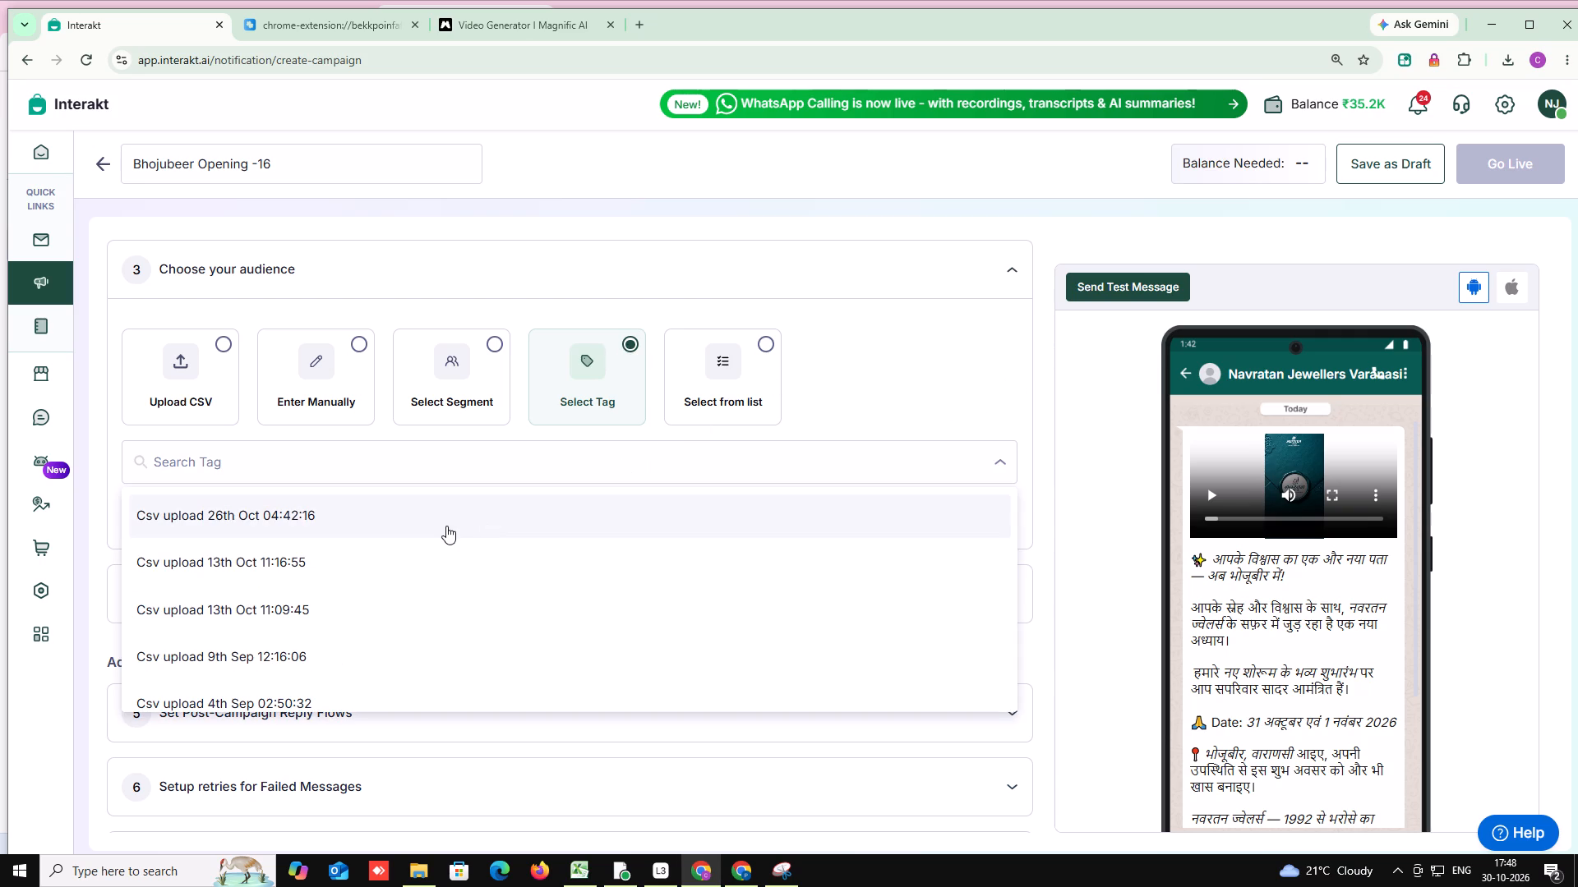
Reload the campaign creation page to refresh the available audience tags.
left_click(84, 55)
left_click(880, 165)
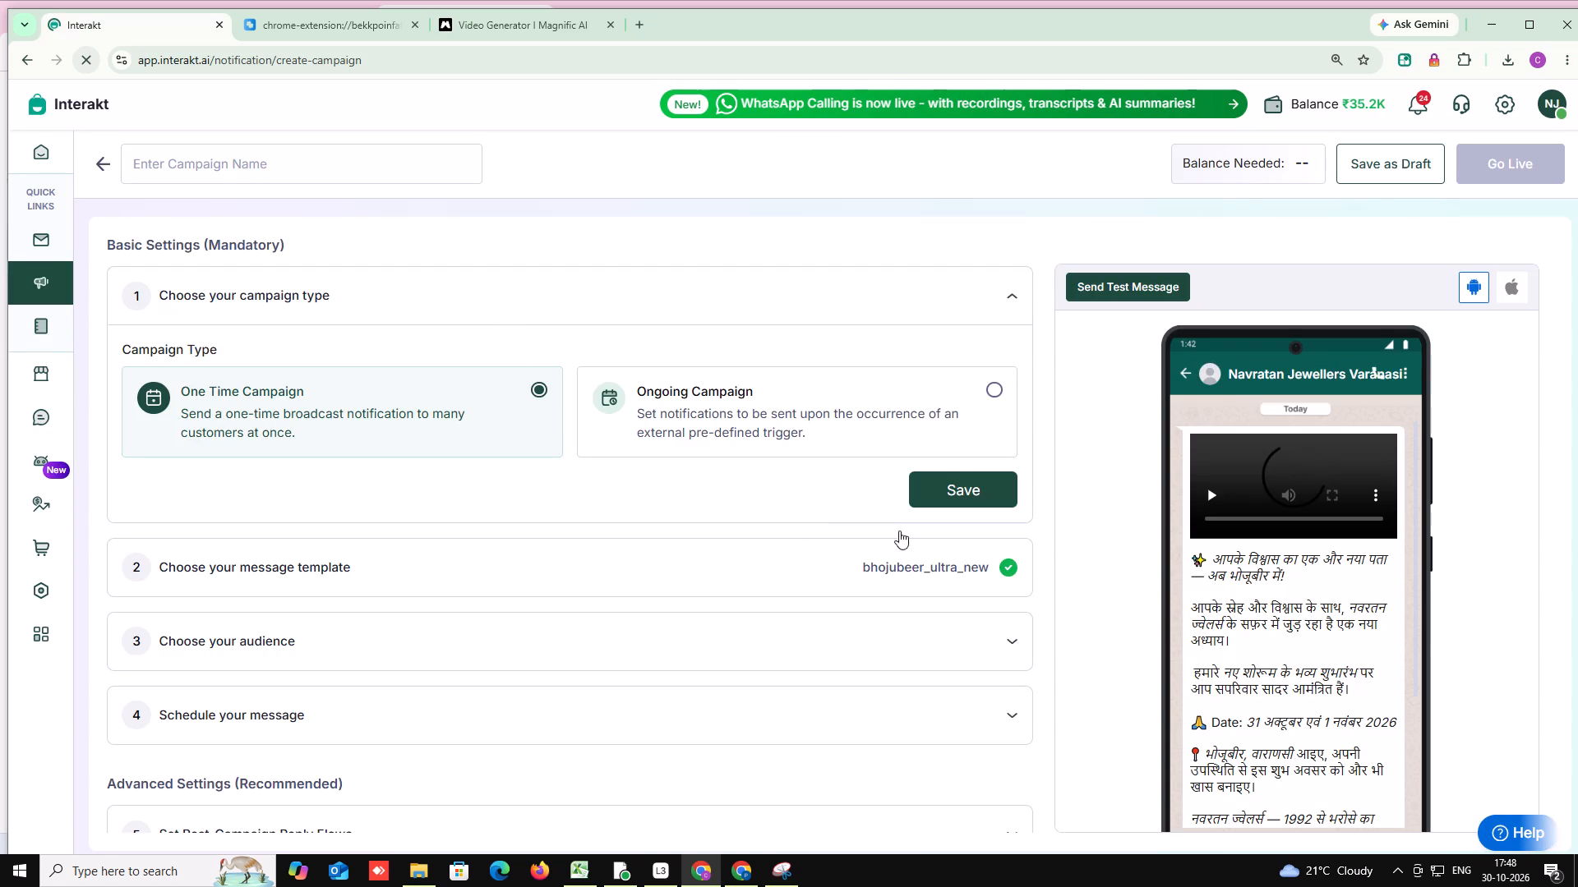
Name the campaign Bhojubeer Store Open.
left_click(349, 159)
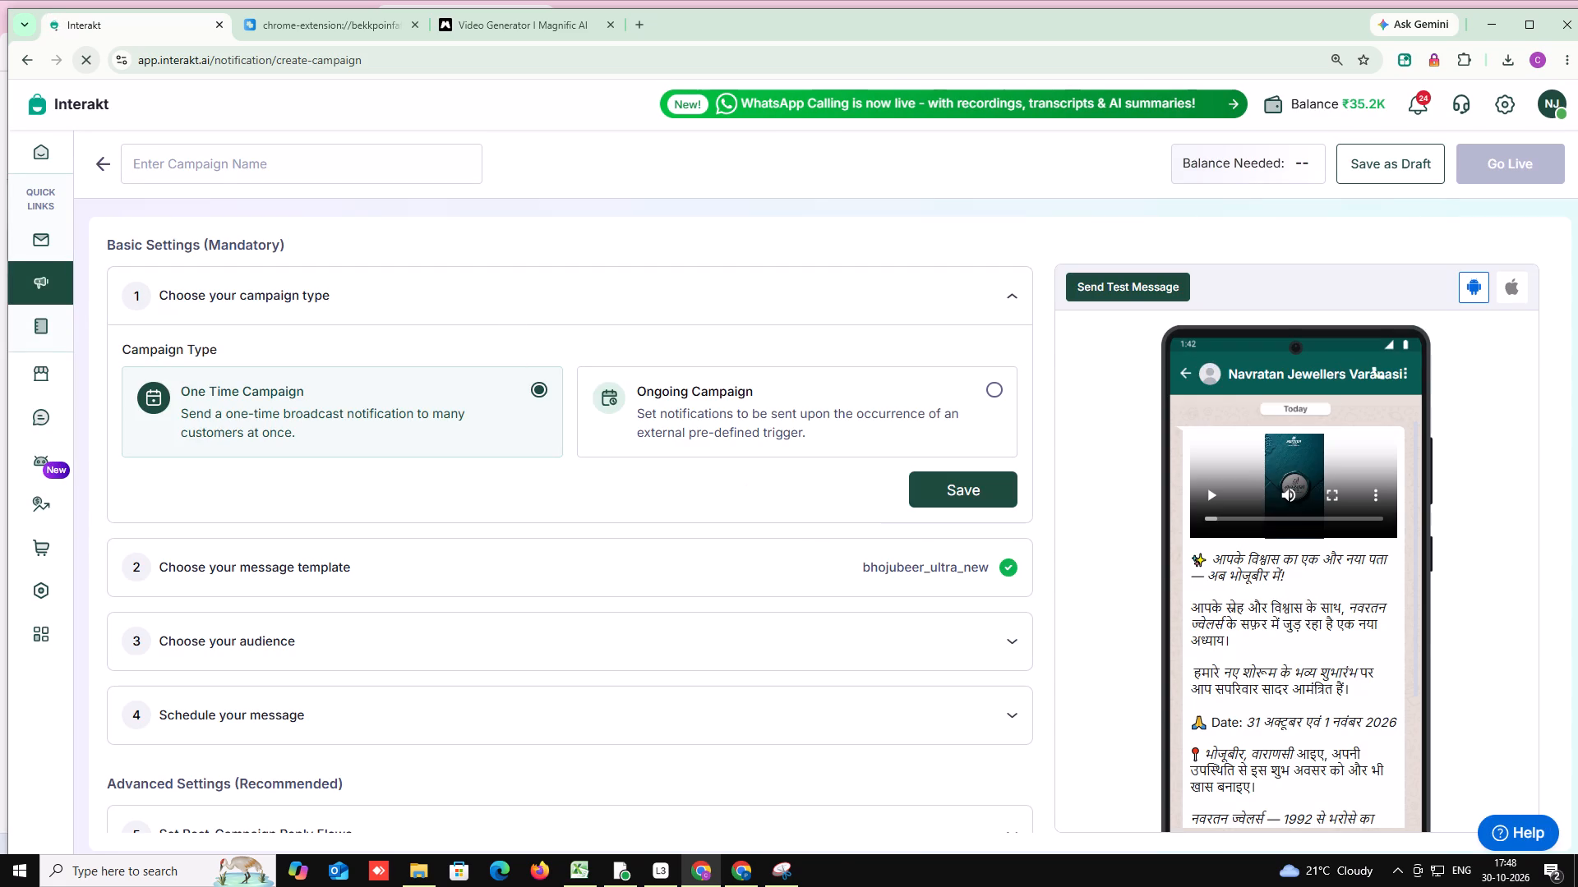
type("Bhojub")
key("e")
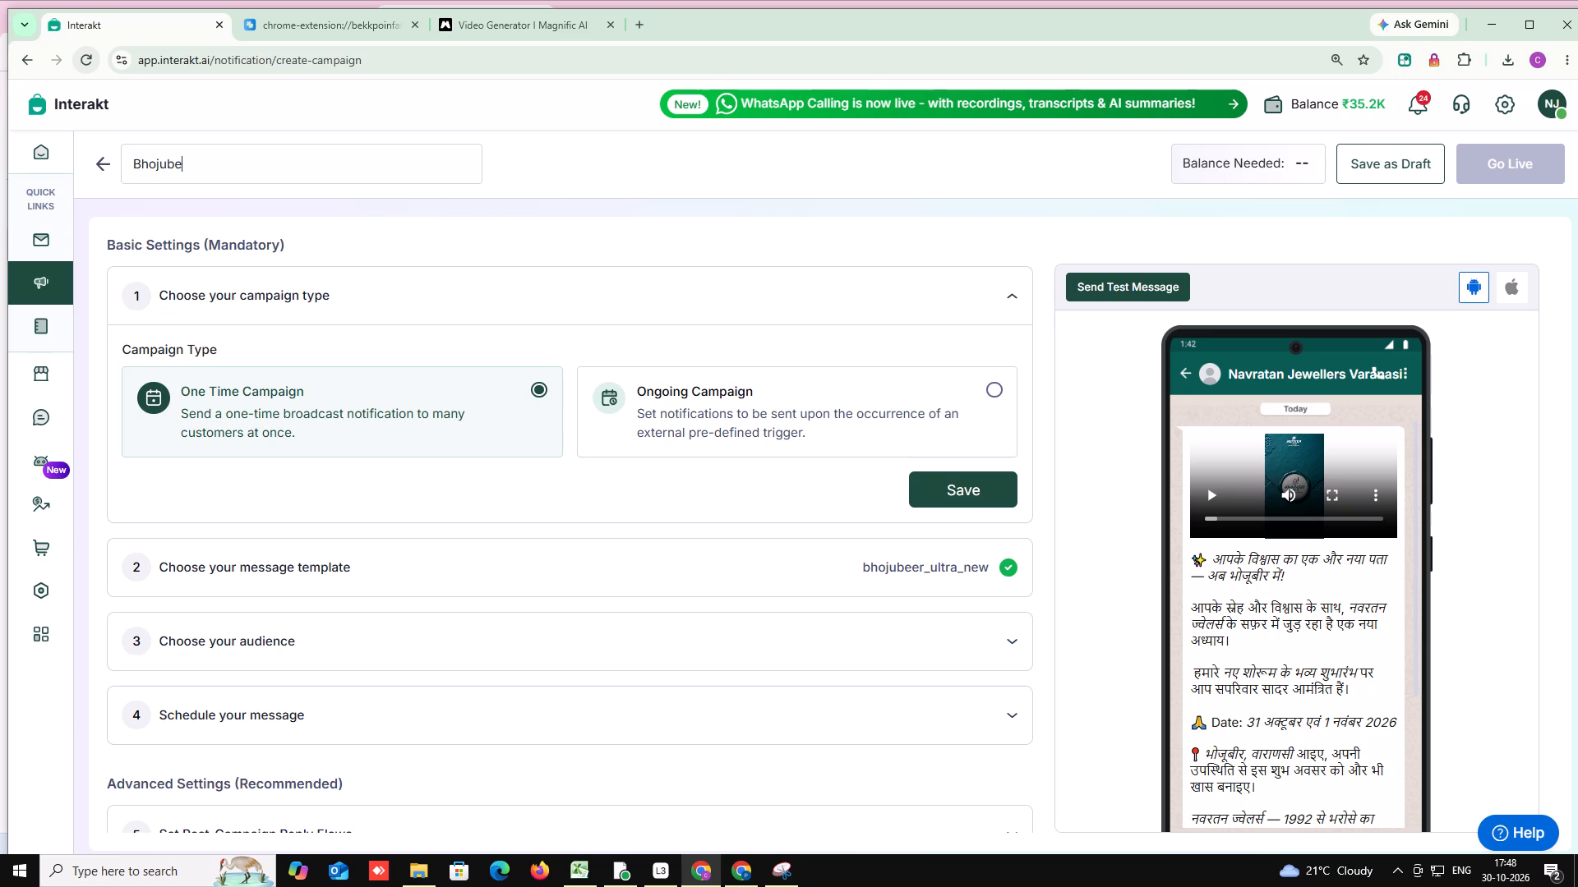
key("e")
type("r Store")
key("space")
type("Open")
Save the One Time Campaign type and the bhojubeer_ultra_new message template settings for the campaign.
left_click(958, 502)
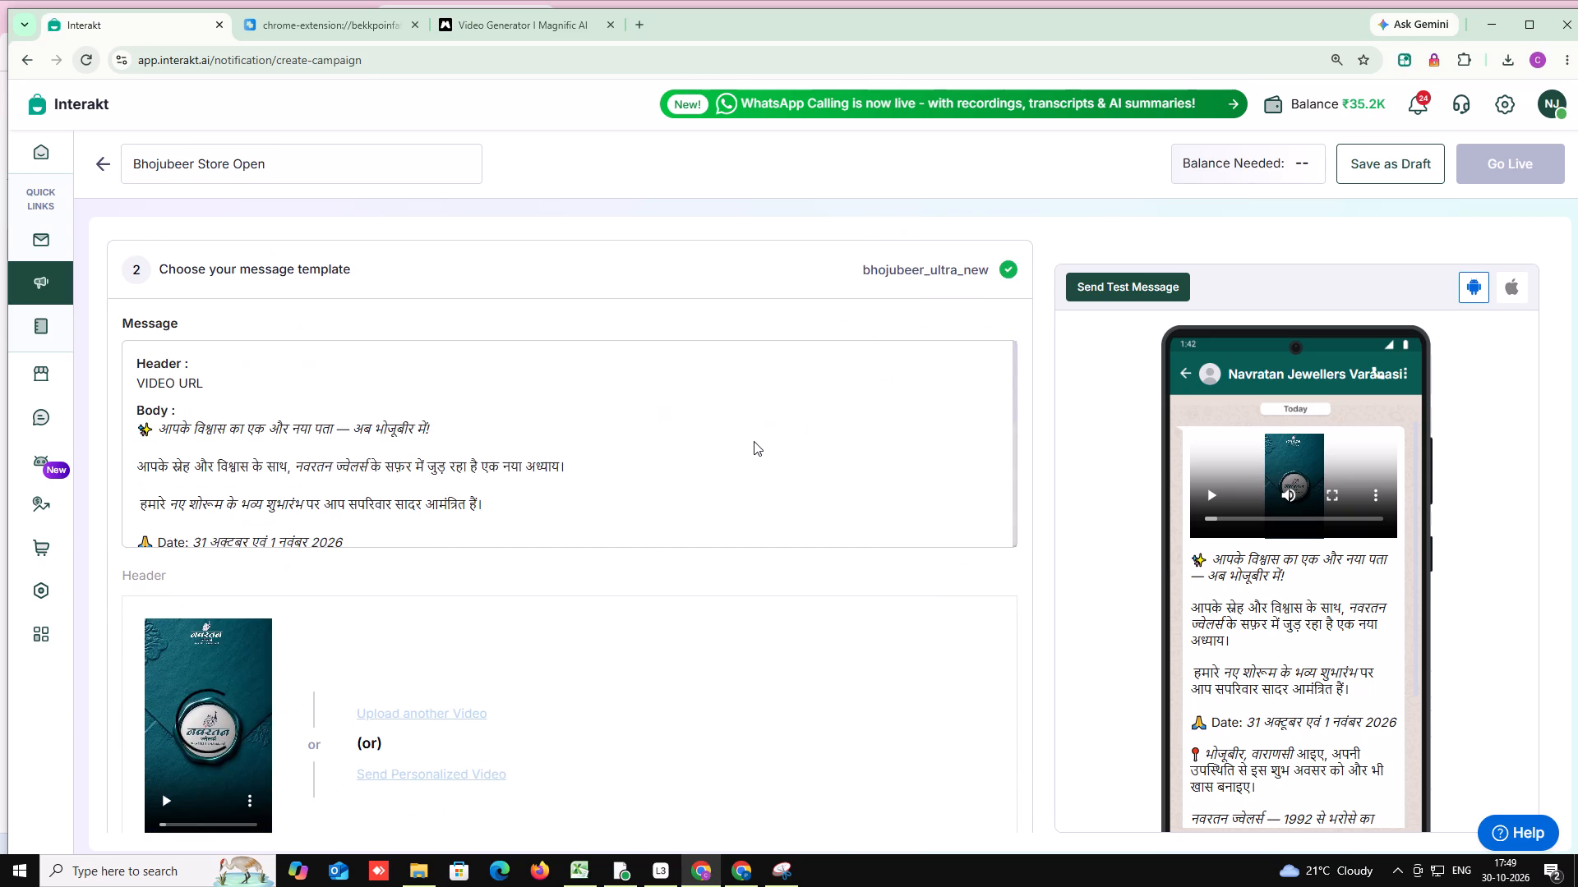
scroll(757, 735, "down", 5)
left_click(968, 633)
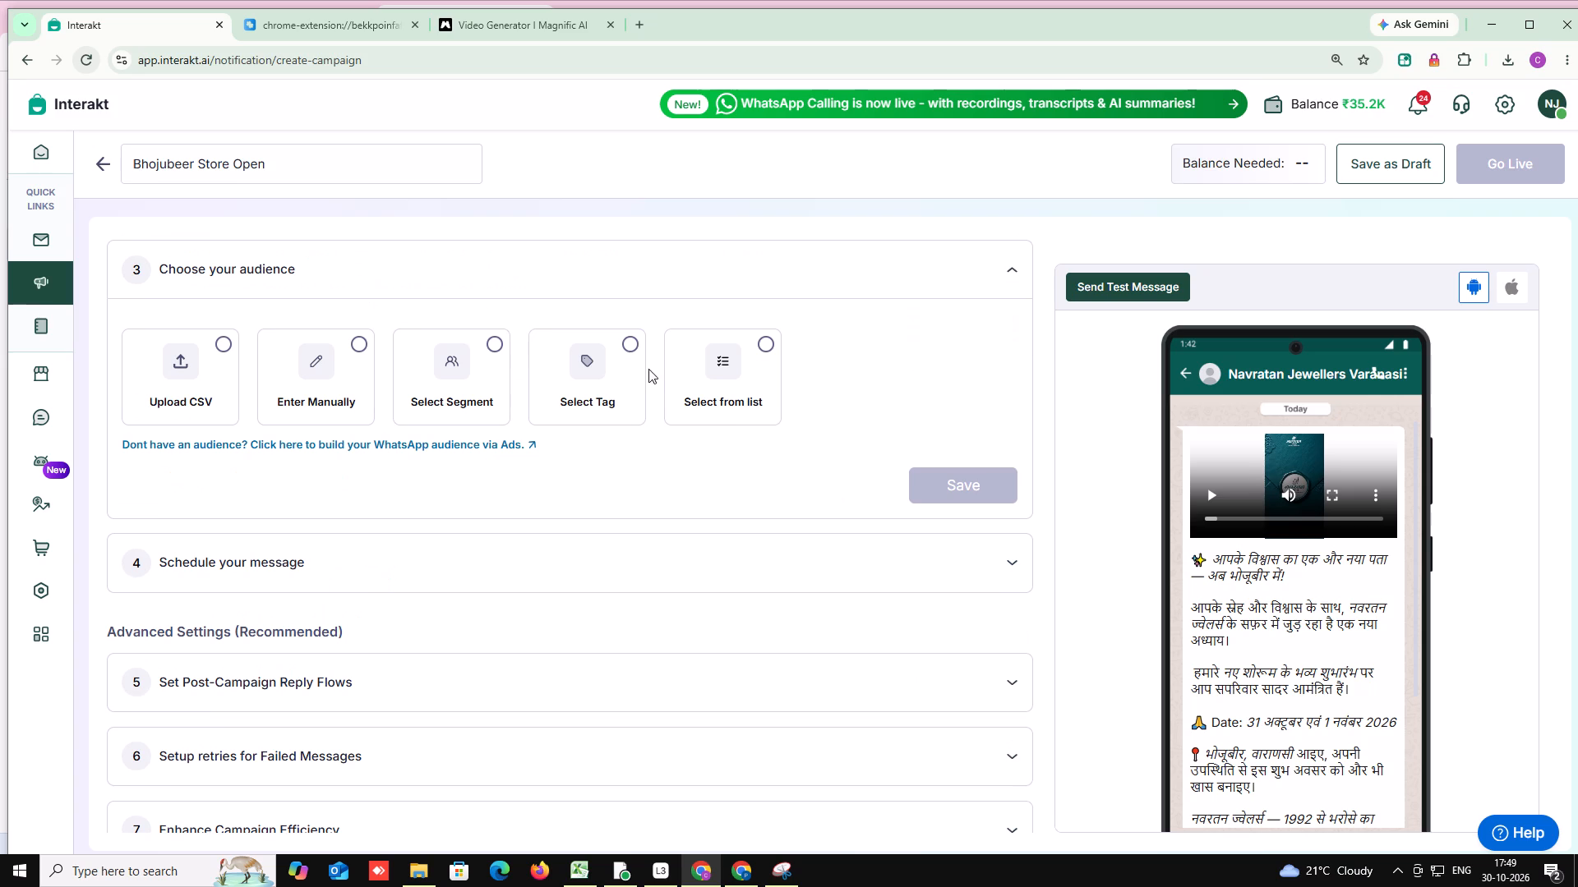
Select the tag Csv upload 30th Oct 05:46:00 as the campaign audience and save it.
left_click(630, 344)
left_click(458, 465)
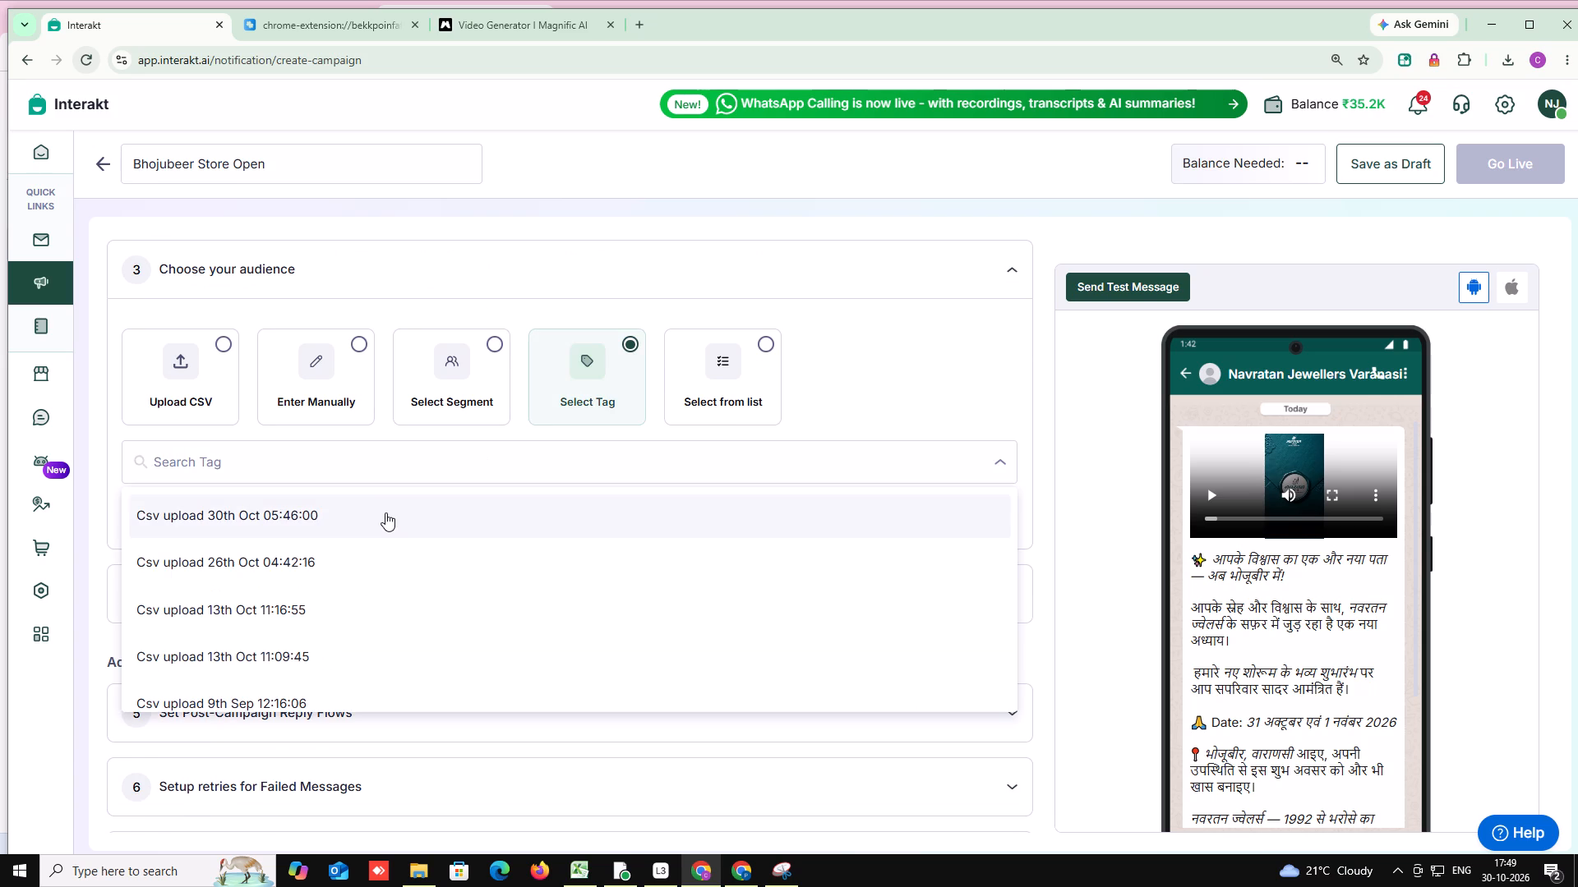
left_click(376, 516)
left_click(941, 634)
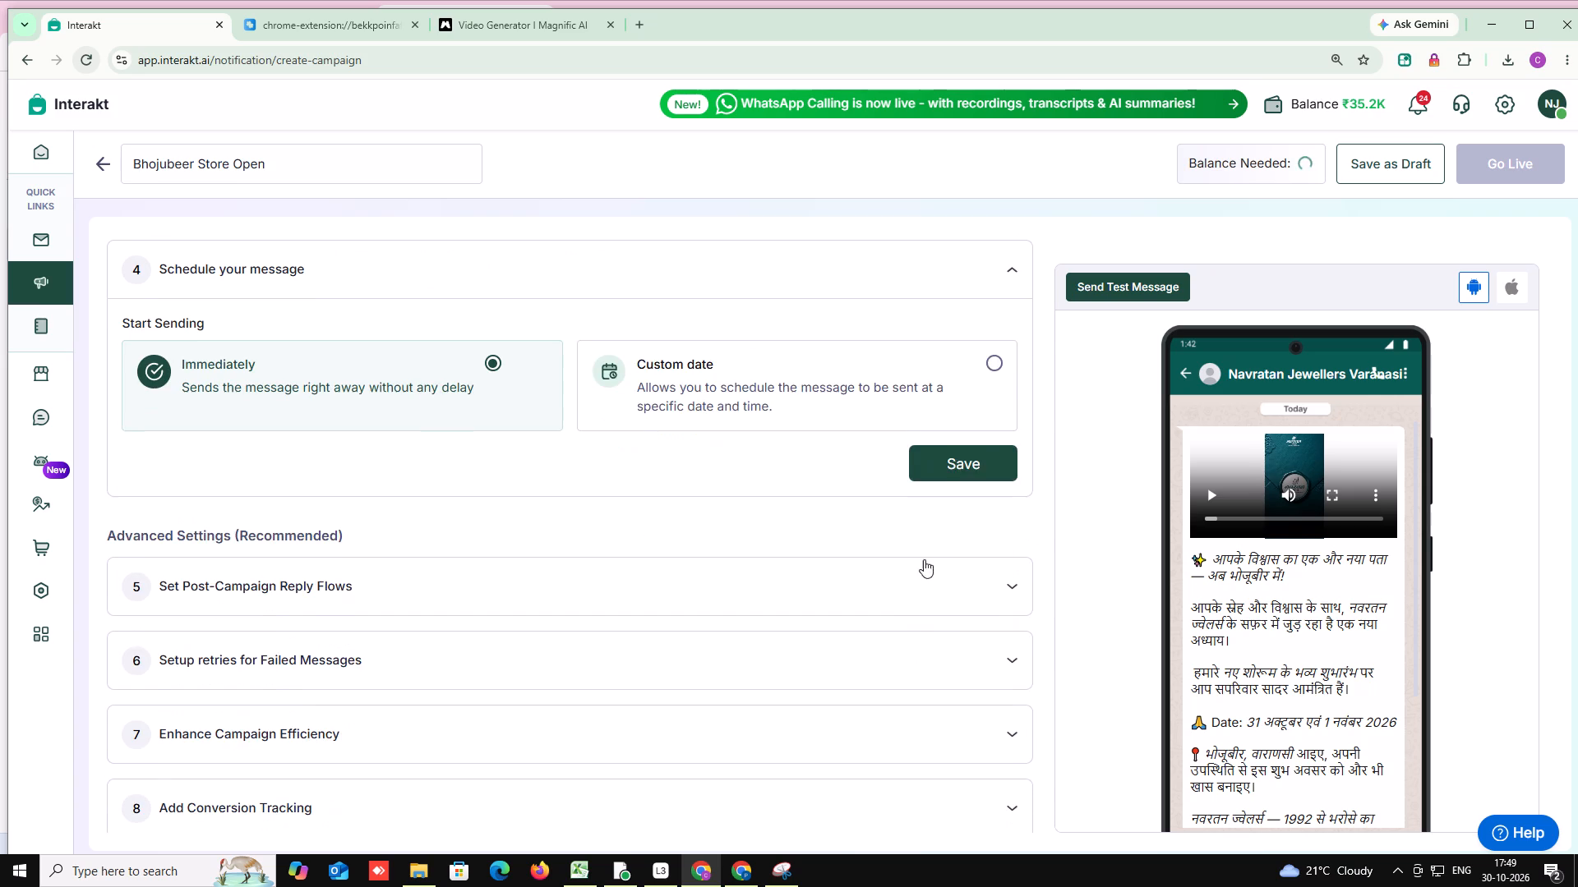
Save the message schedule with sending set to Immediately.
left_click(935, 462)
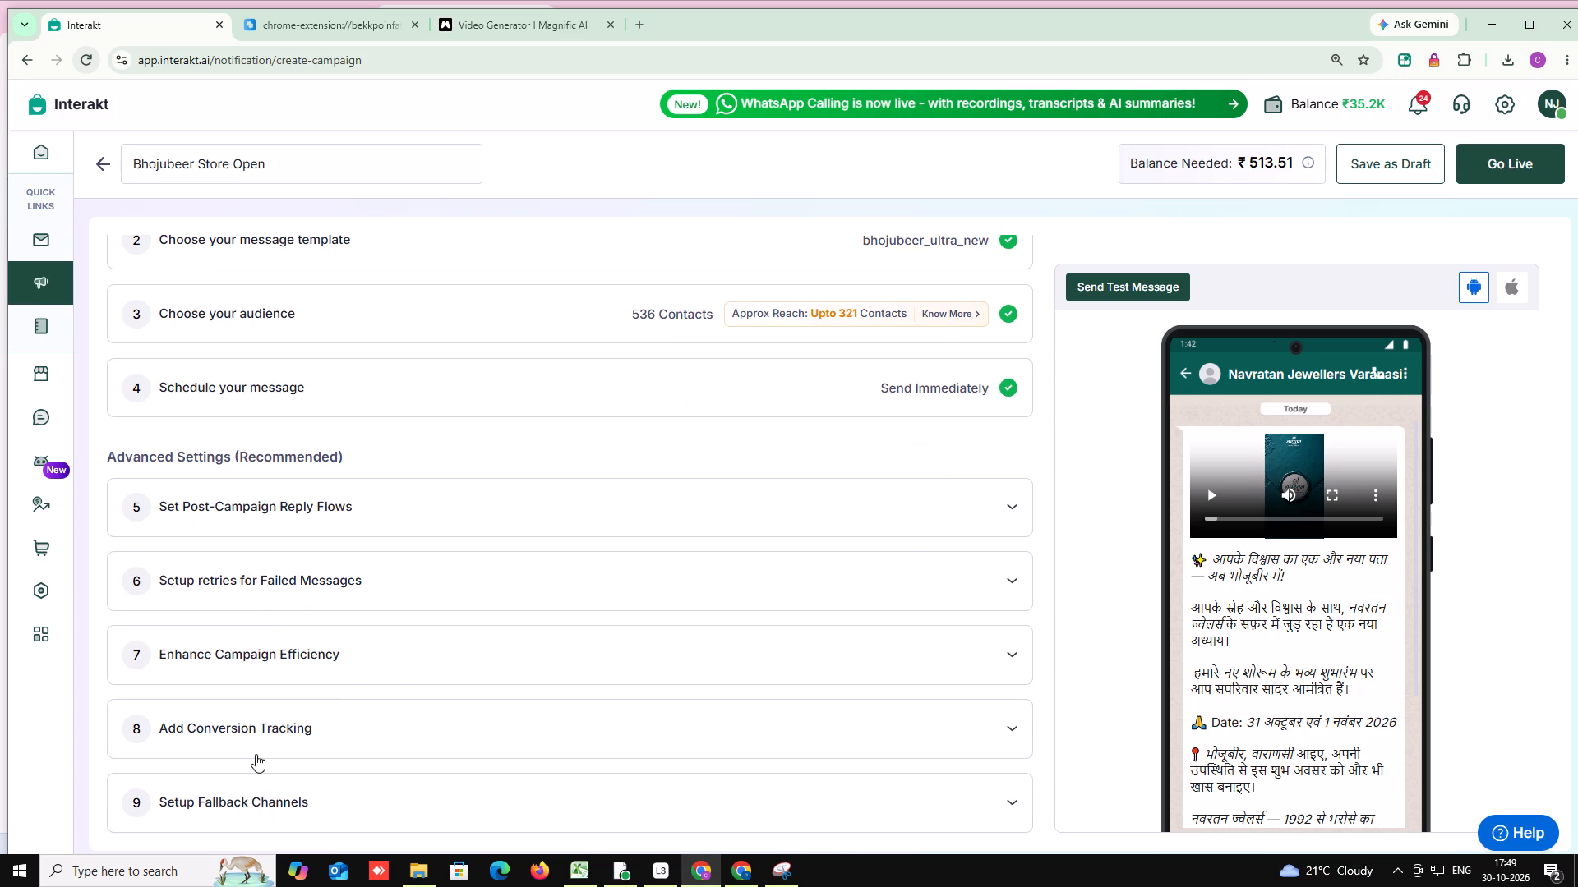
Activate retries for failed messages with the 24 hourly retries pattern, save, and move on to the conversion tracking section.
left_click(307, 574)
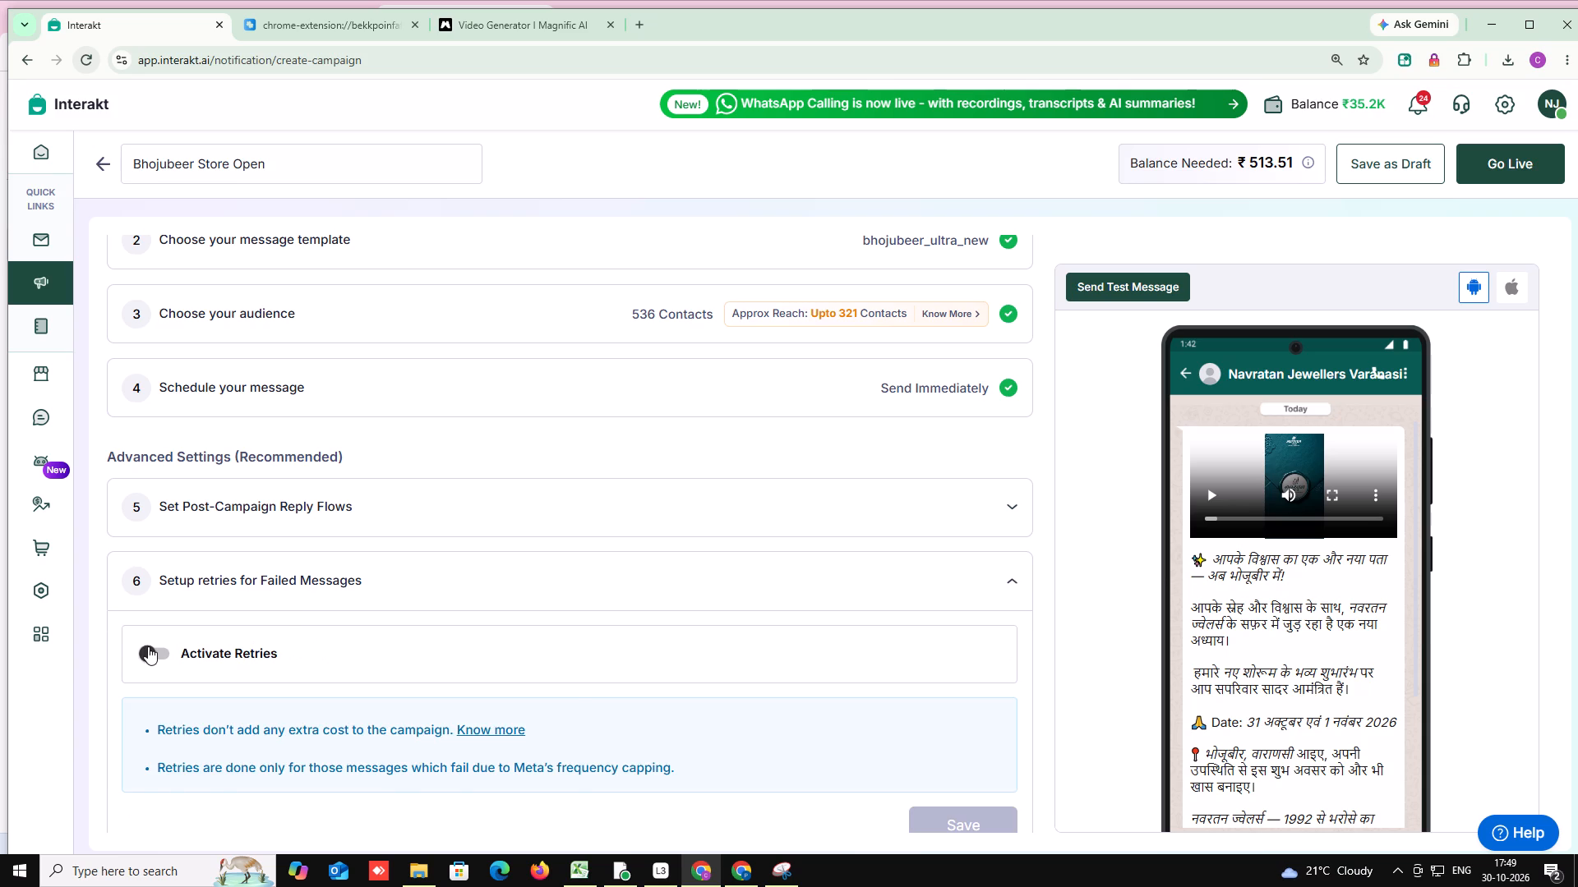
left_click(148, 646)
scroll(249, 675, "down", 2)
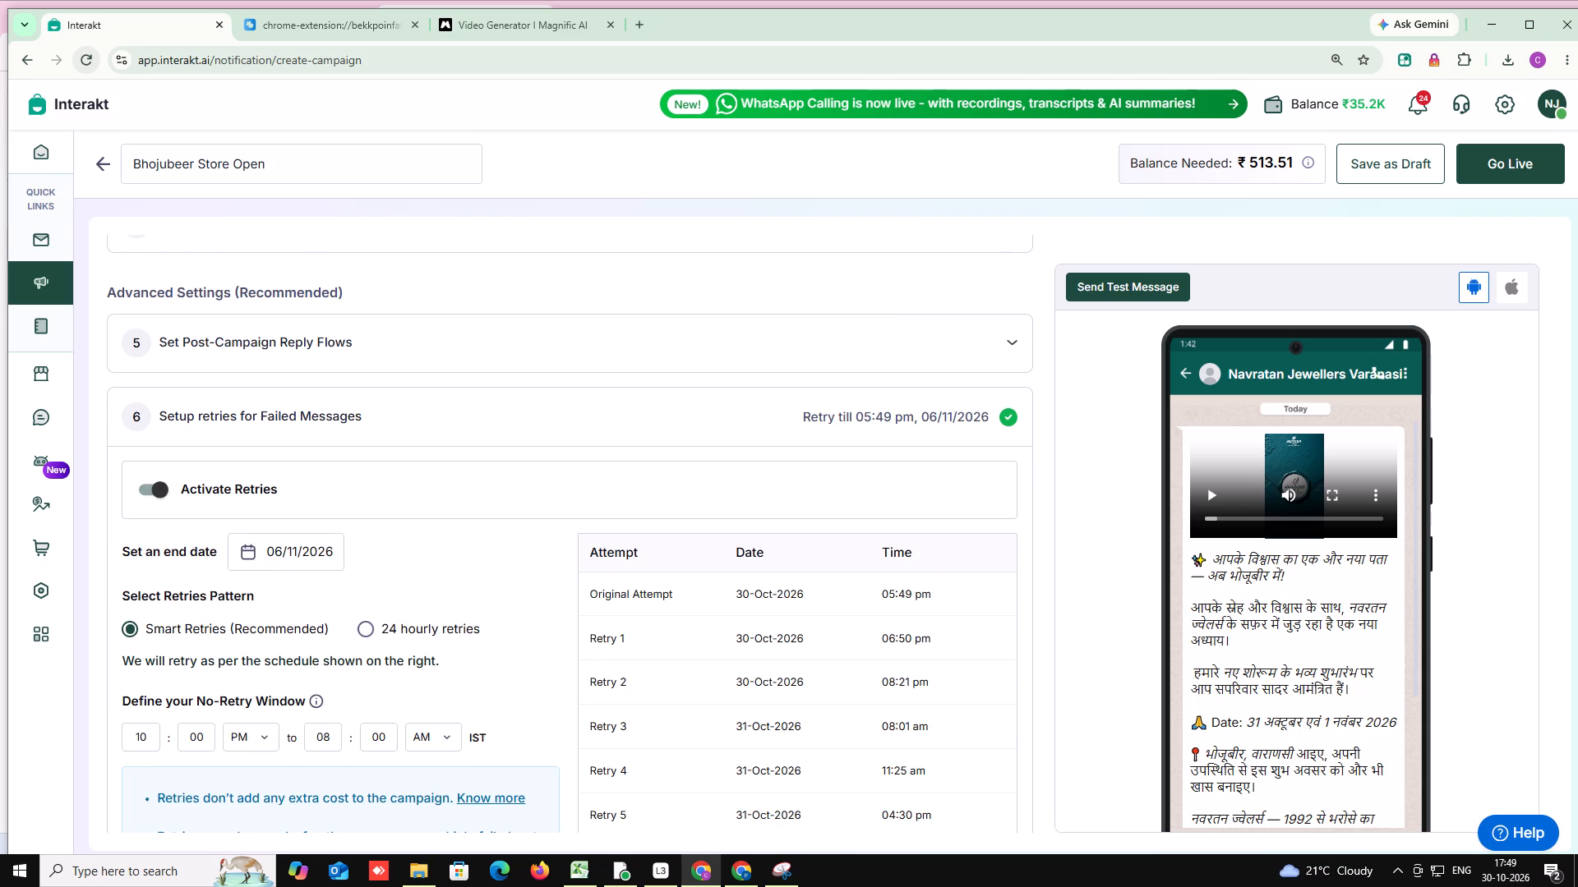
left_click(364, 627)
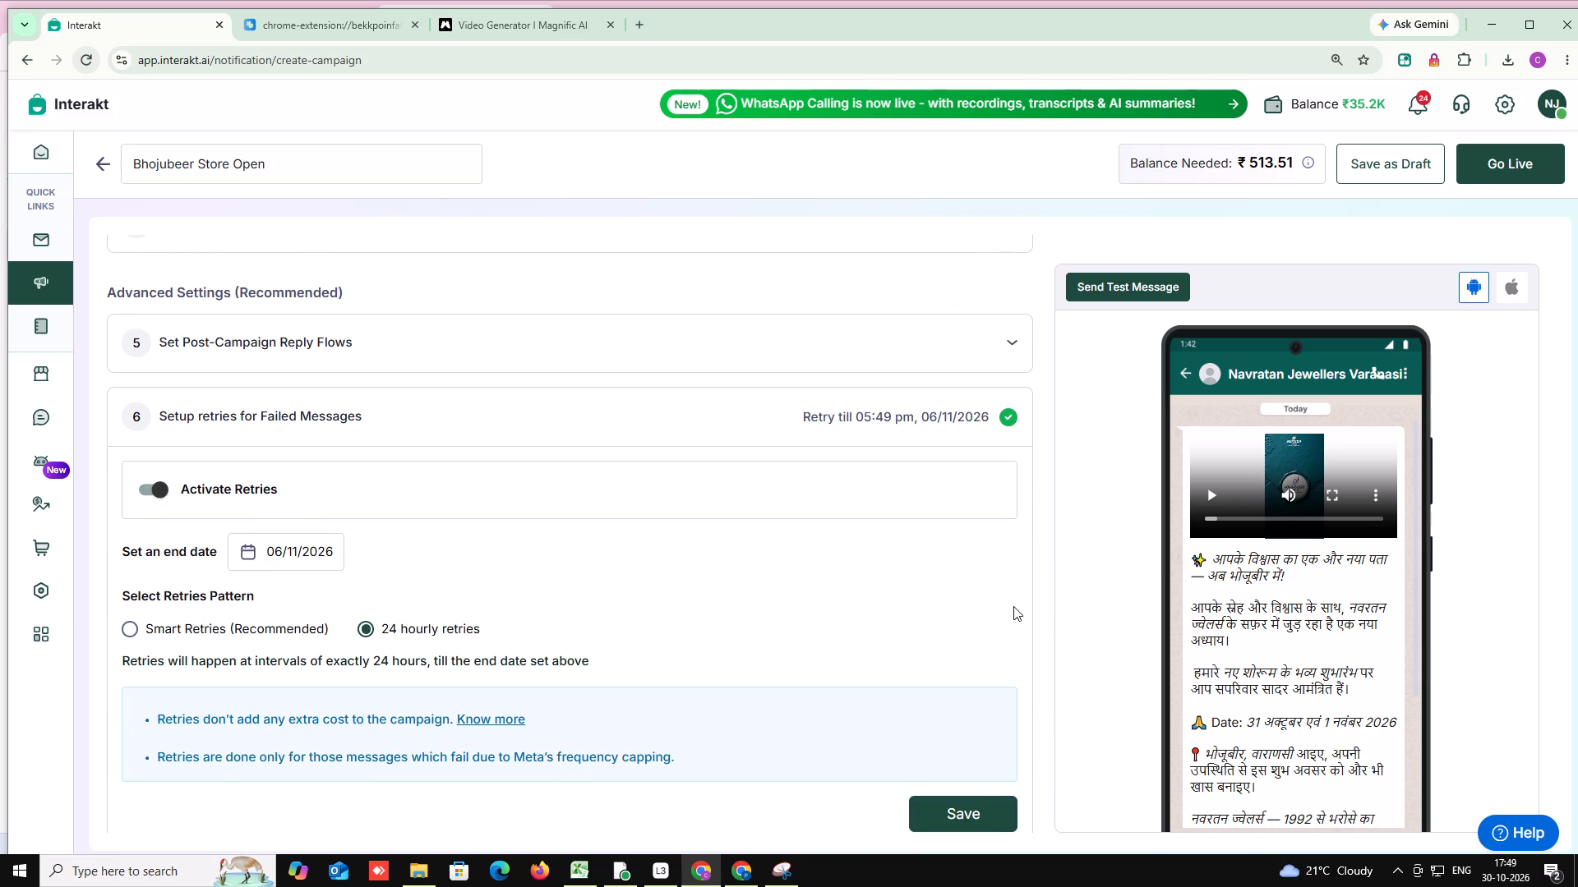
left_click(972, 797)
left_click(985, 647)
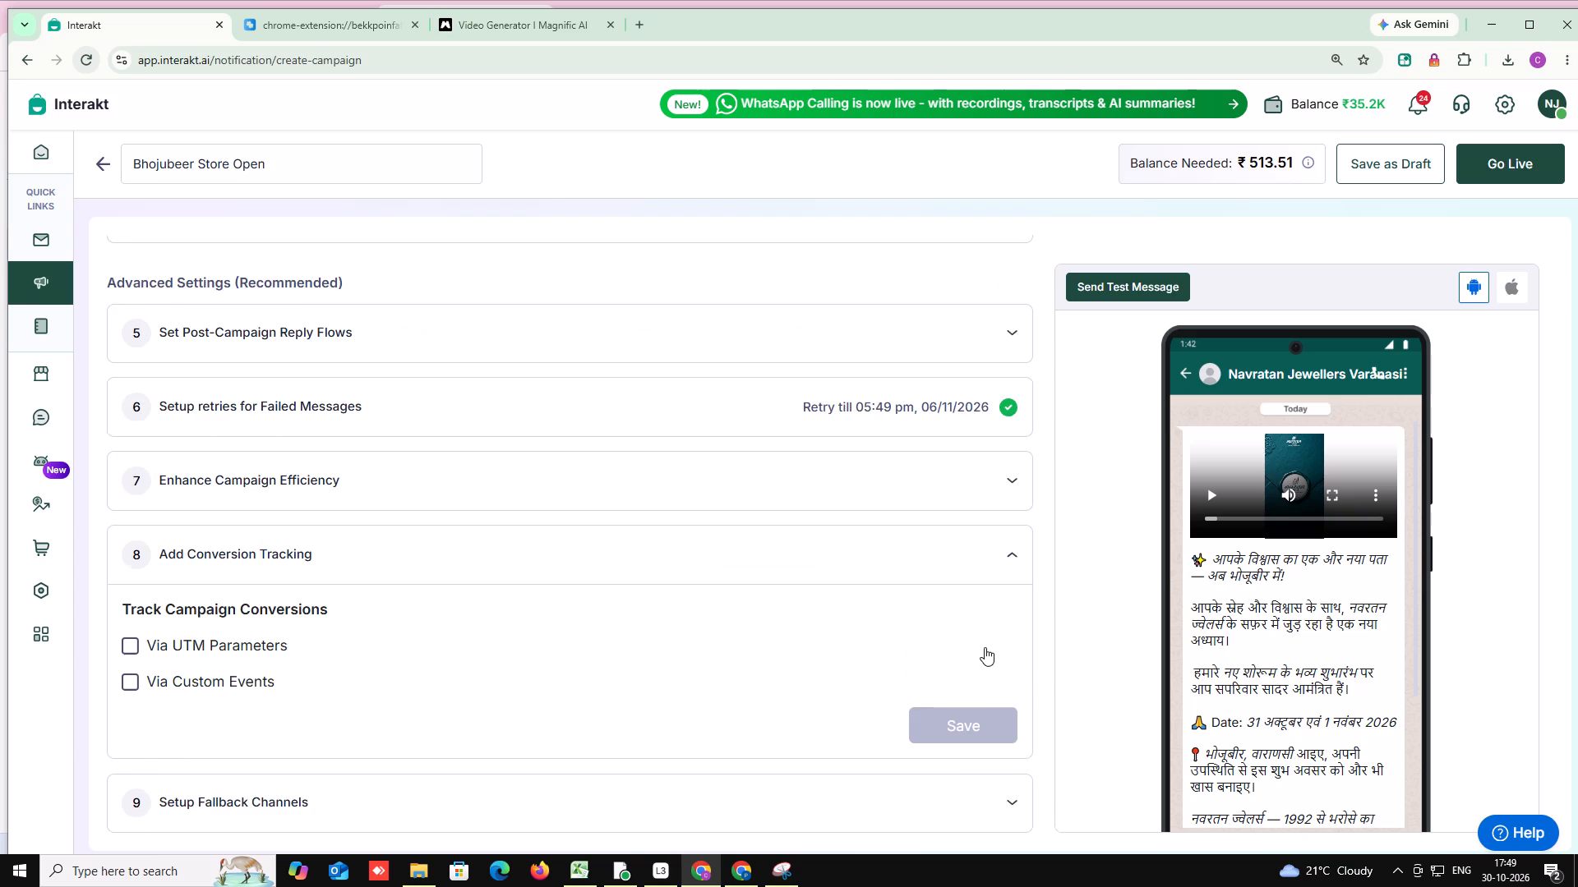
Set the Bhojubeer Store Open campaign live, skipping the registration for better delivery rate.
left_click(1518, 158)
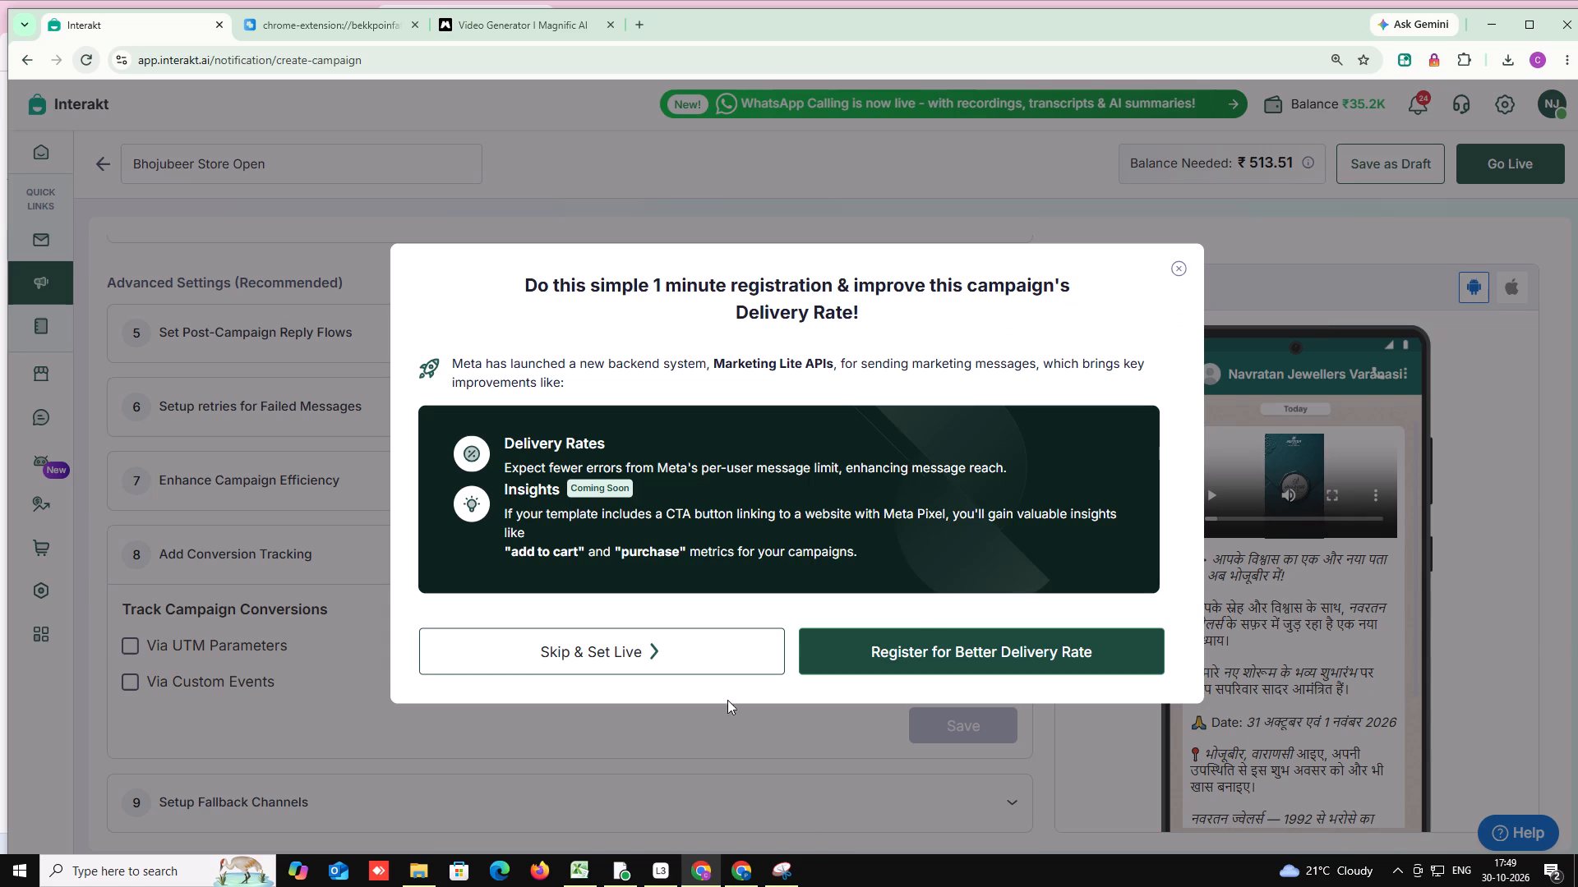
left_click(676, 637)
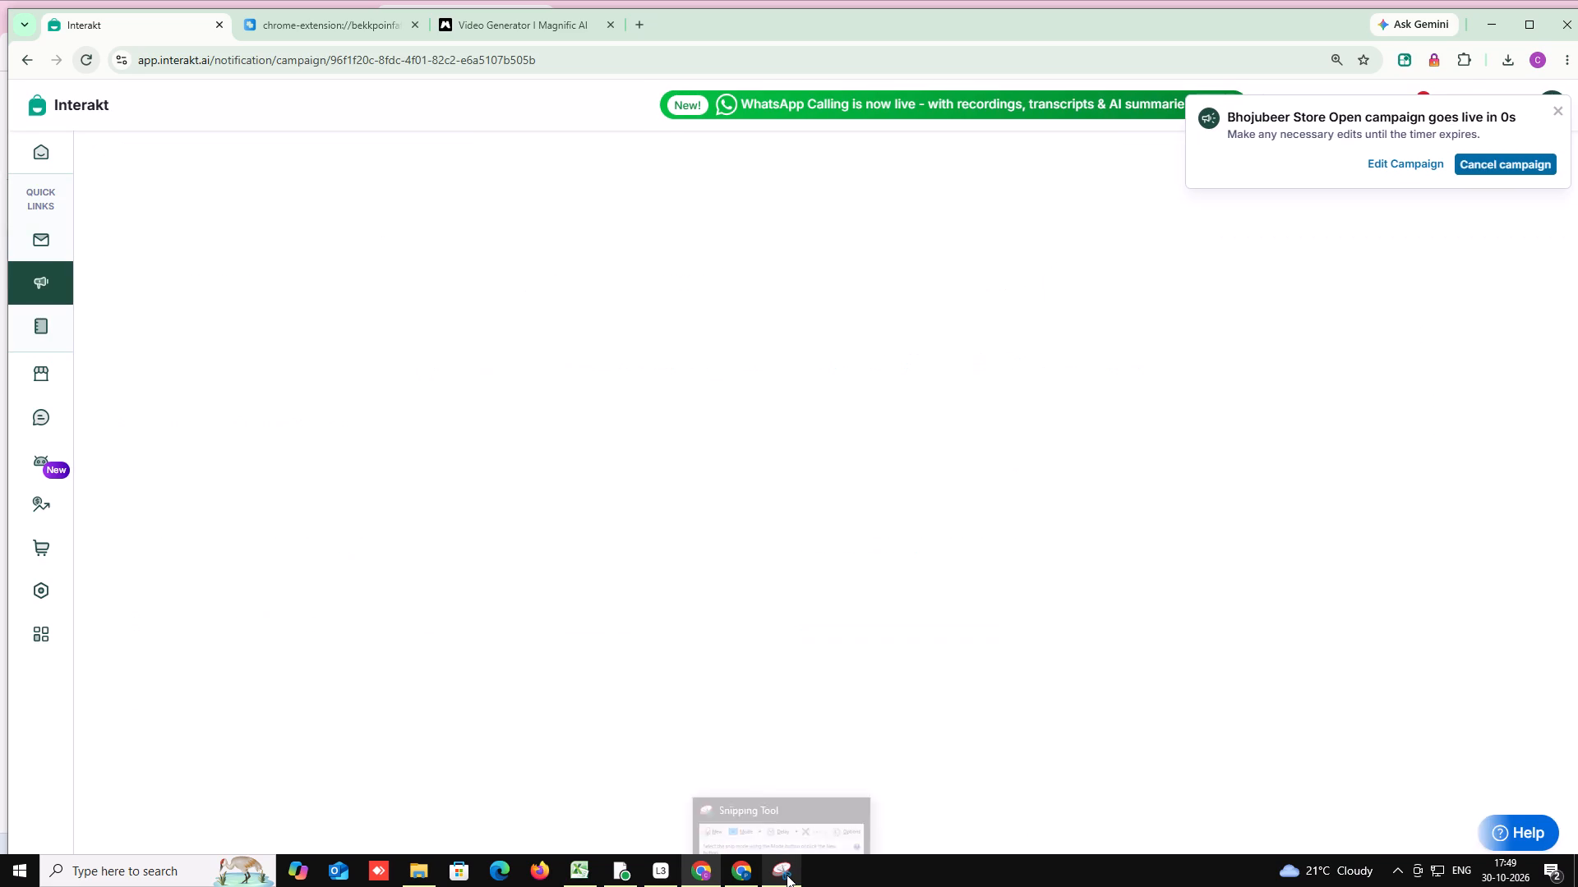
Capture a Snipping Tool screenshot of the Bhojubeer Store Open campaign's go-live countdown notification, and return to the campaign page in Chrome.
left_click(787, 875)
left_click(987, 797)
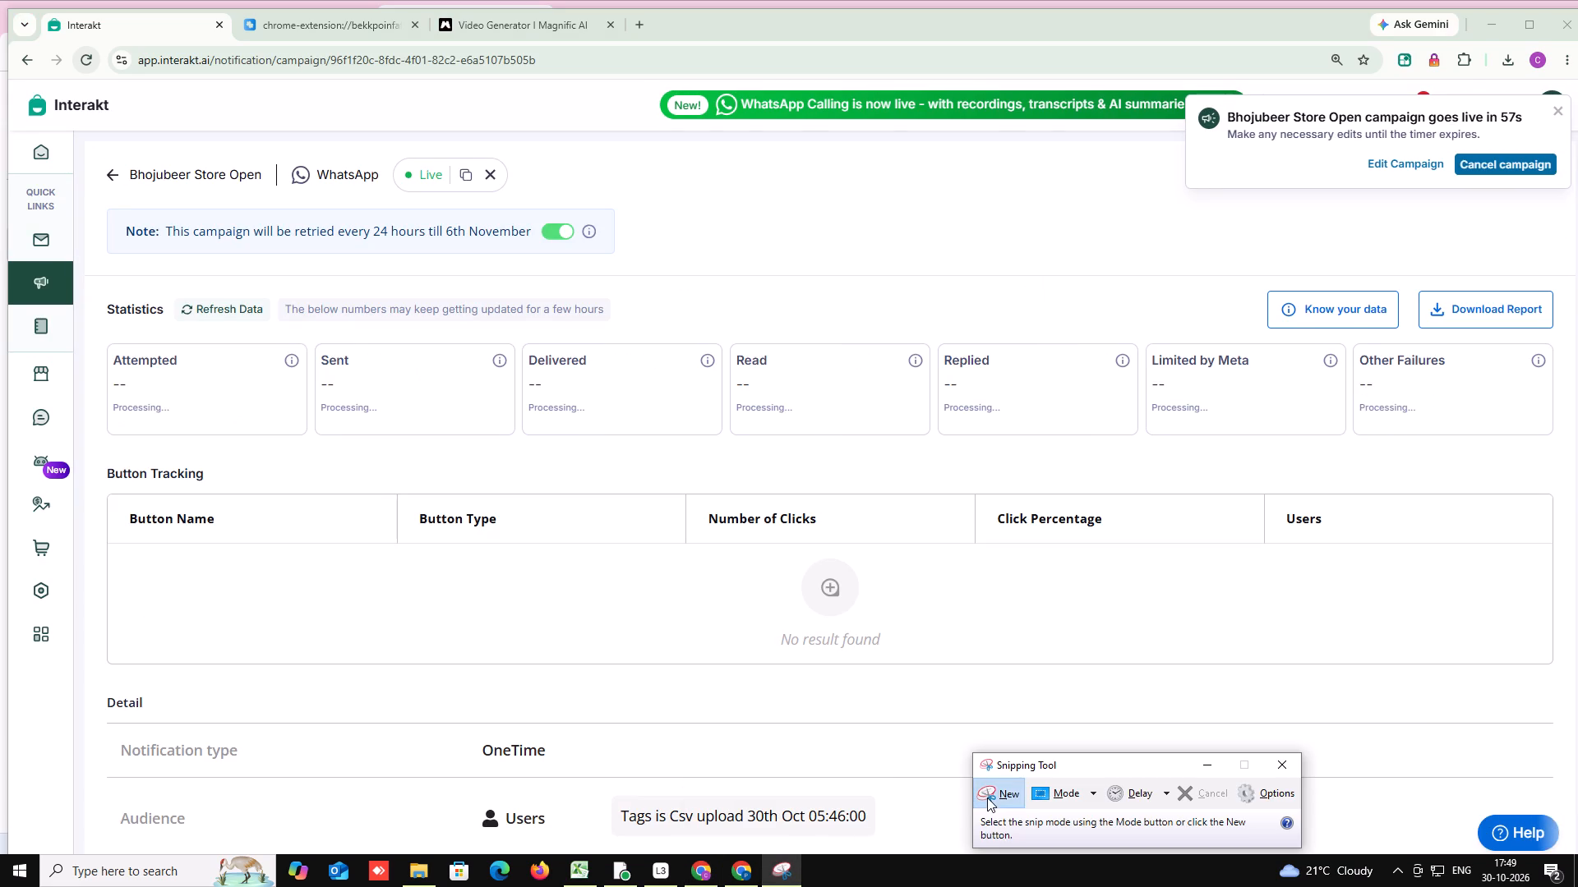
left_click_drag(1150, 75, 1577, 257)
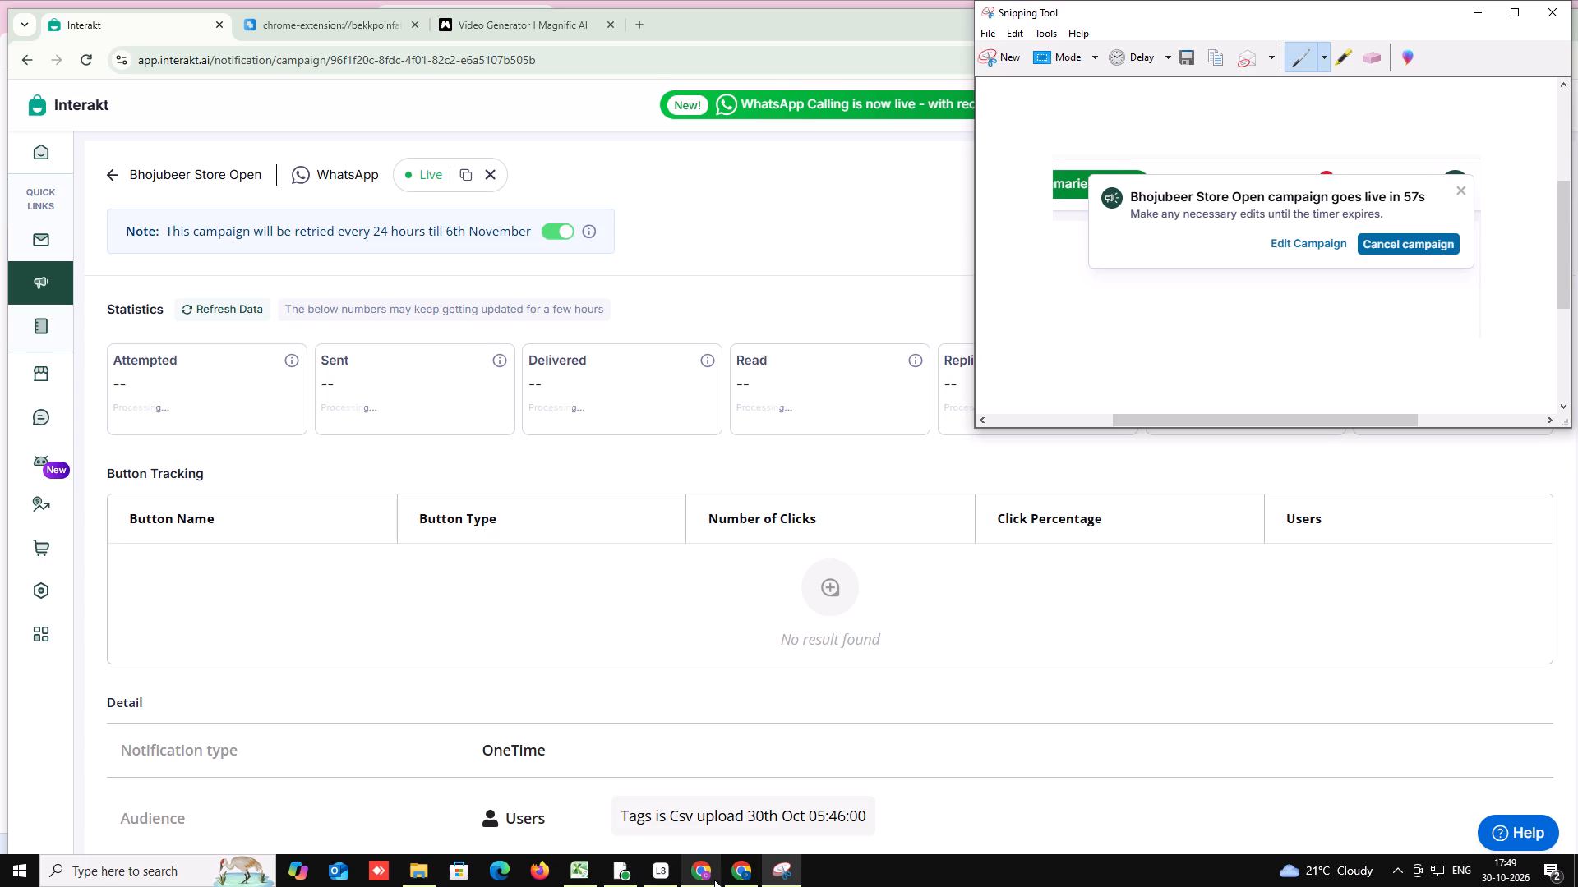
left_click(699, 874)
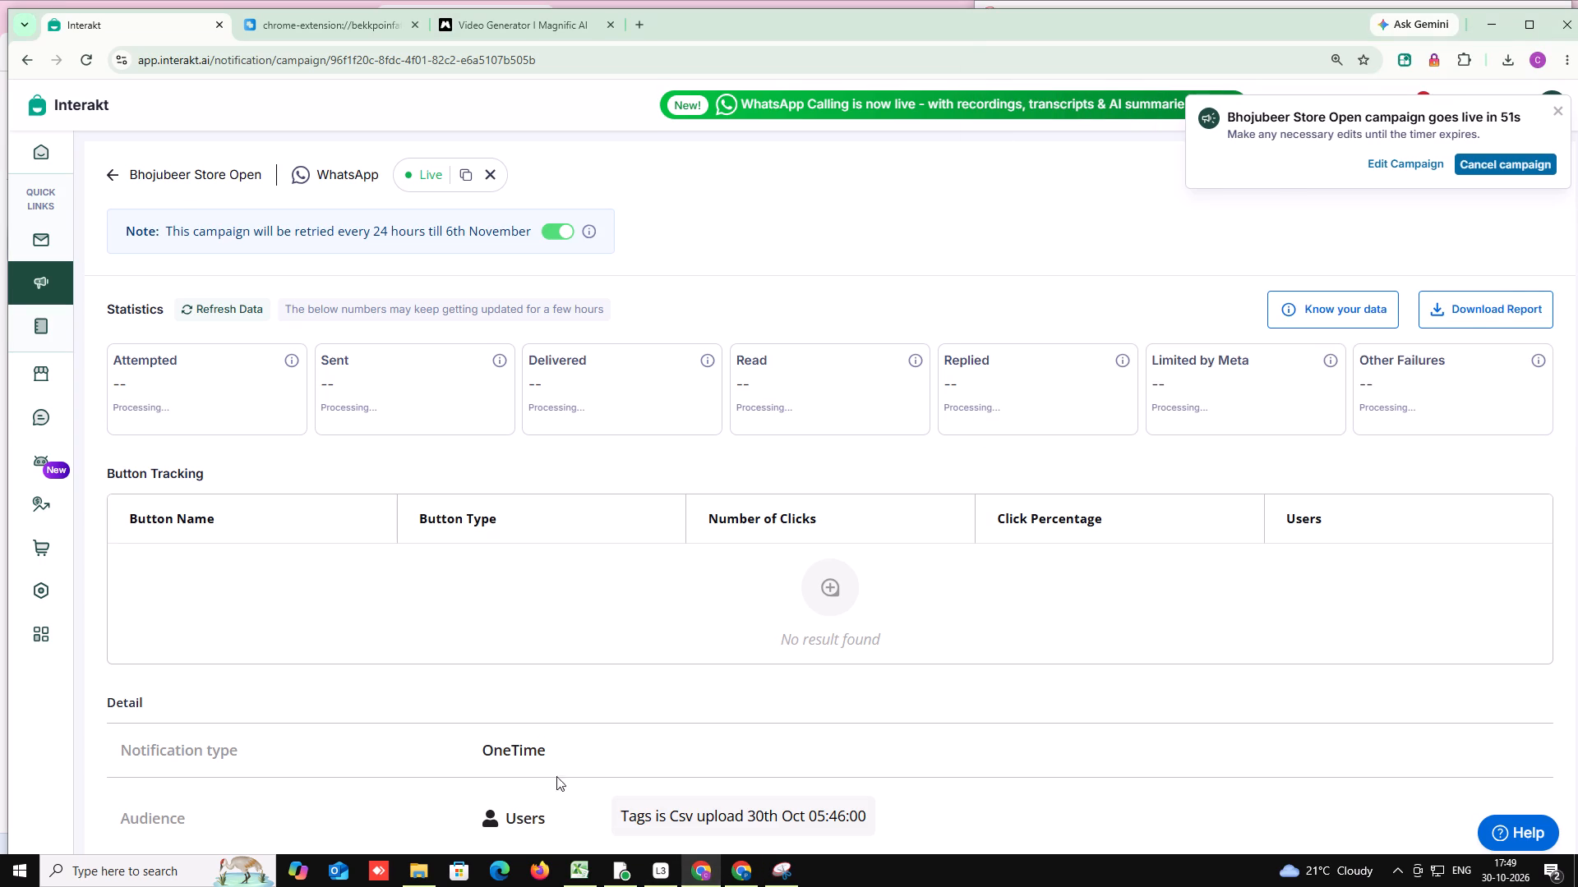
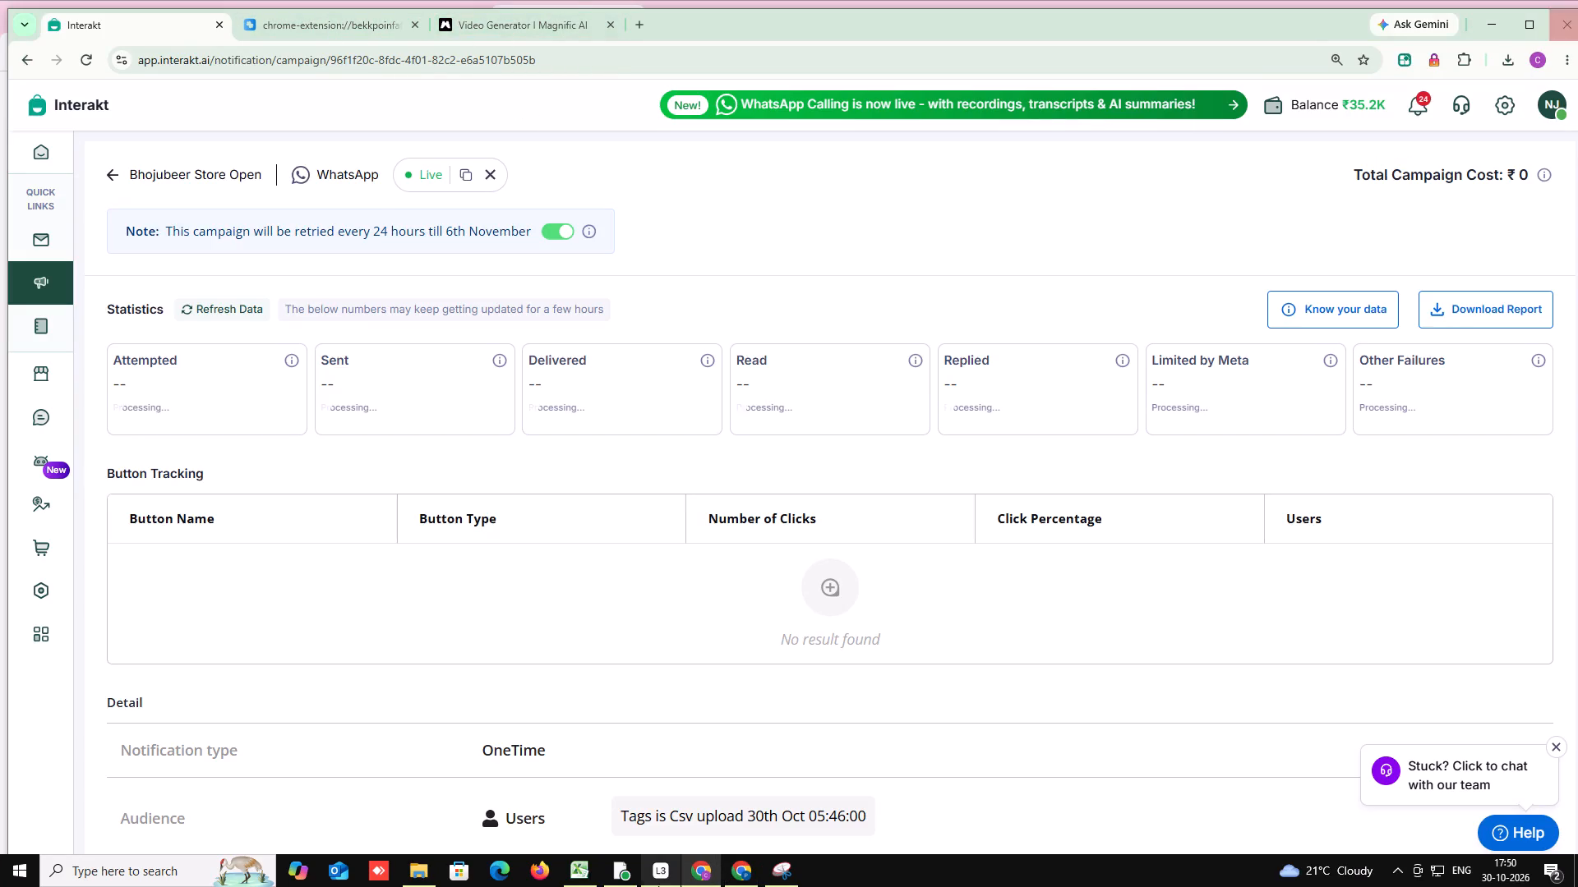
Switch to the other Chrome window, where Facebook Ads Manager is open.
left_click(741, 865)
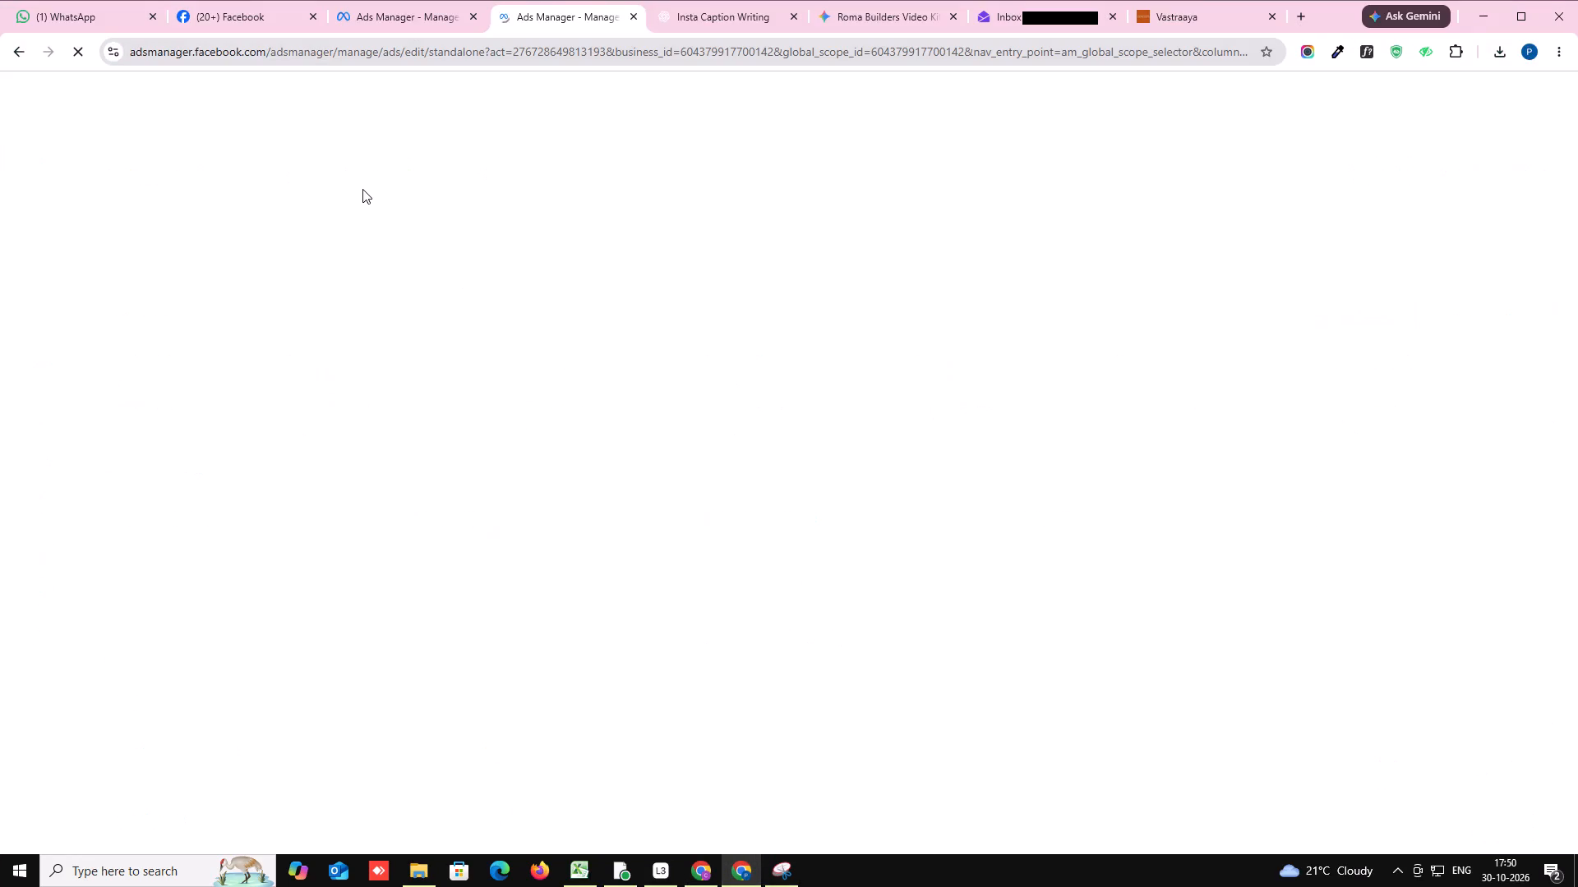
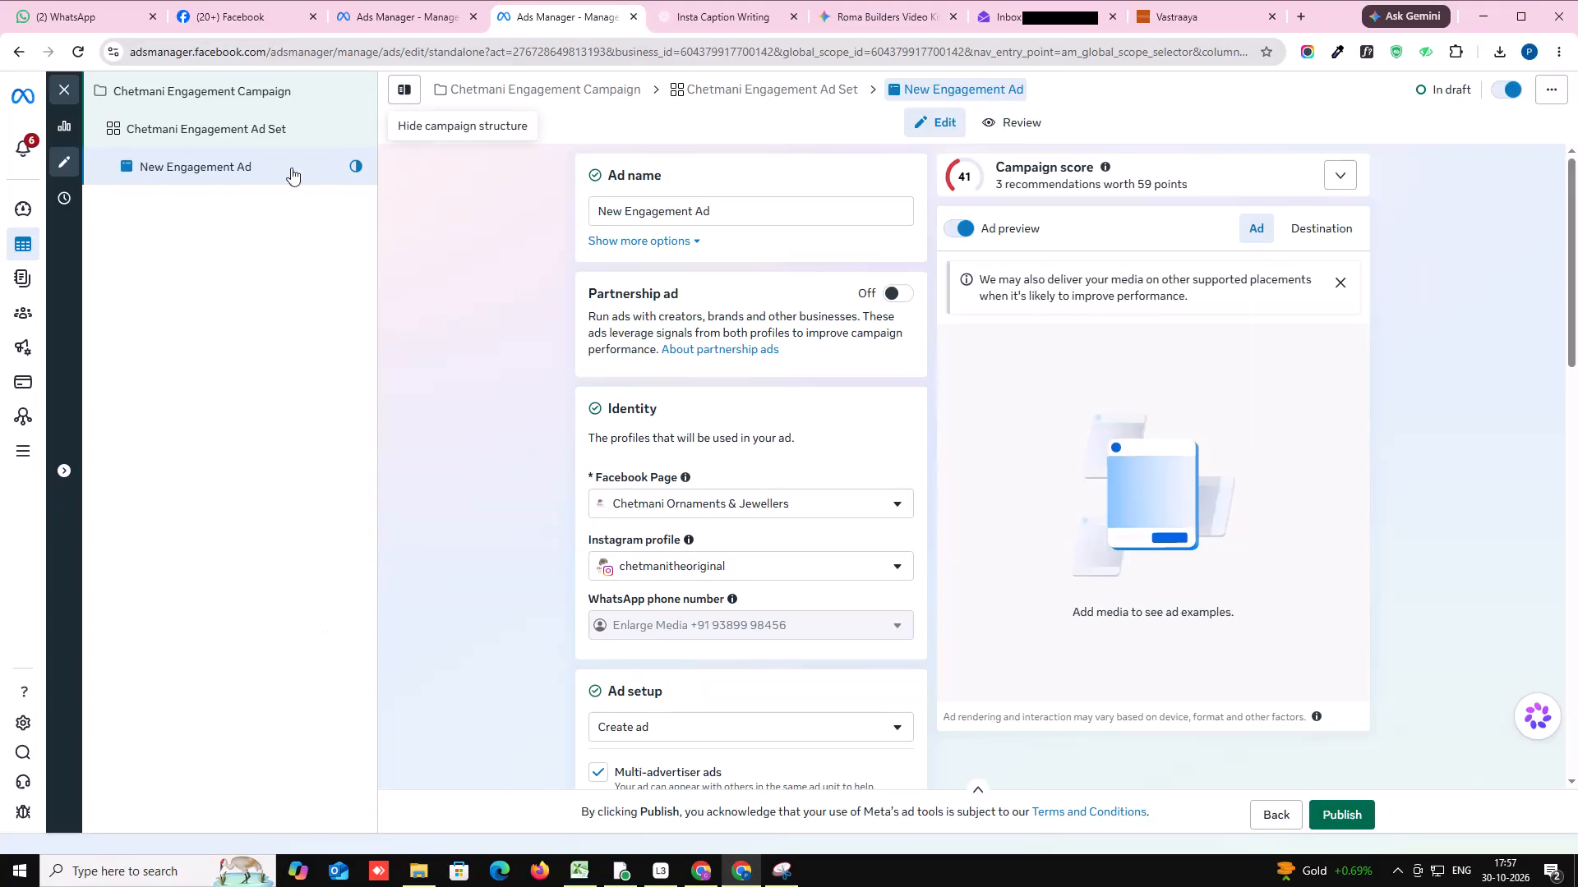
Close the New Engagement Ad editor and return to the account's campaigns list, clearing the ad and ad set selections.
left_click_drag(108, 39, 117, 36)
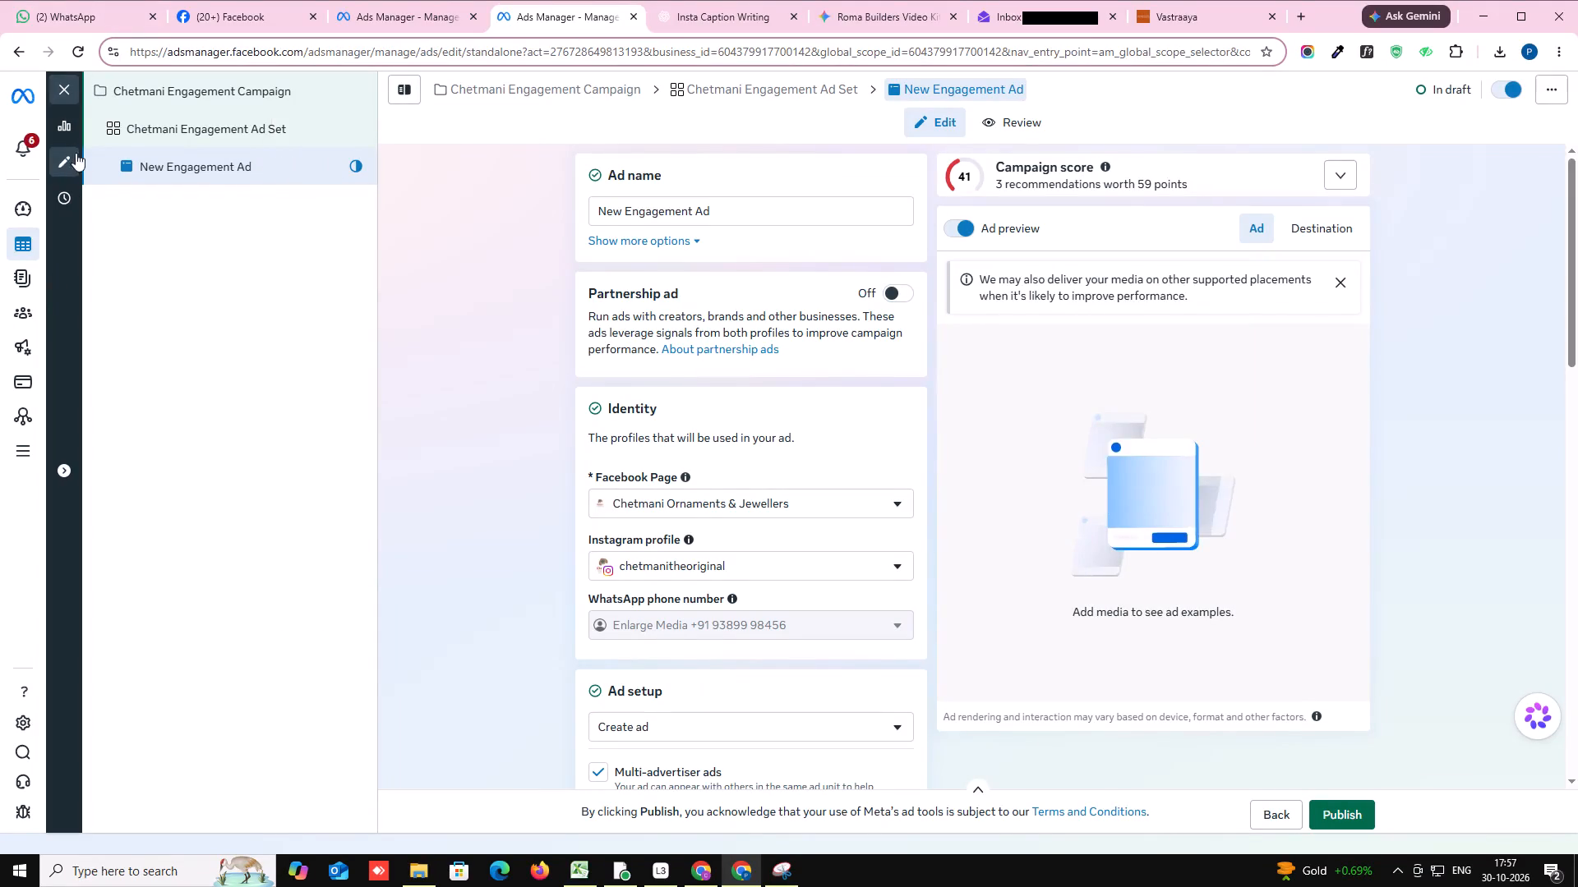
left_click(62, 101)
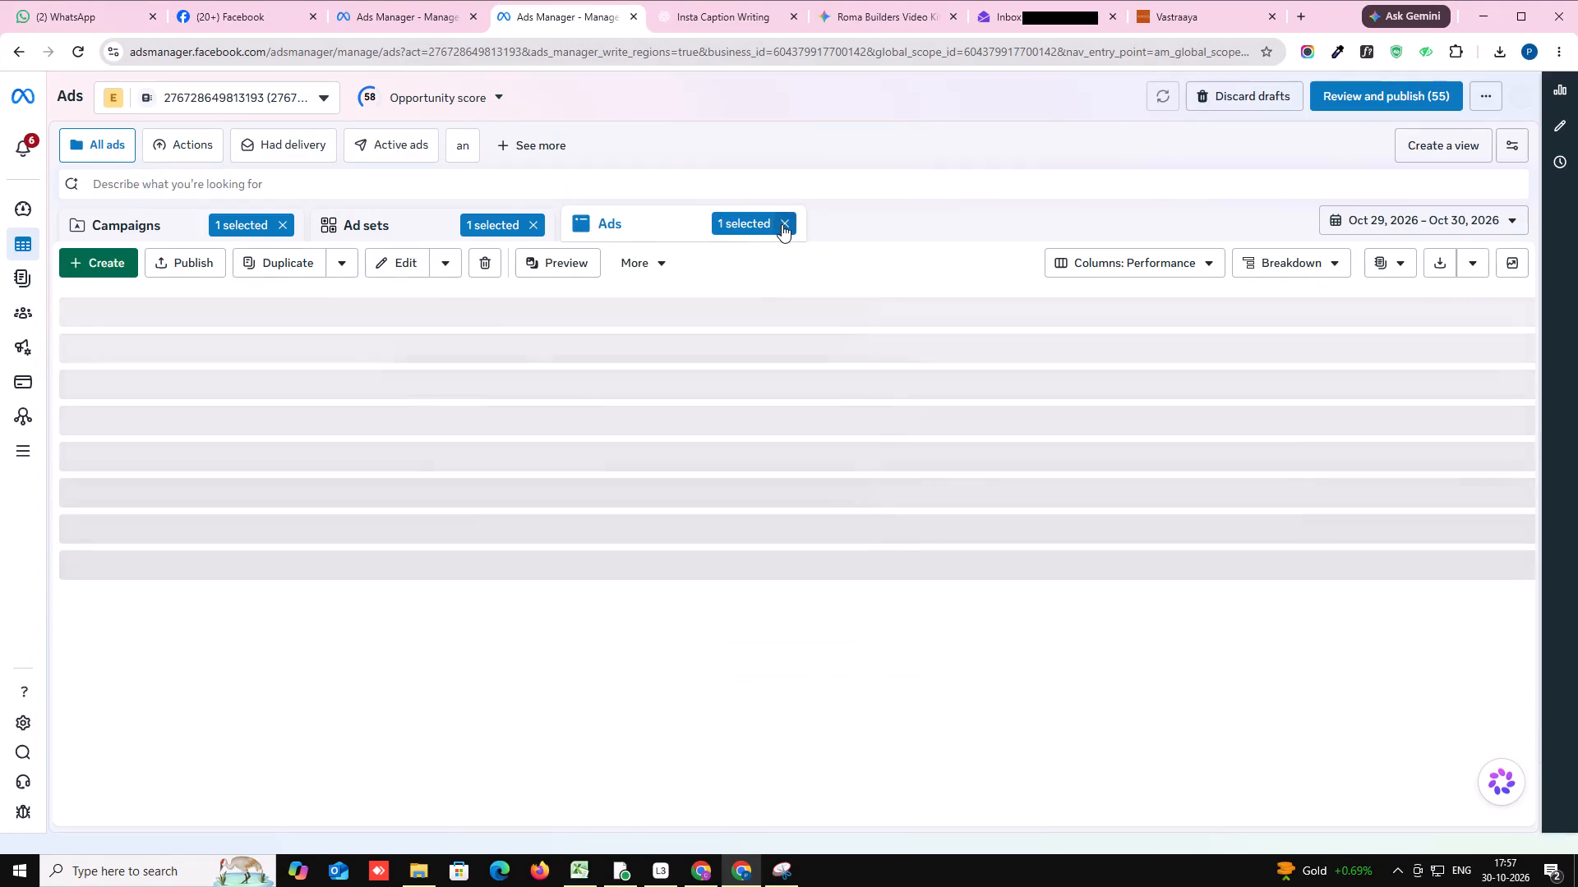
left_click(782, 224)
left_click(533, 223)
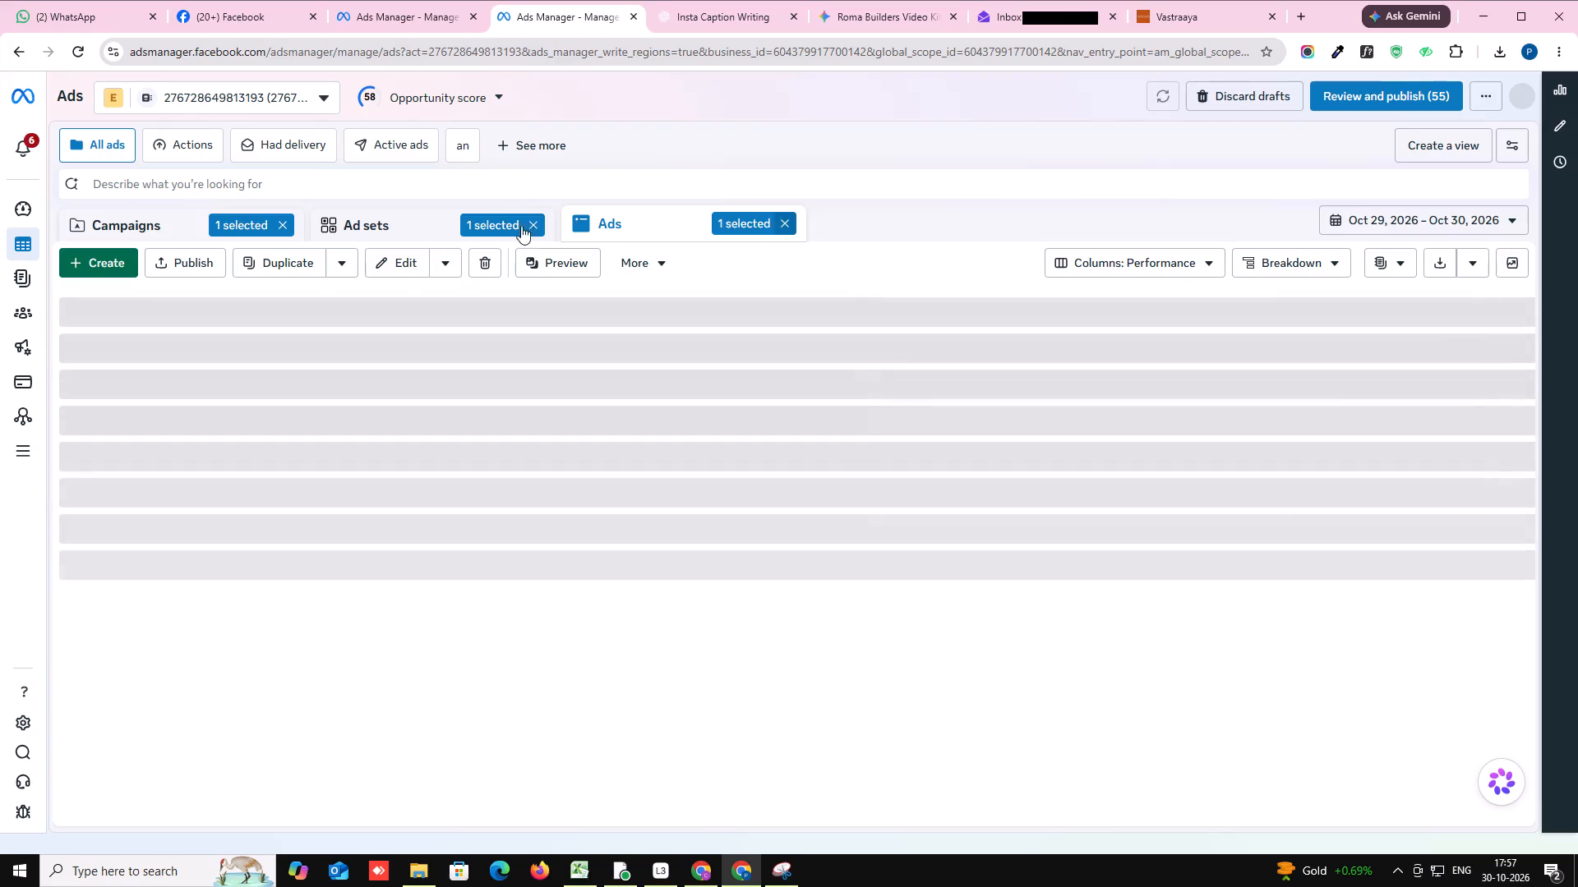
left_click(168, 225)
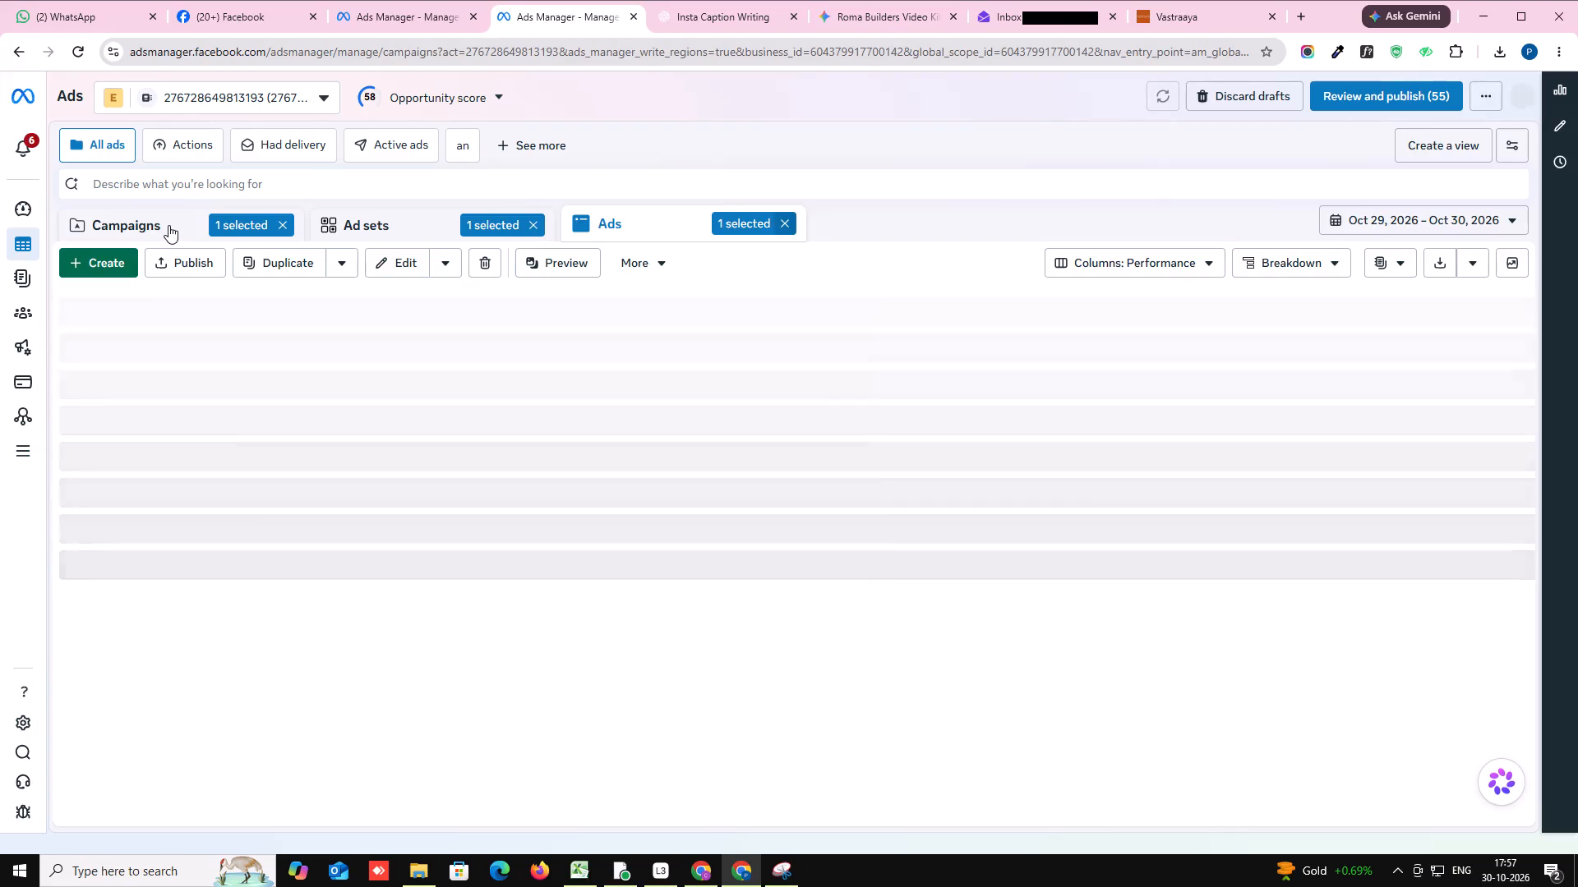
Clear the existing ad and campaign selections and set the reporting date range to Oct 1, 2026 – Oct 30, 2026.
left_click(284, 223)
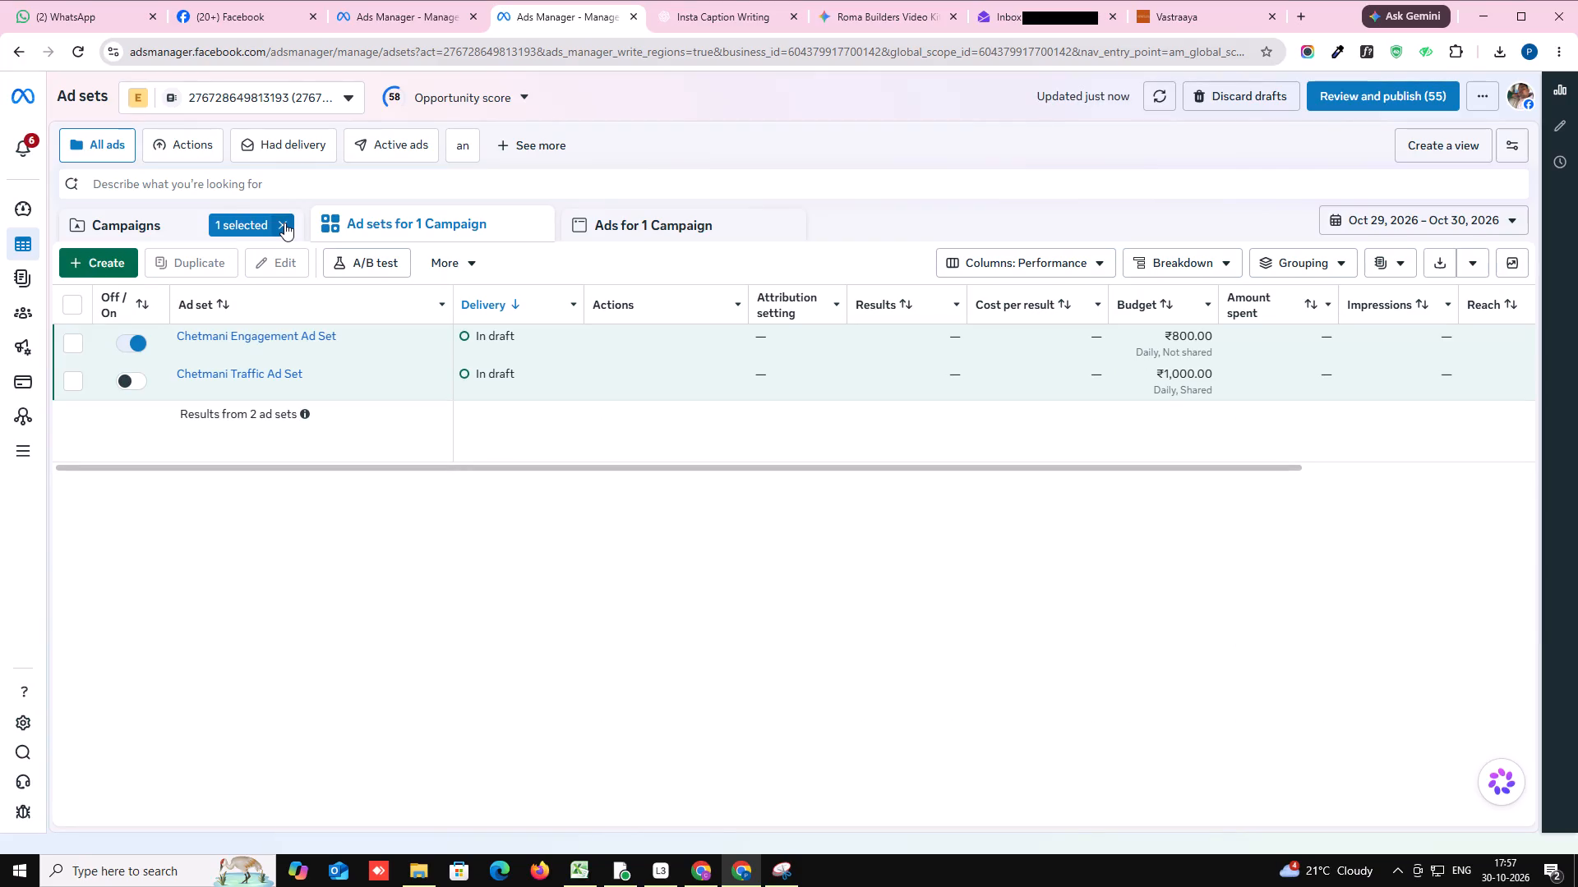
left_click(278, 227)
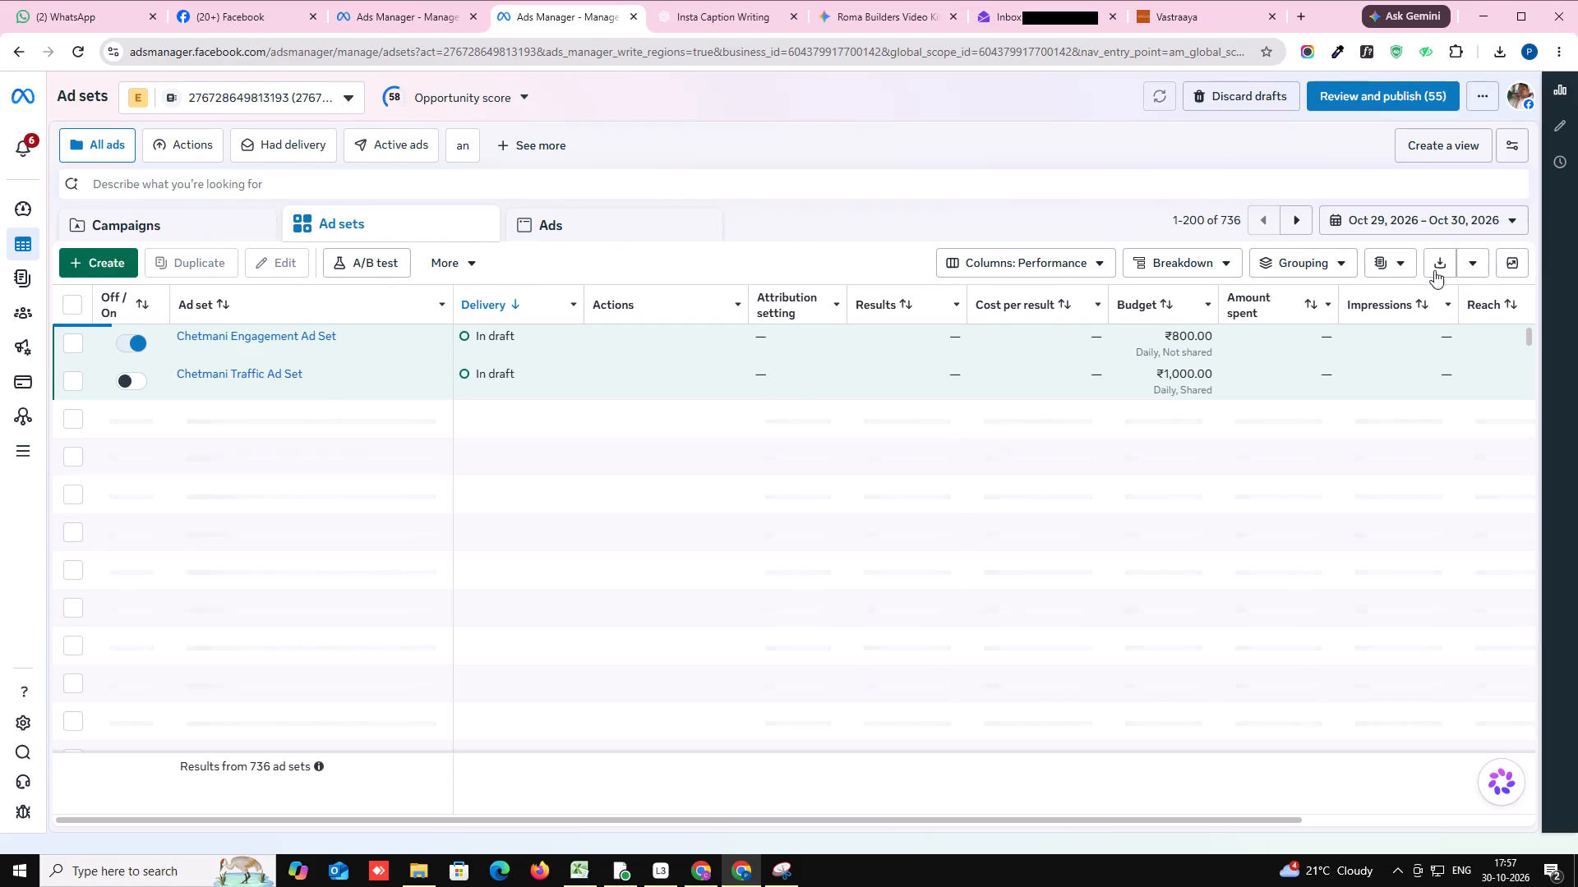
left_click(1427, 227)
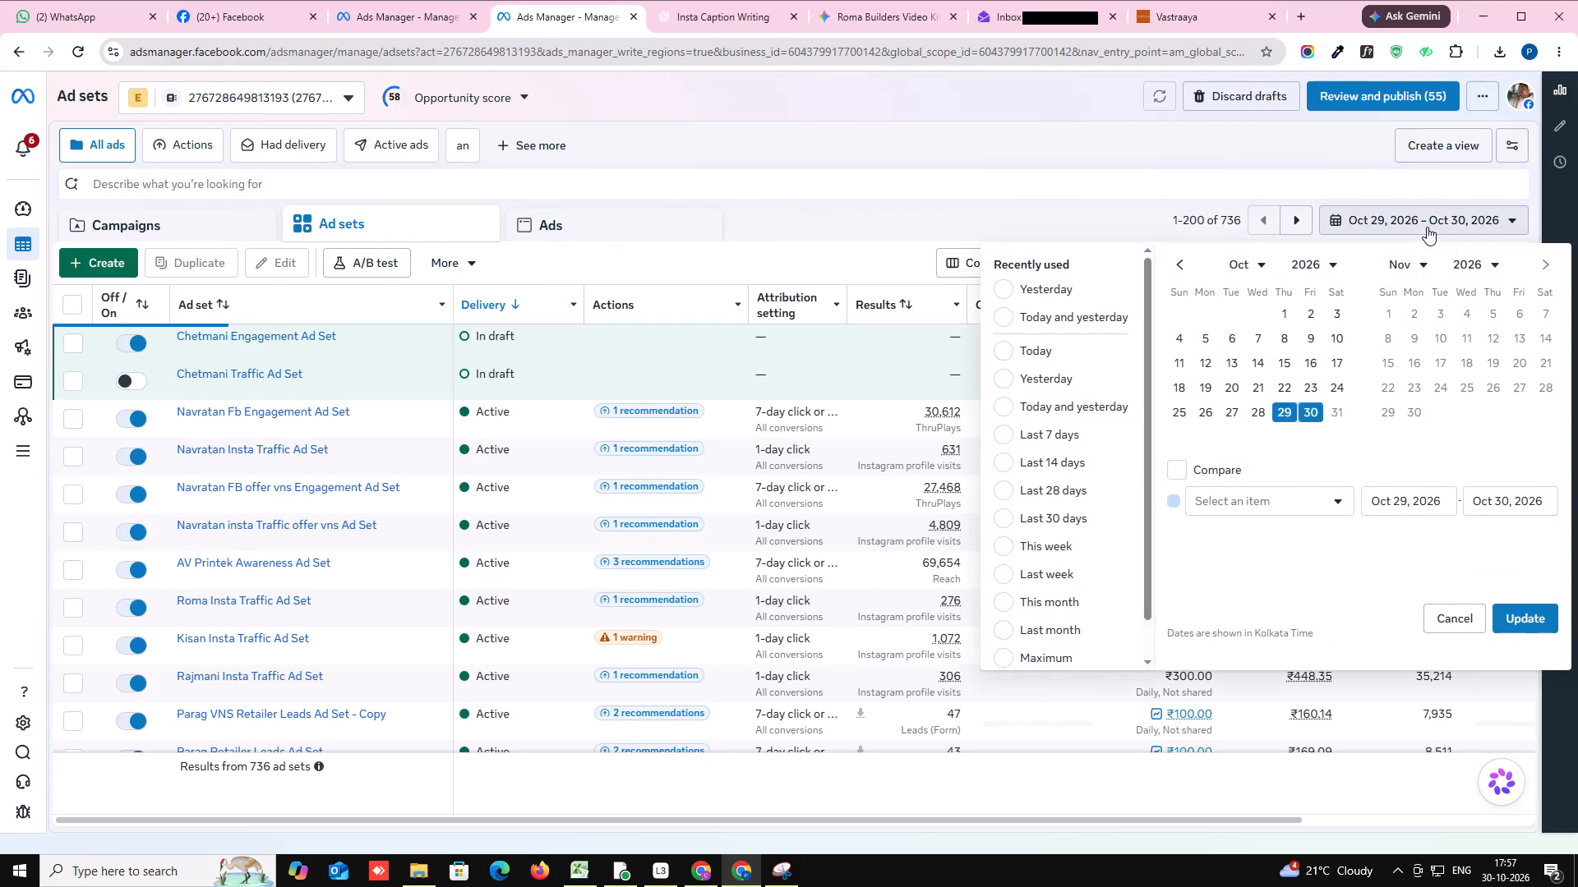
left_click(1291, 310)
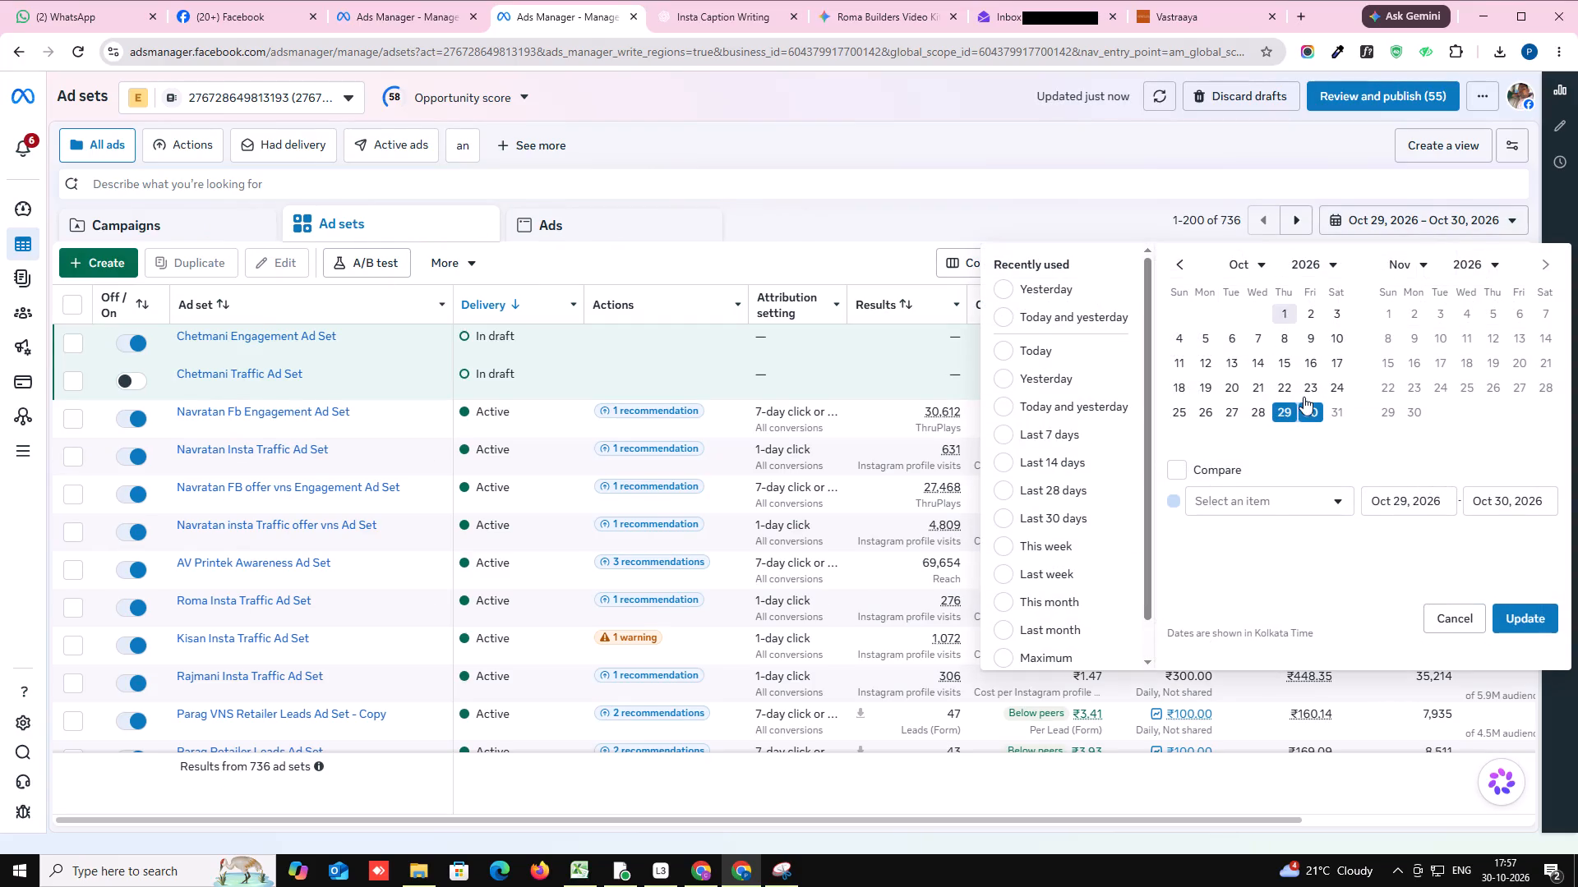
left_click(1308, 407)
left_click(1520, 614)
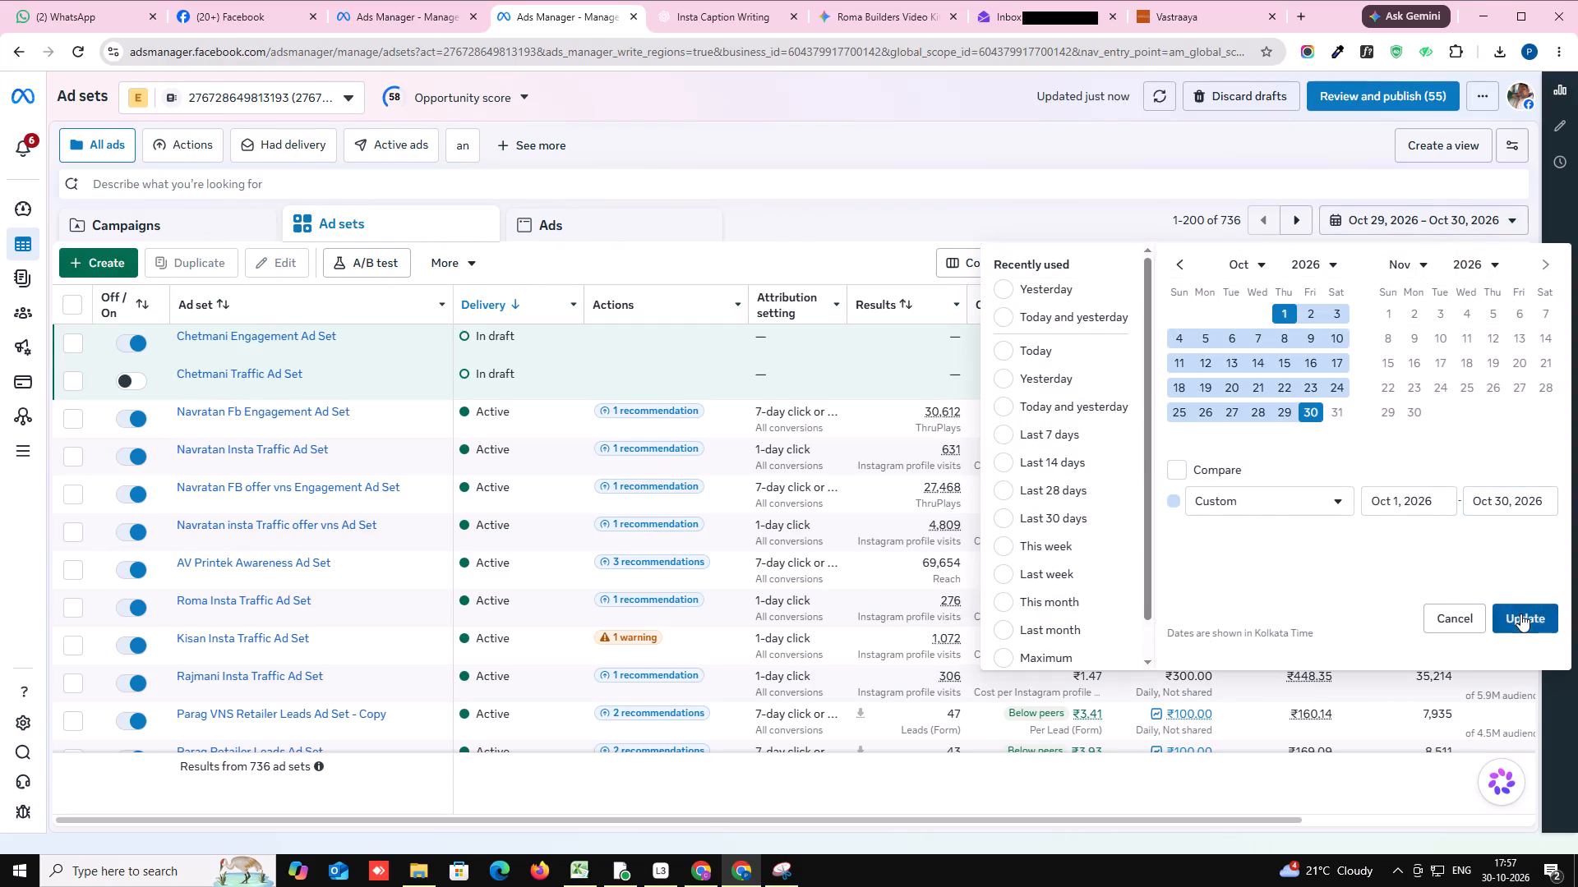
Filter the ad sets by campaign name containing all of chet.
left_click(167, 186)
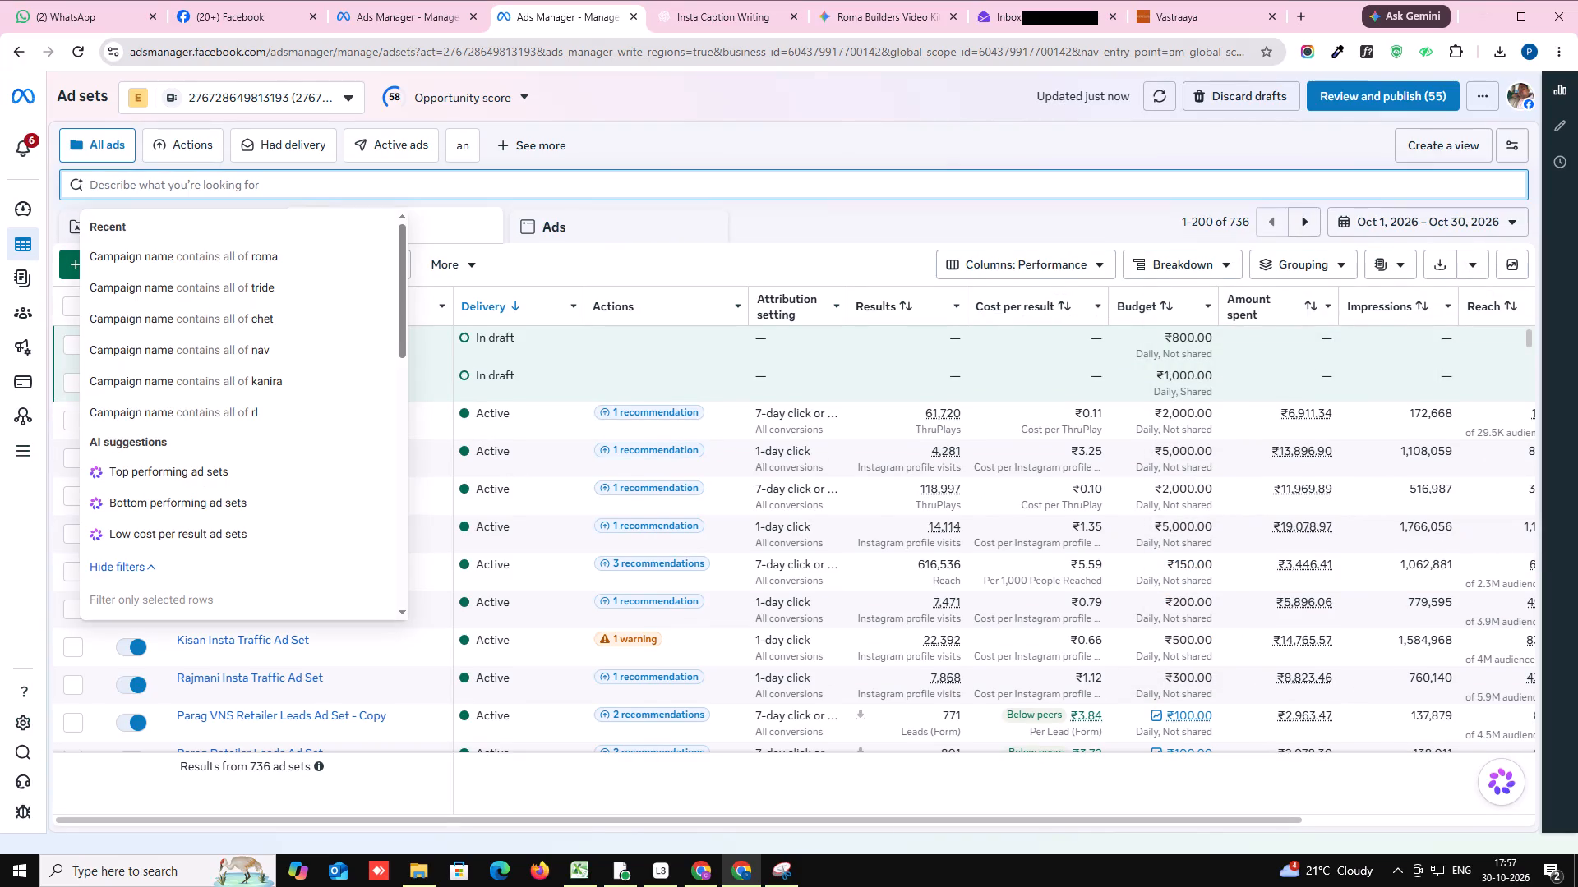
type("chet")
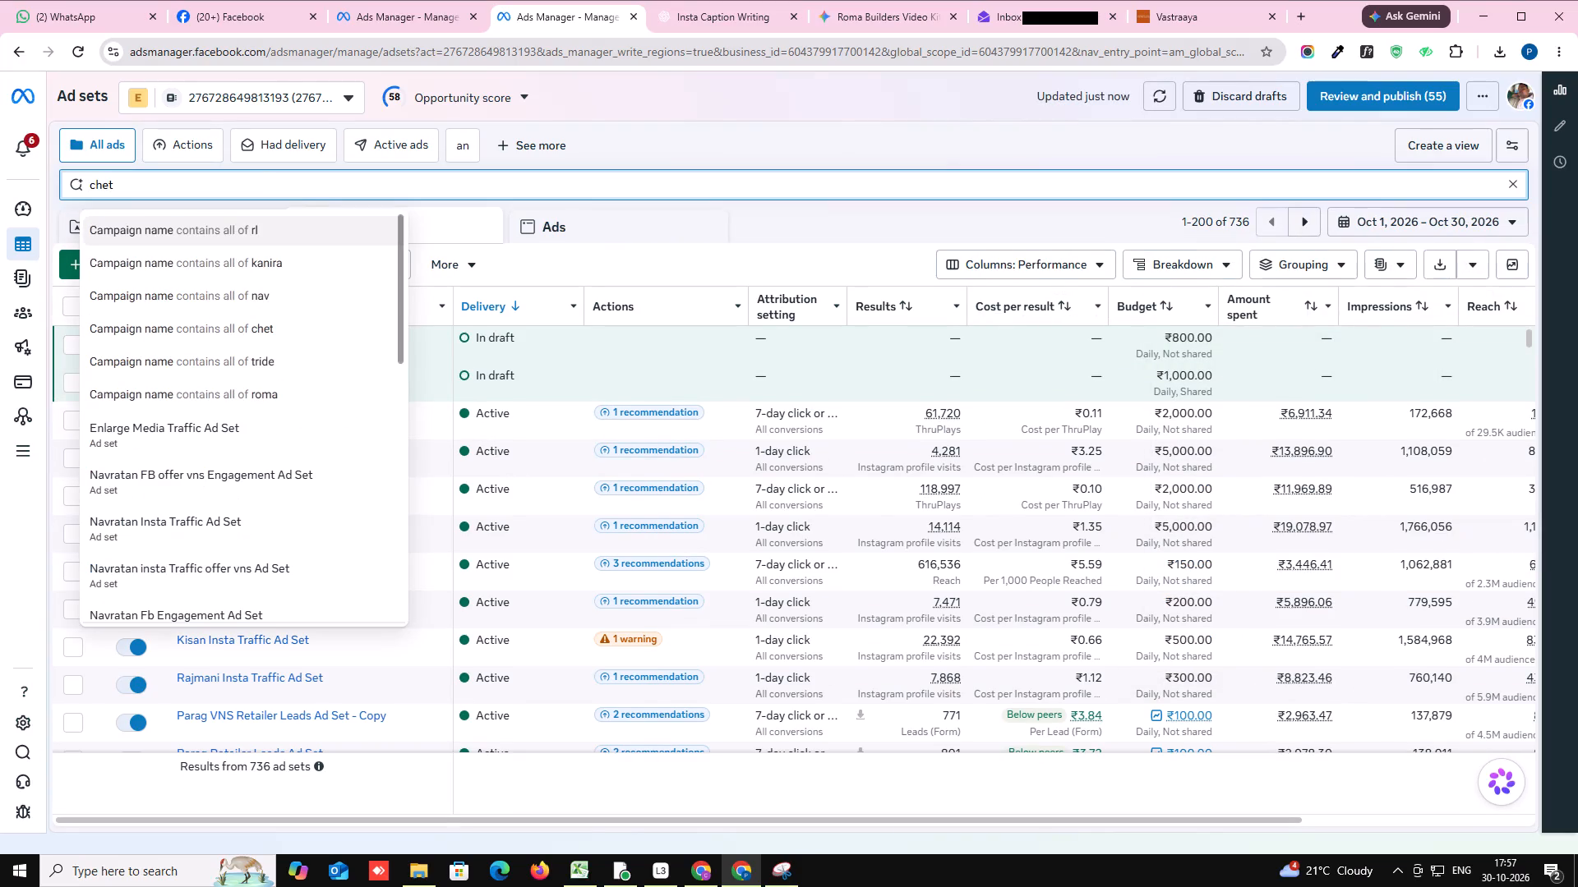
left_click(191, 235)
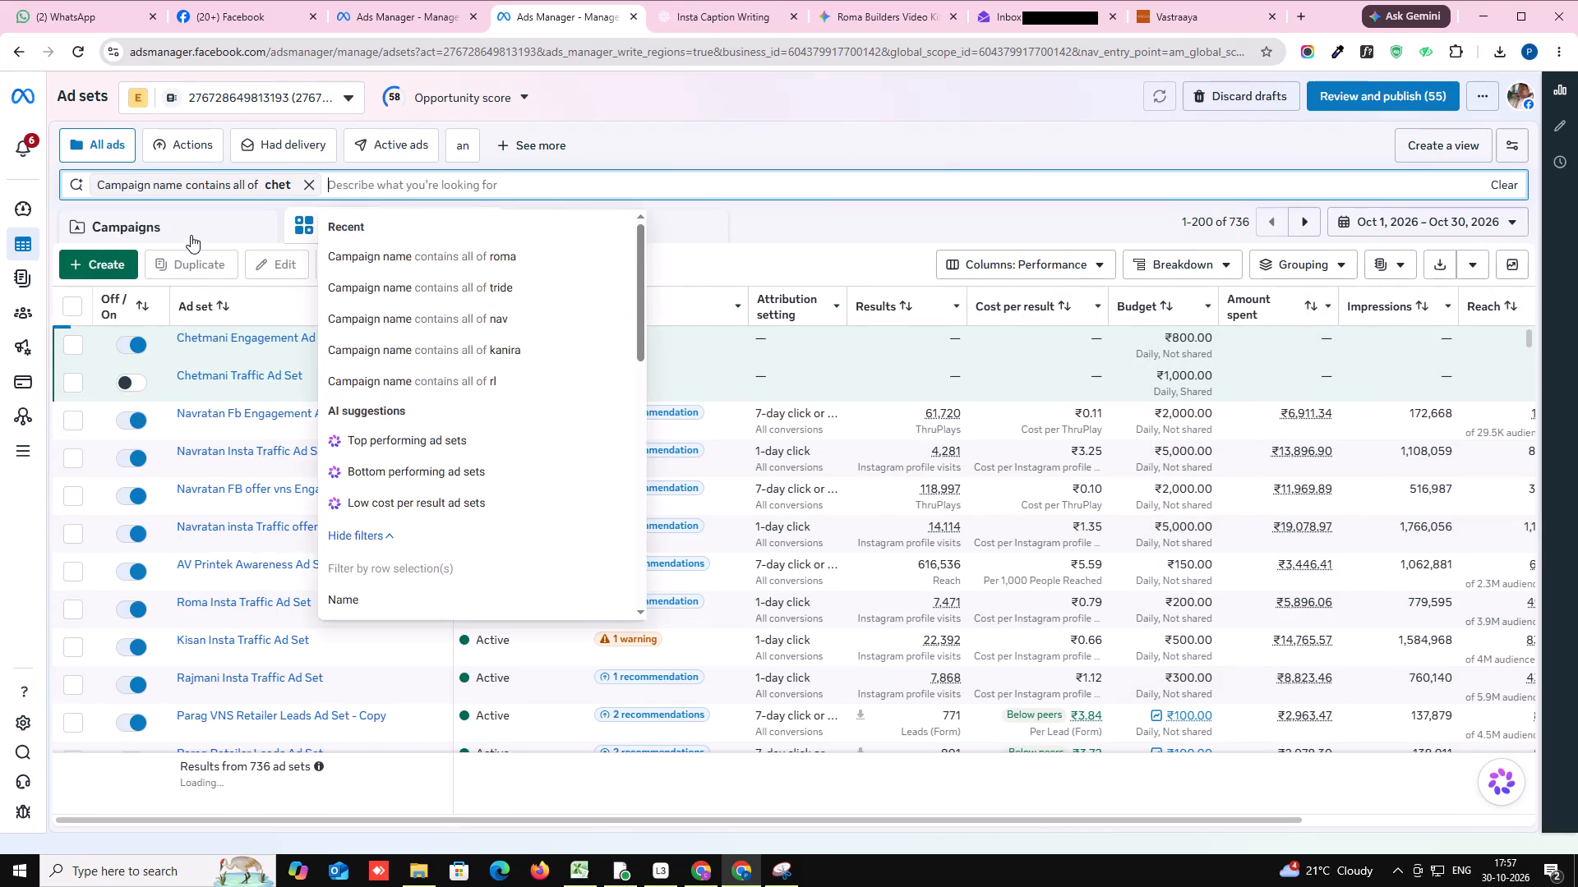
left_click(727, 121)
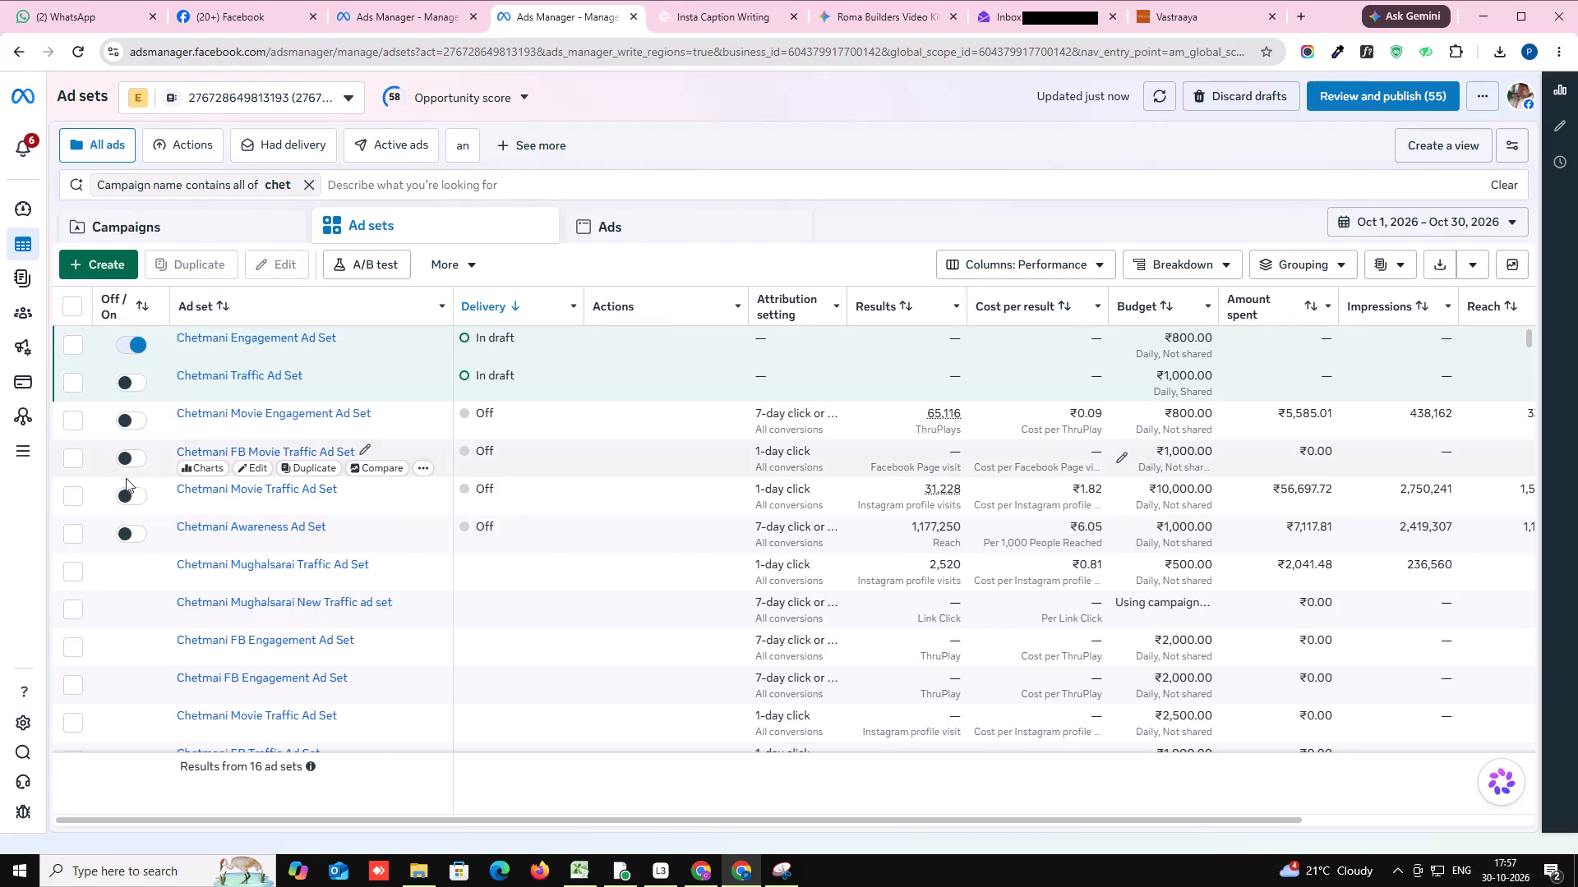
Select the Chetmani Mughalsarai Traffic Ad Set and look through the list of its ads.
left_click(74, 567)
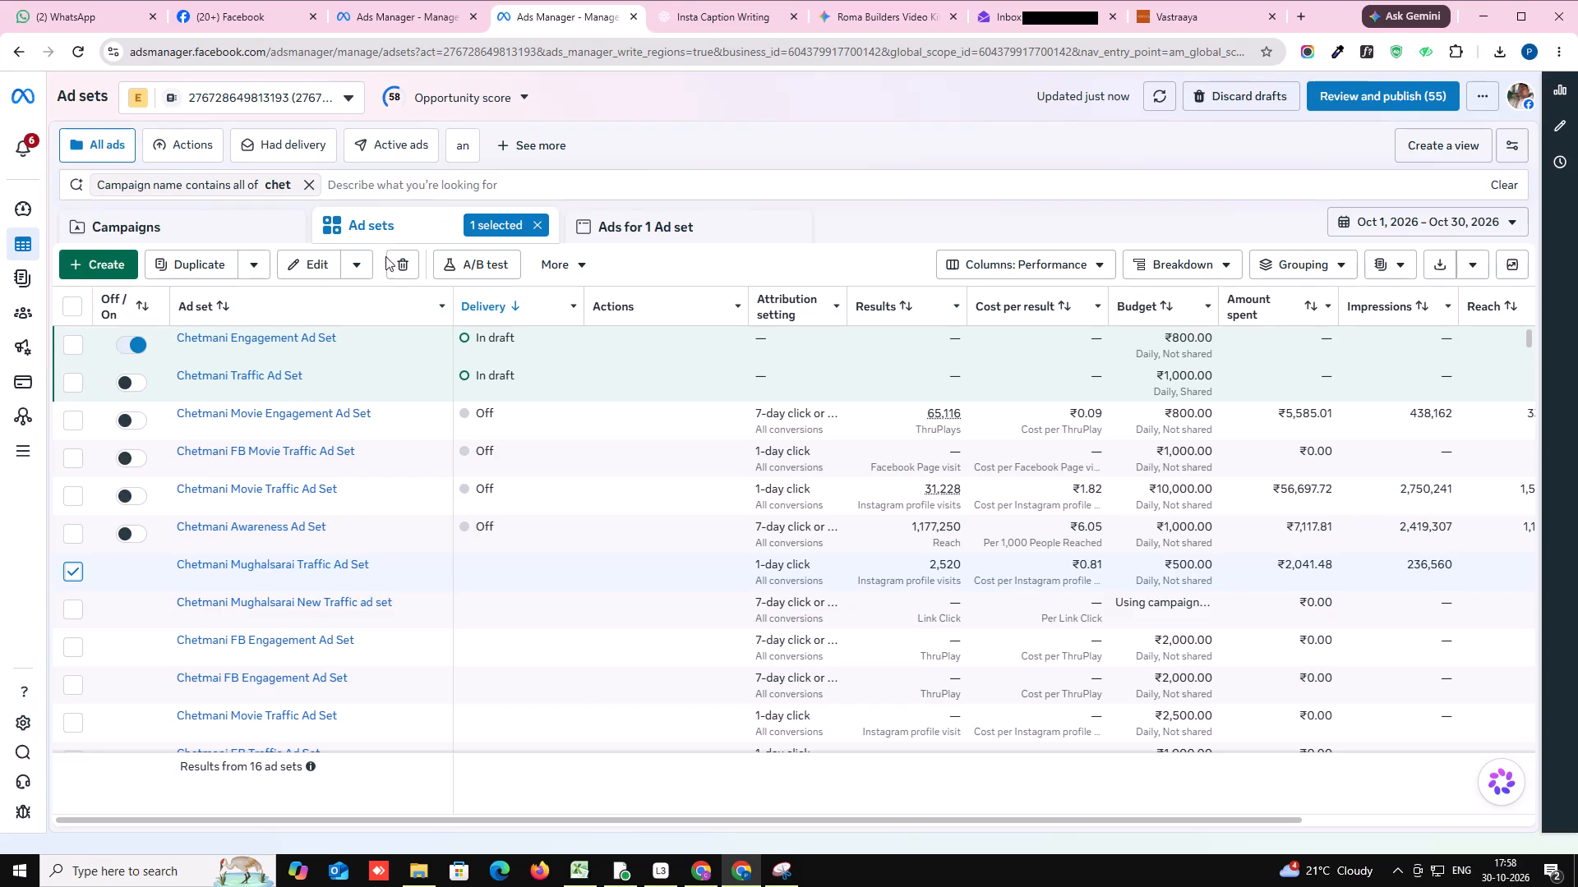
left_click(652, 223)
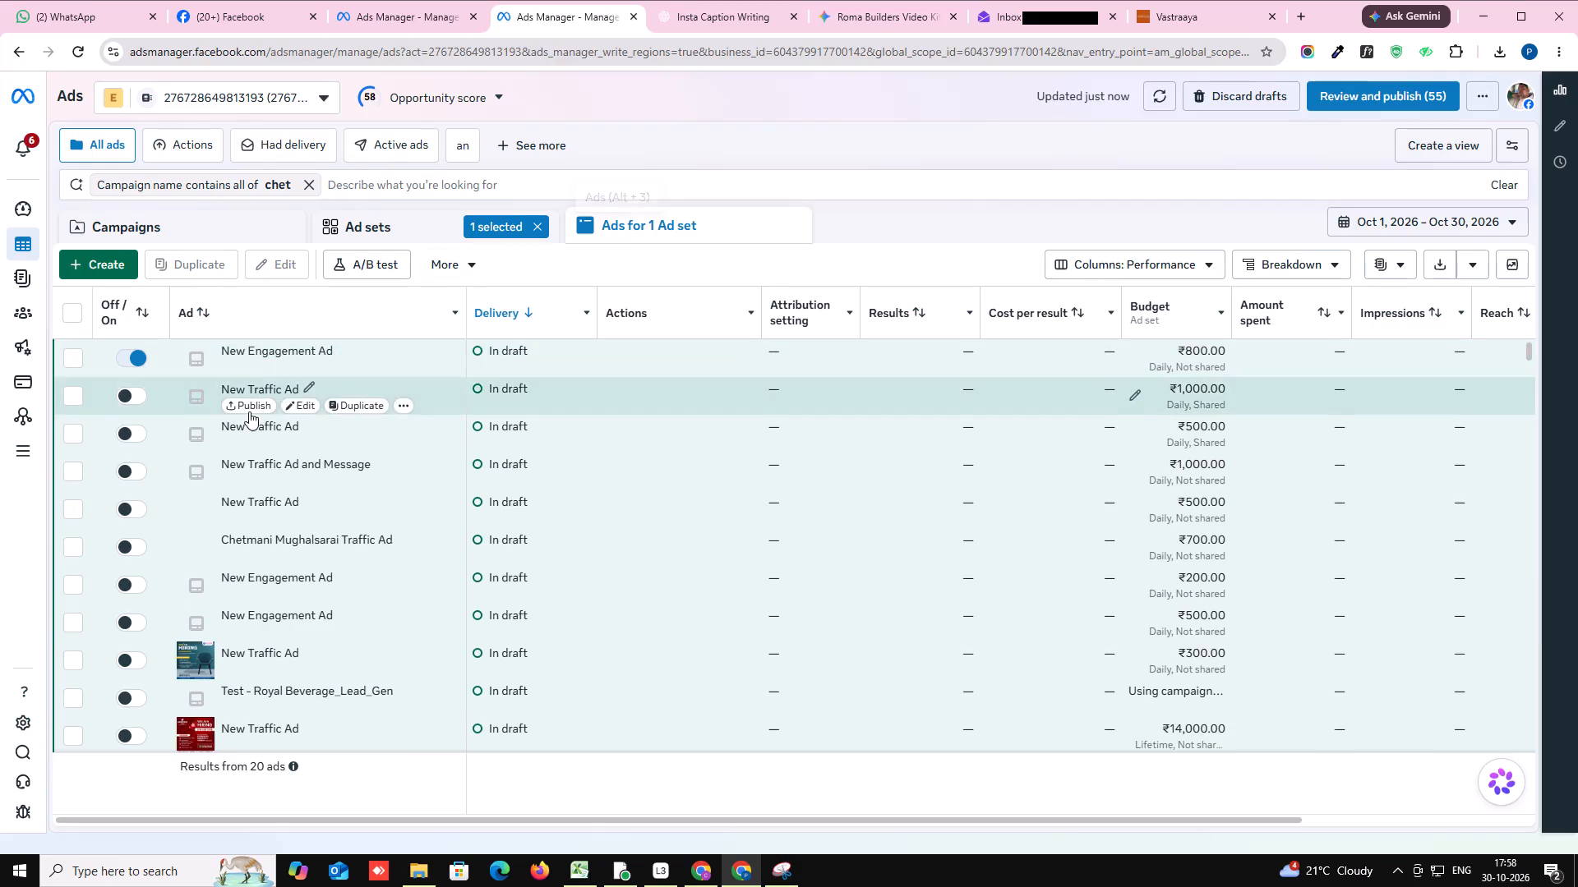
scroll(266, 610, "down", 4)
scroll(305, 397, "up", 2)
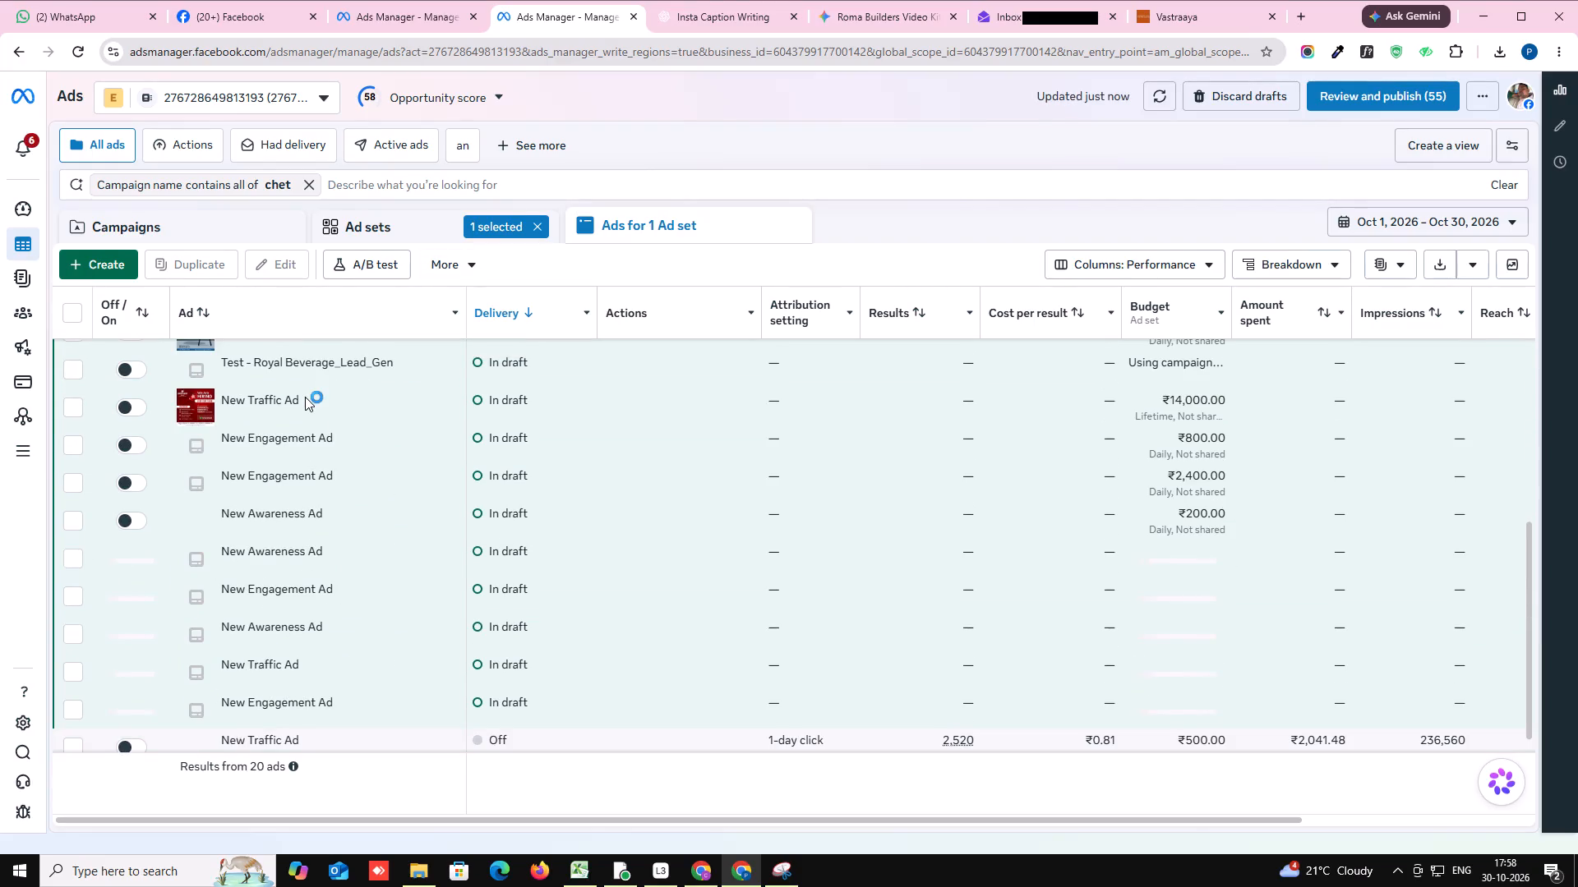
scroll(305, 397, "up", 2)
scroll(285, 473, "up", 2)
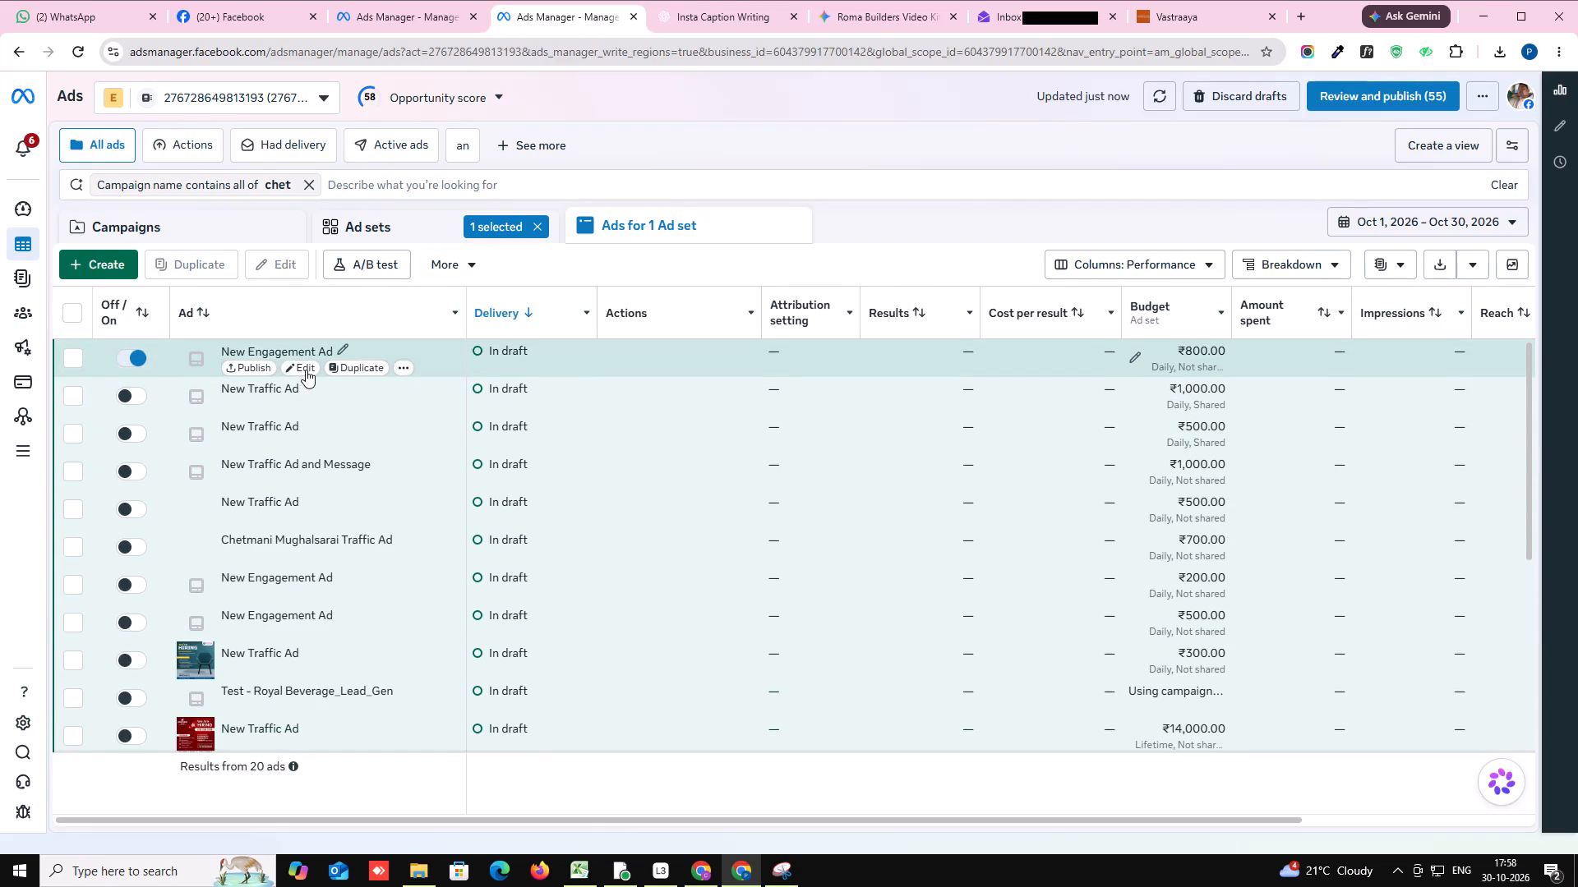
scroll(316, 547, "down", 11)
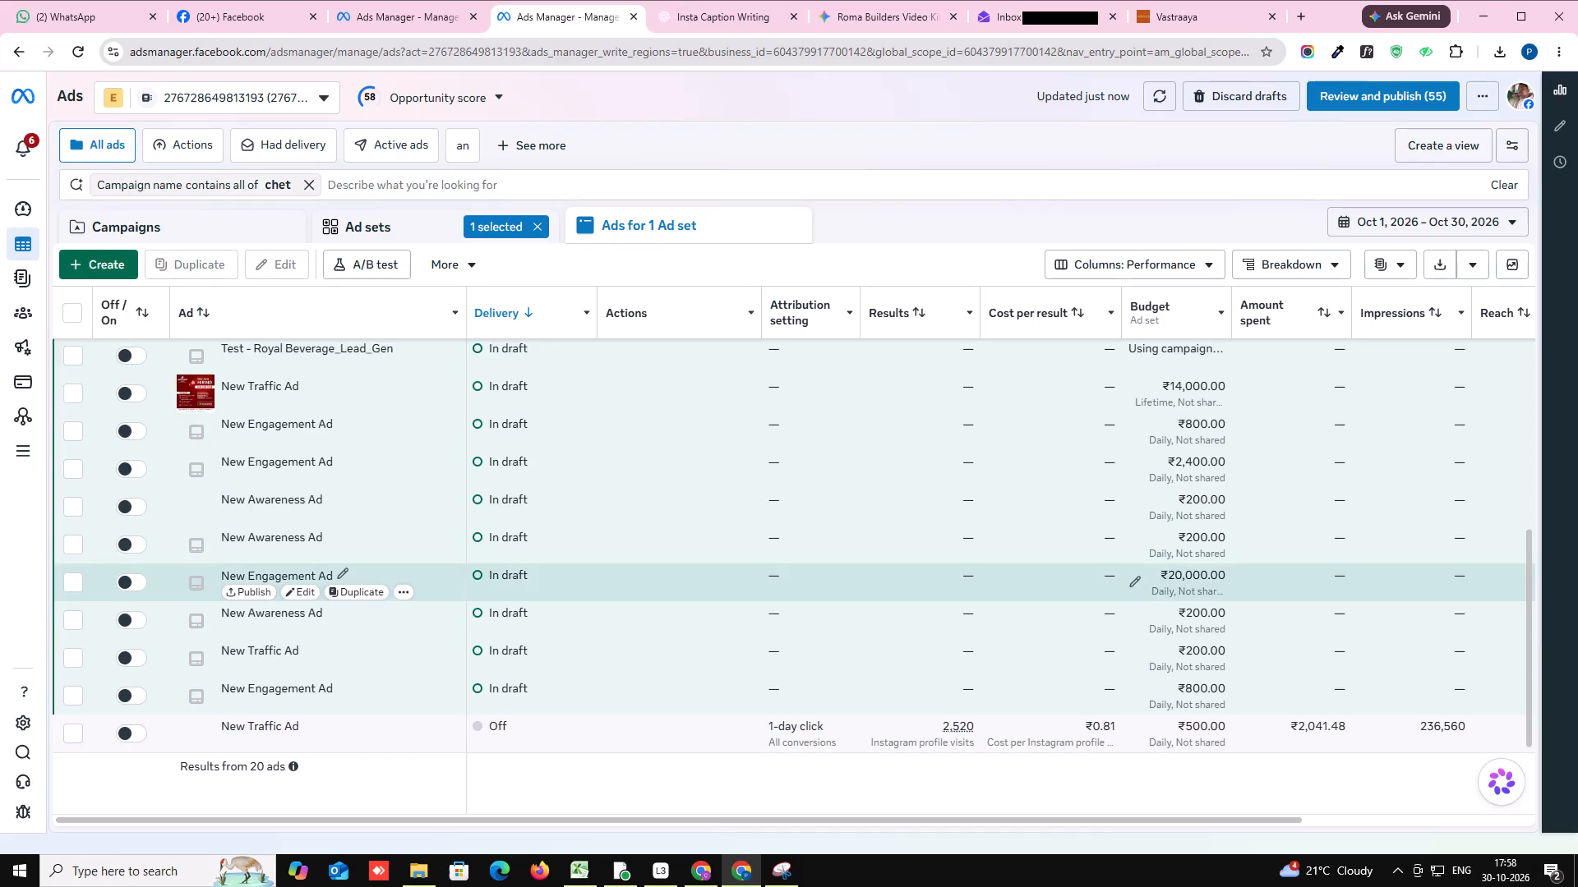
scroll(316, 576, "up", 9)
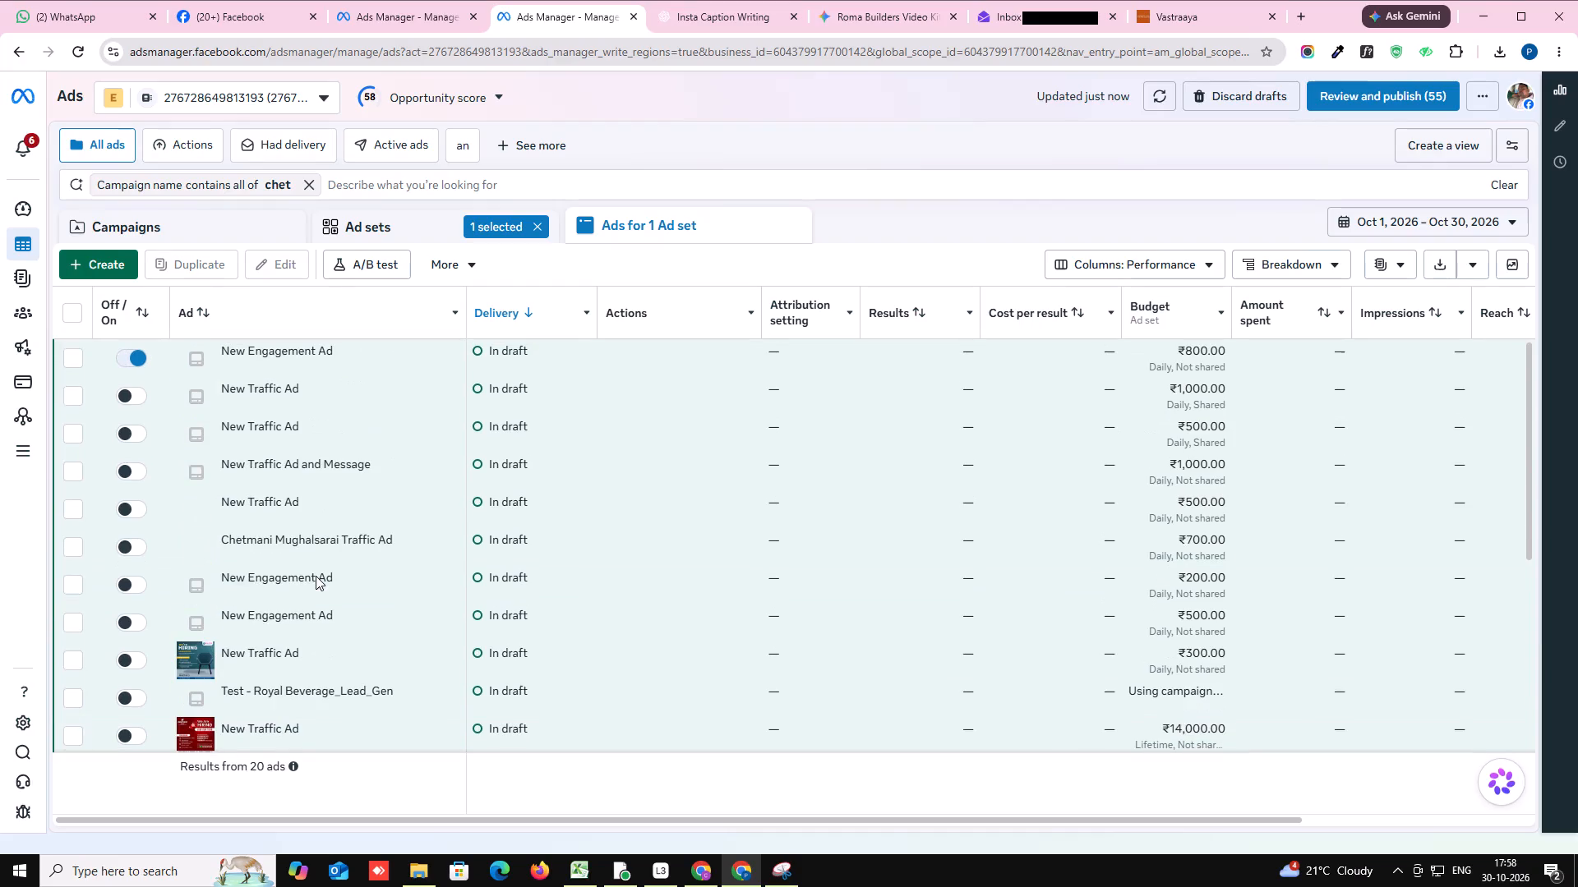
scroll(316, 576, "up", 4)
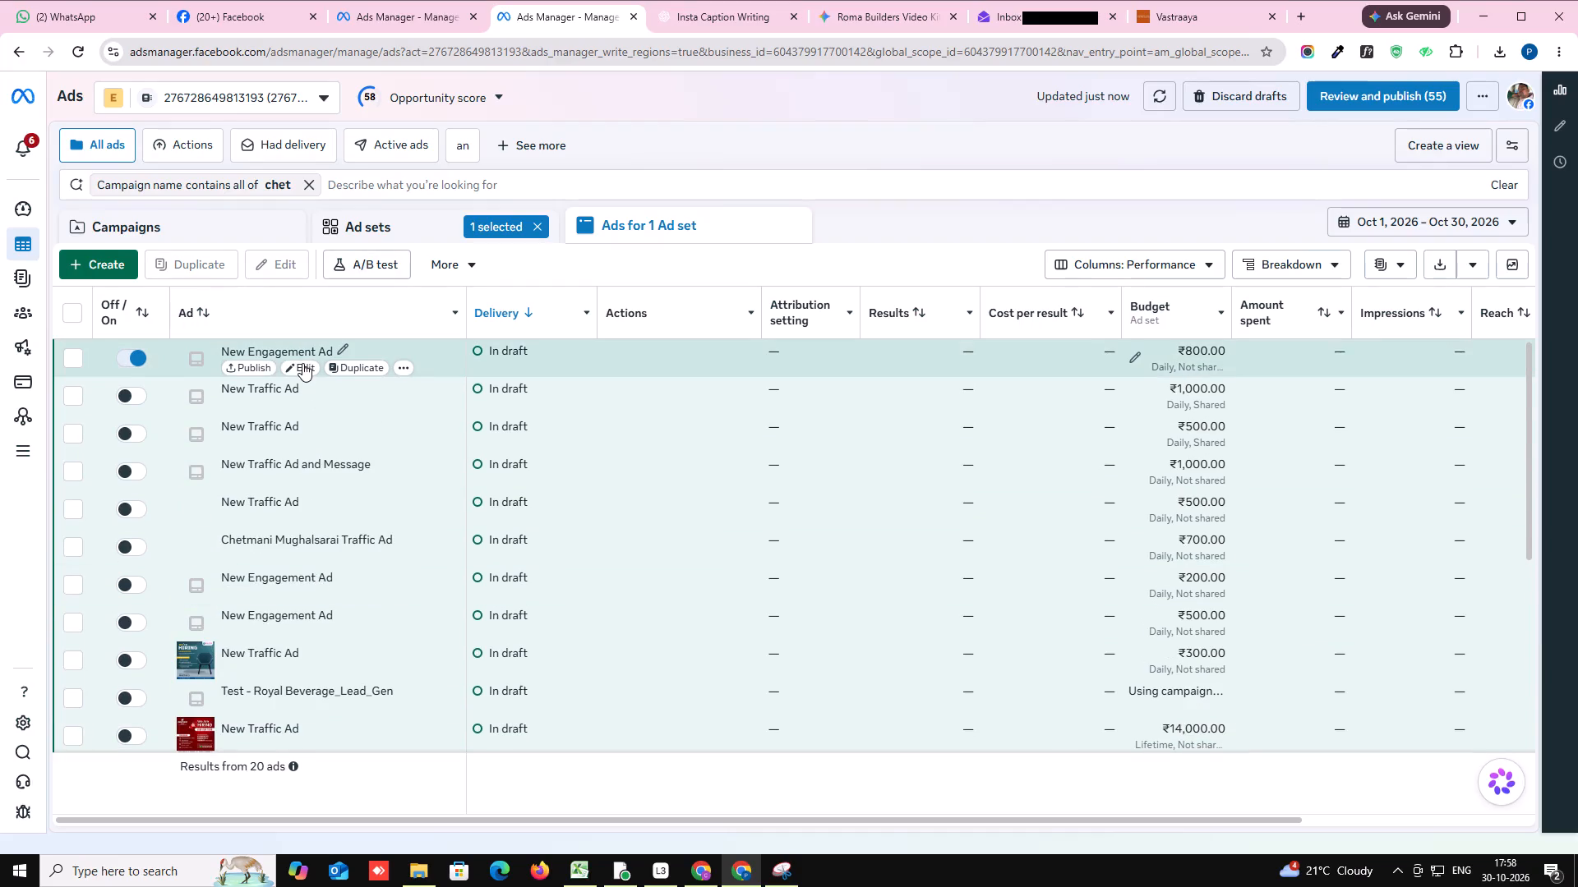
Open the draft New Engagement Ad of the Chetmani Engagement Ad Set for editing and review its setup, conversations and tracking sections.
left_click(299, 368)
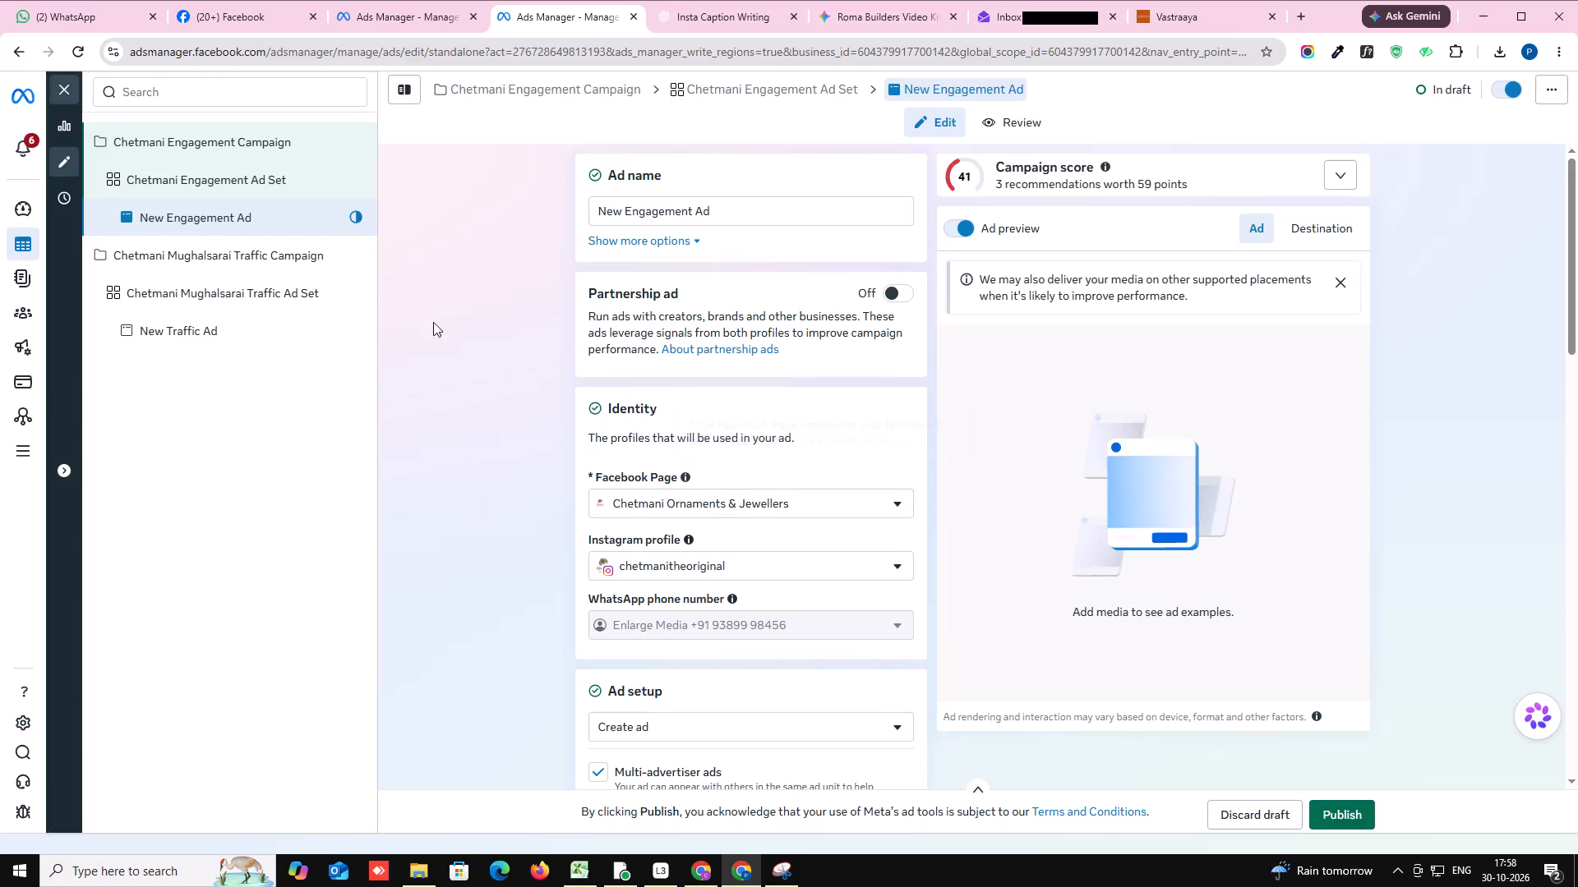
scroll(478, 430, "down", 4)
scroll(478, 430, "down", 18)
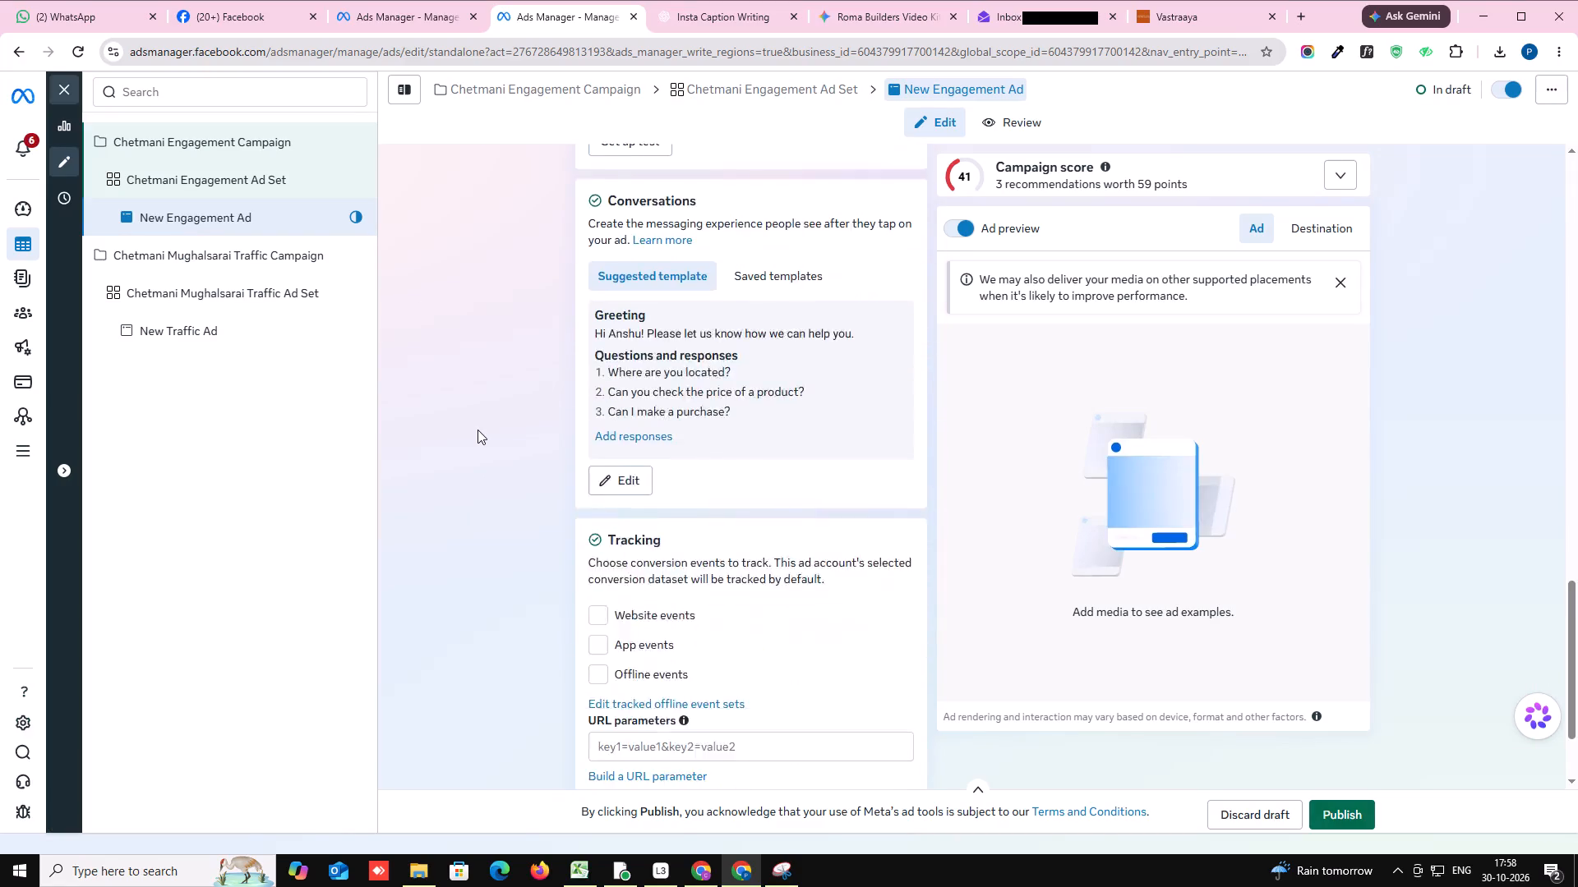
scroll(478, 430, "down", 10)
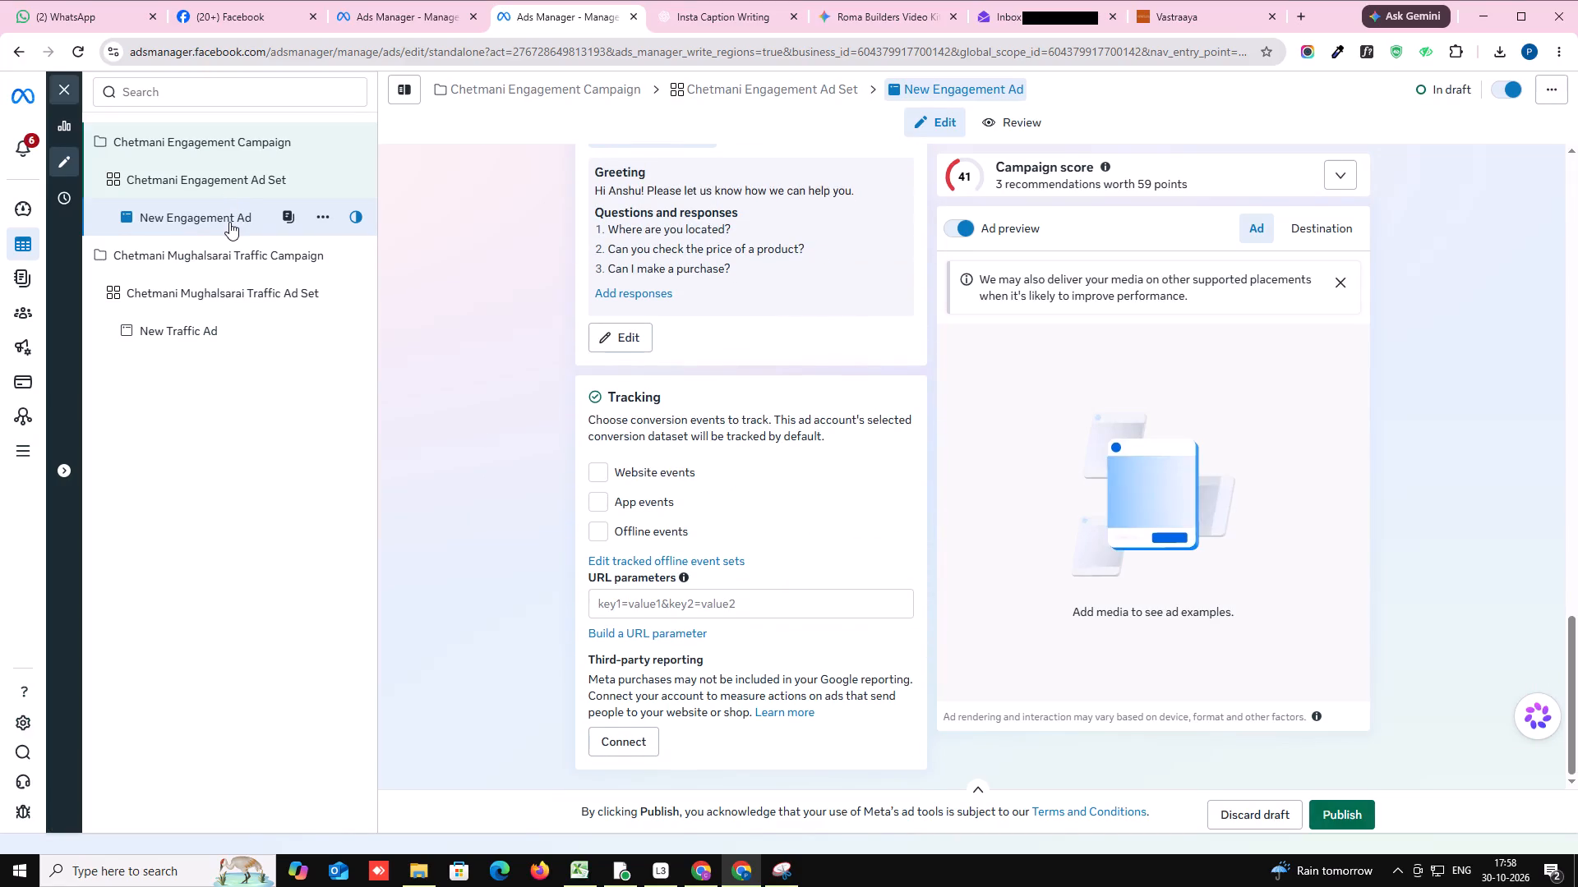
left_click(229, 222)
left_click(230, 222)
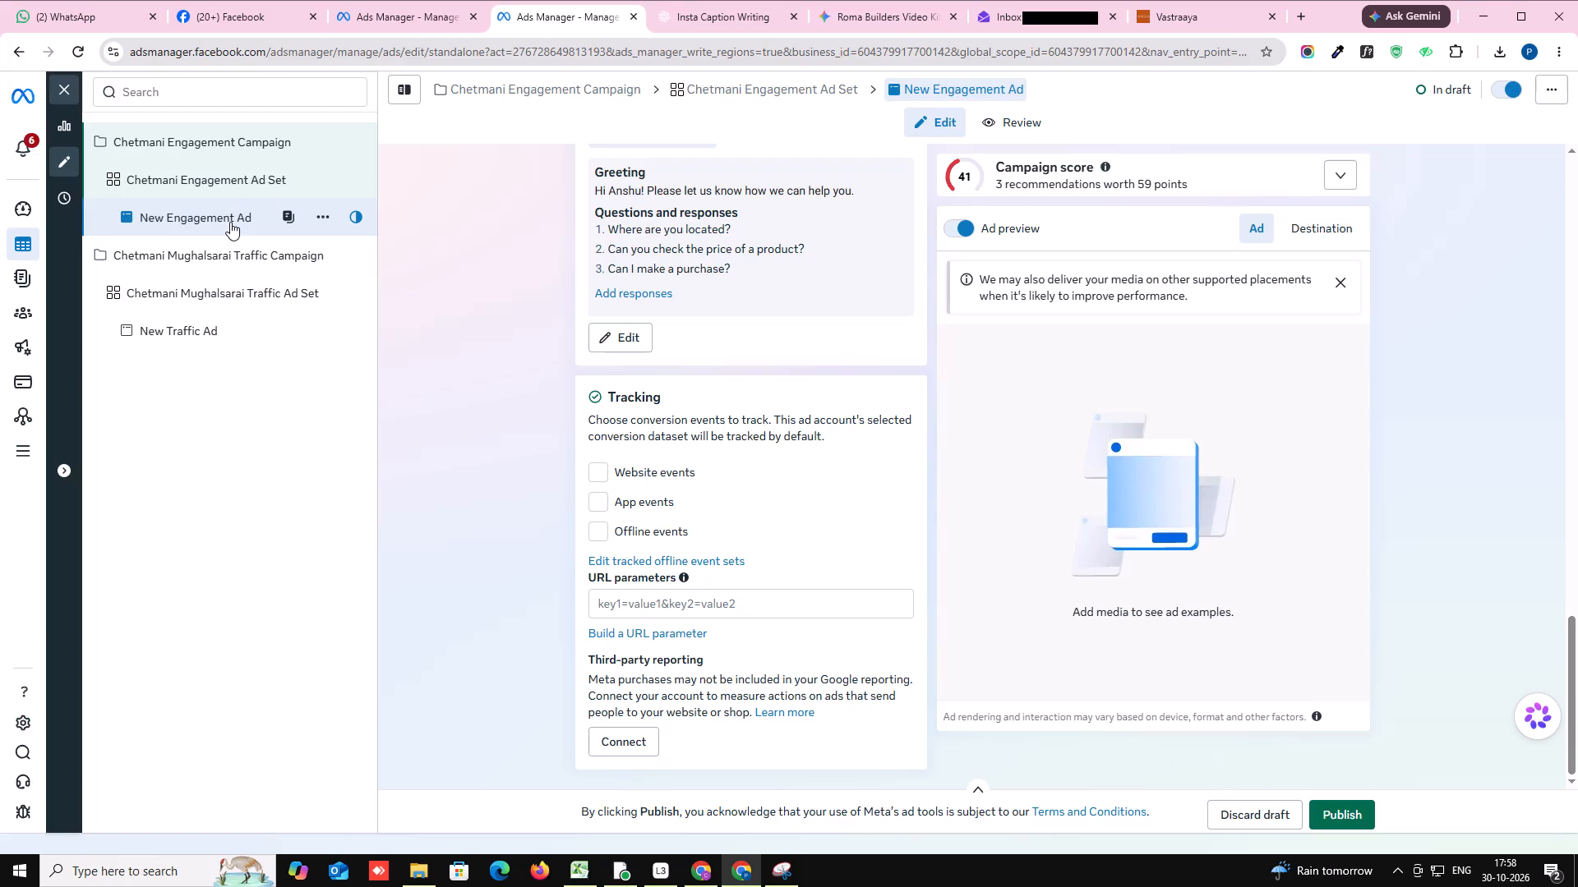
Open New Traffic Ad under the Chetmani Mughalsarai Traffic Ad Set and examine its media, primary text, destination and preview.
left_click(196, 340)
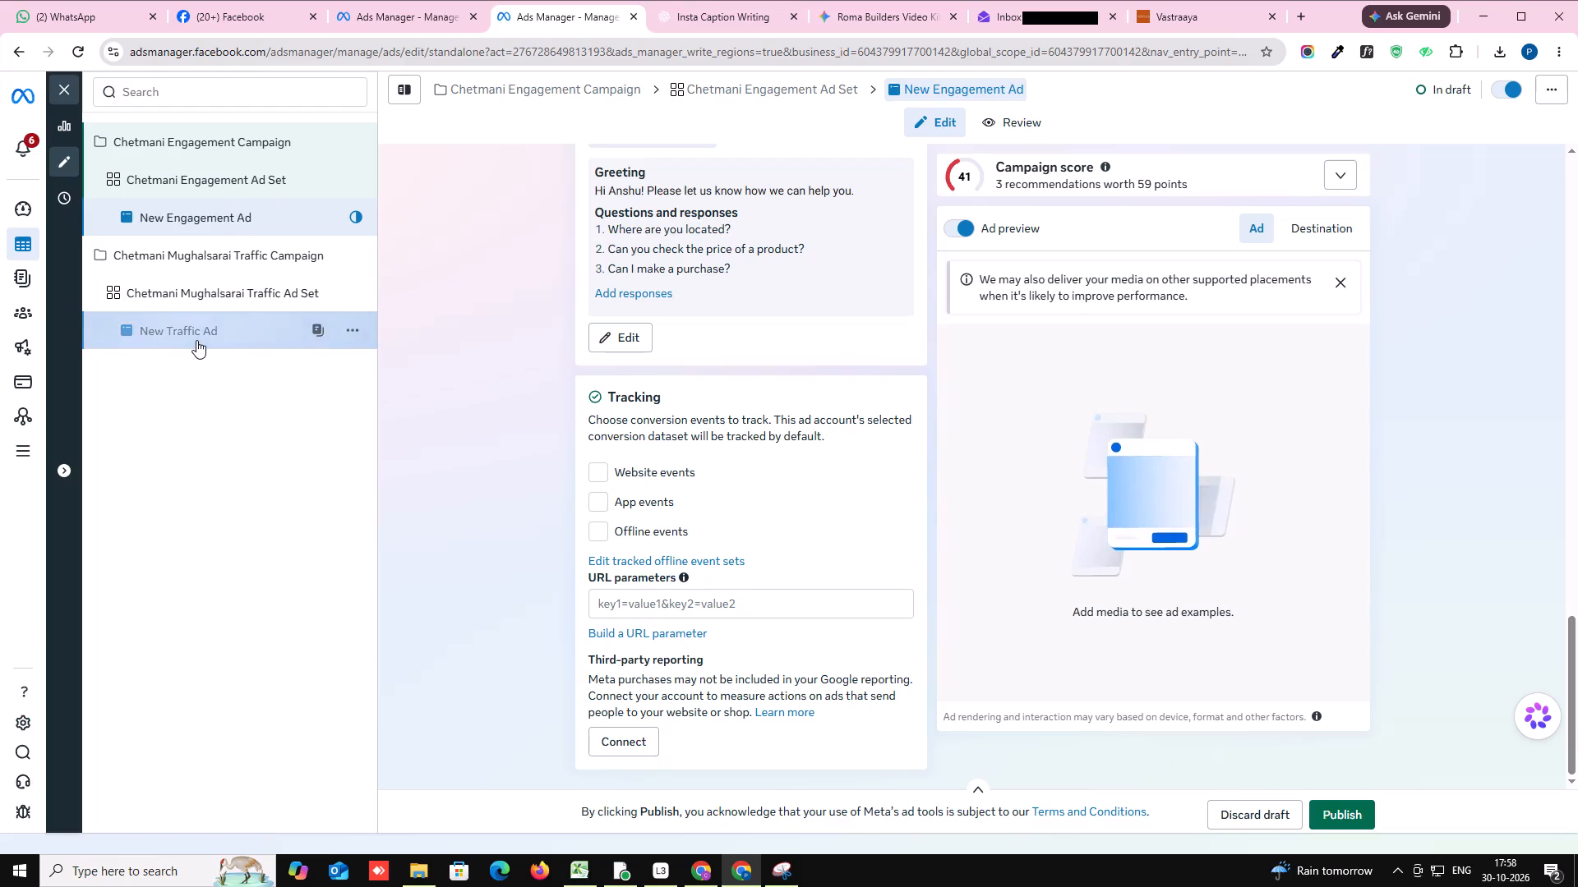
left_click(196, 340)
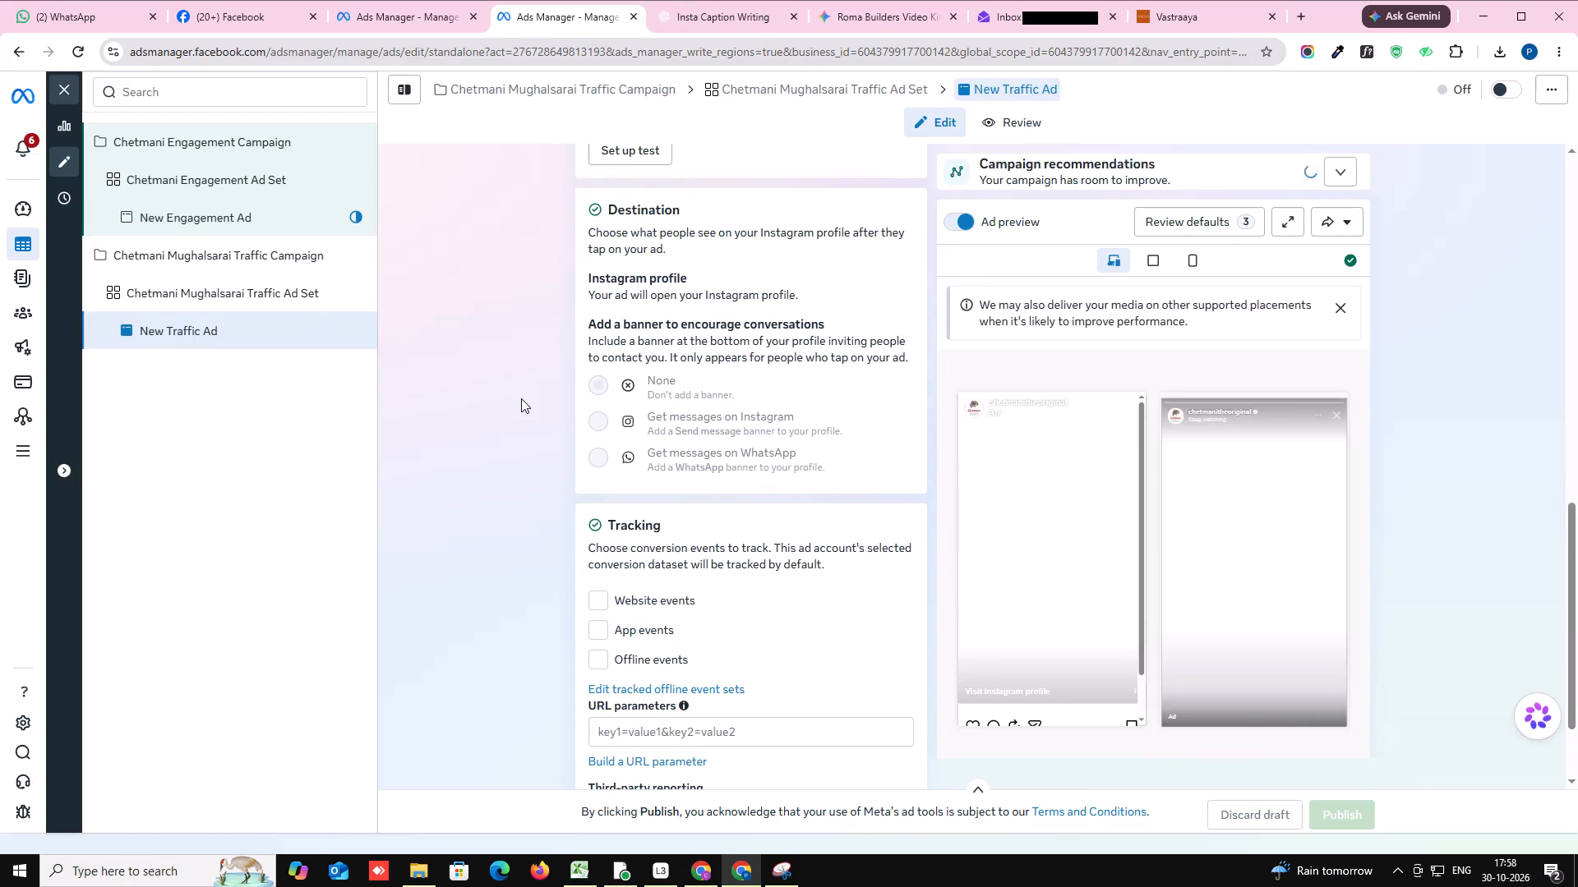
scroll(521, 398, "down", 3)
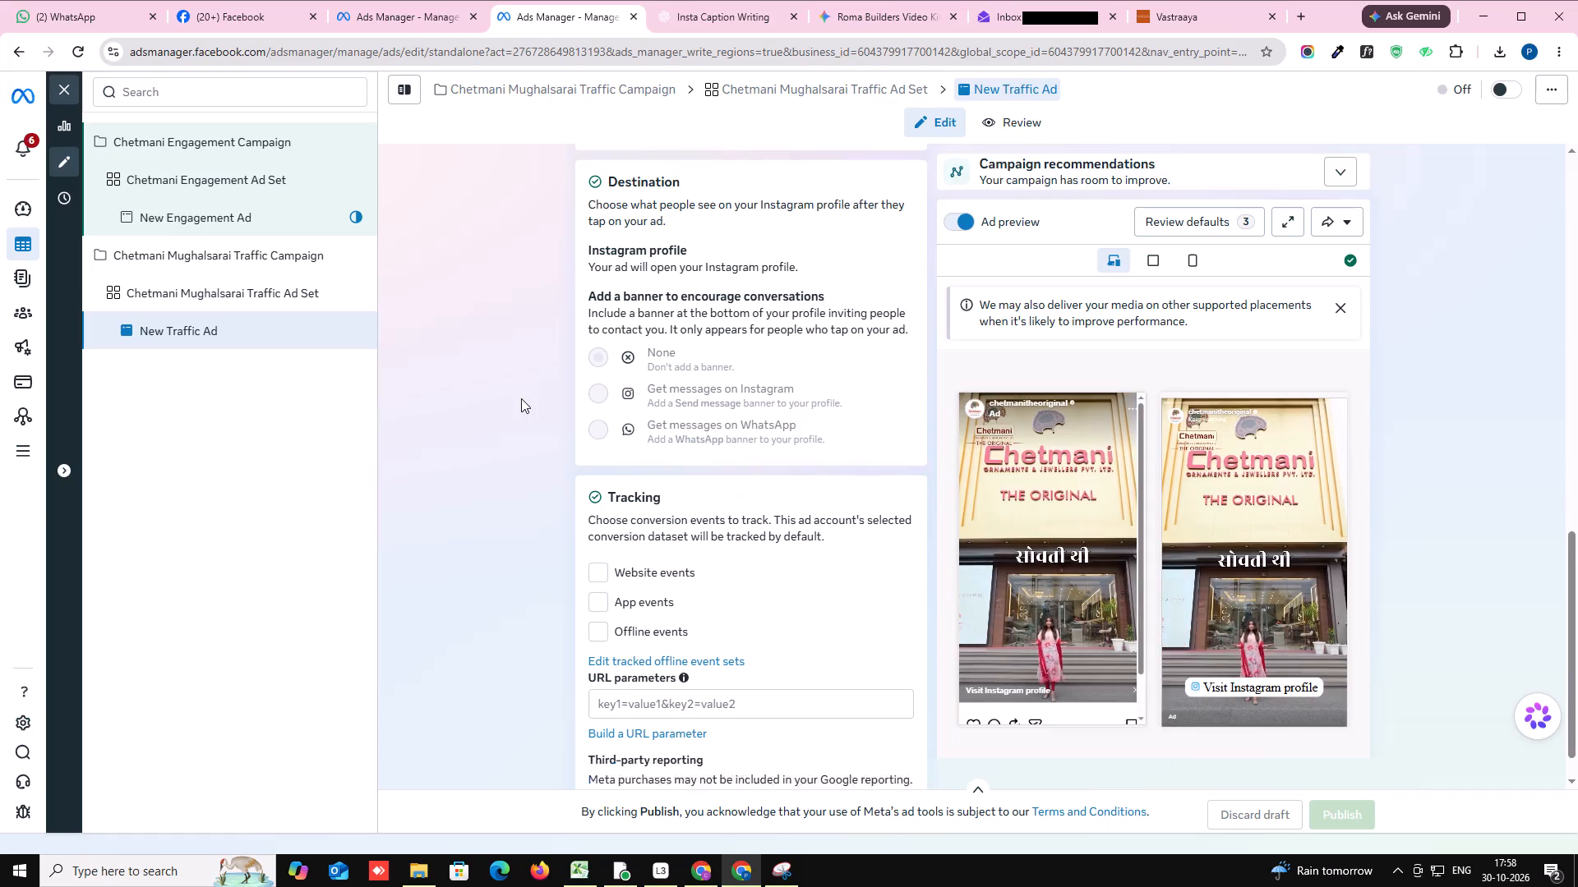
scroll(521, 398, "down", 2)
scroll(521, 398, "up", 10)
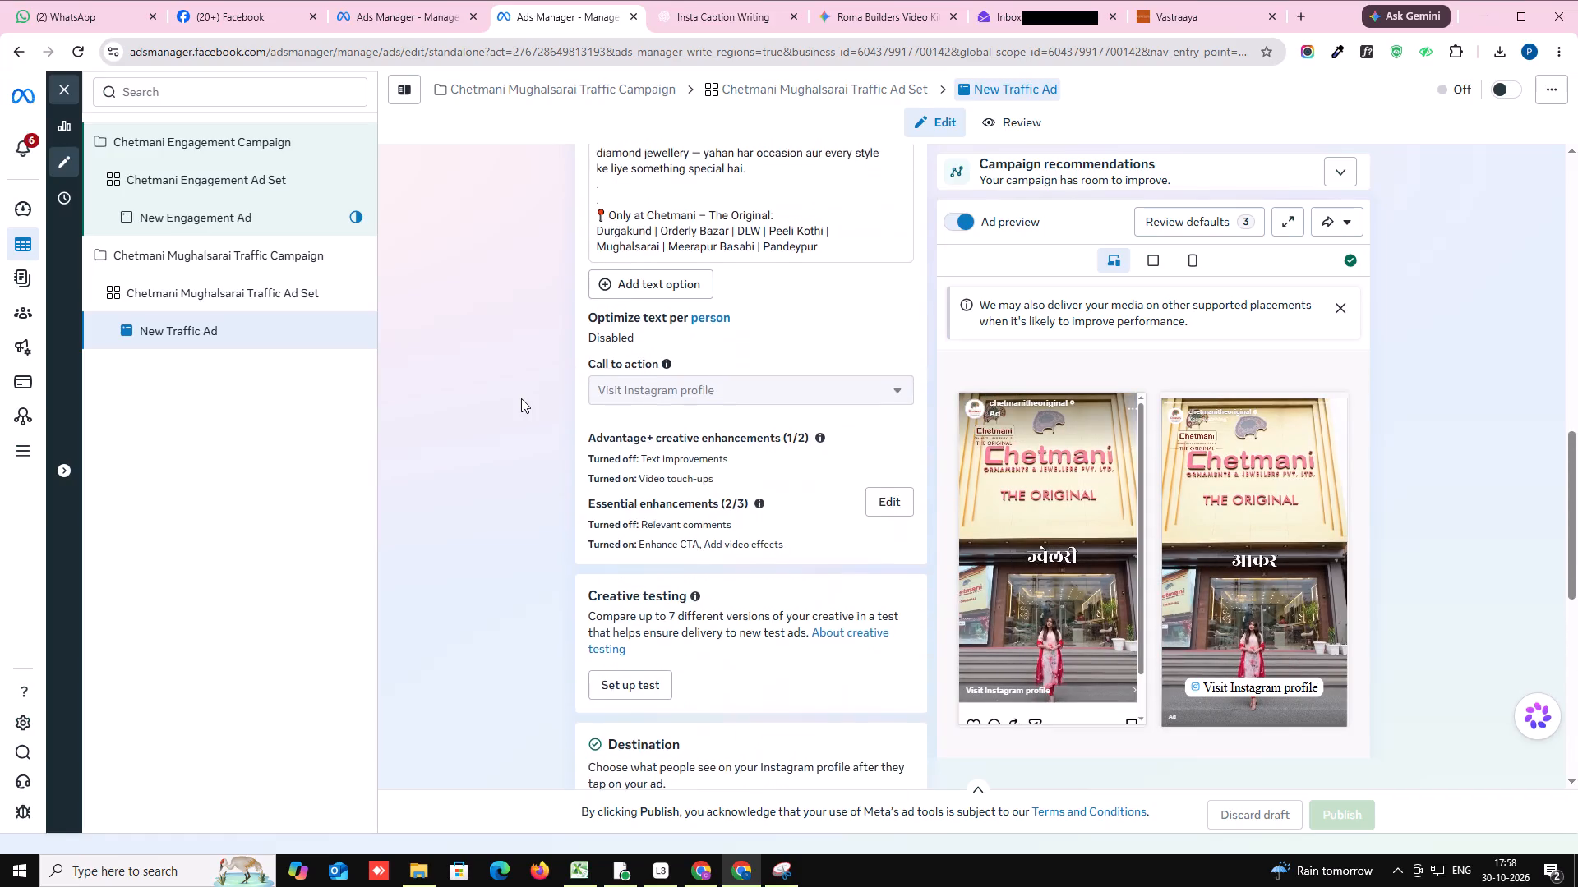
scroll(521, 398, "up", 4)
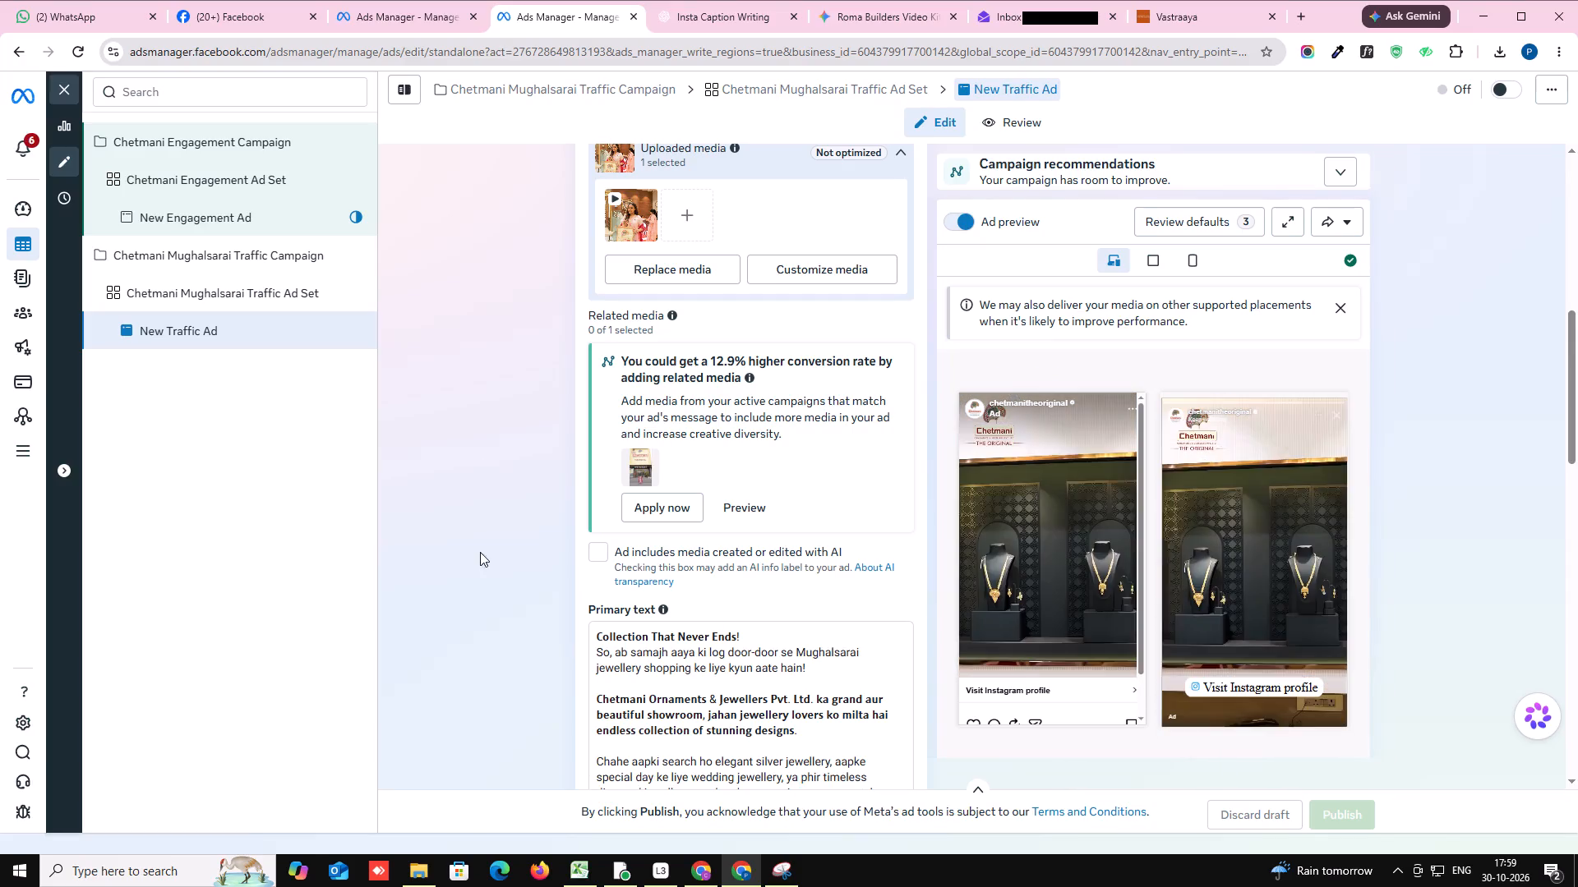
Close the ad editor, clear the ad and ad set selections, and remove the chet filter from the campaigns list.
left_click(62, 93)
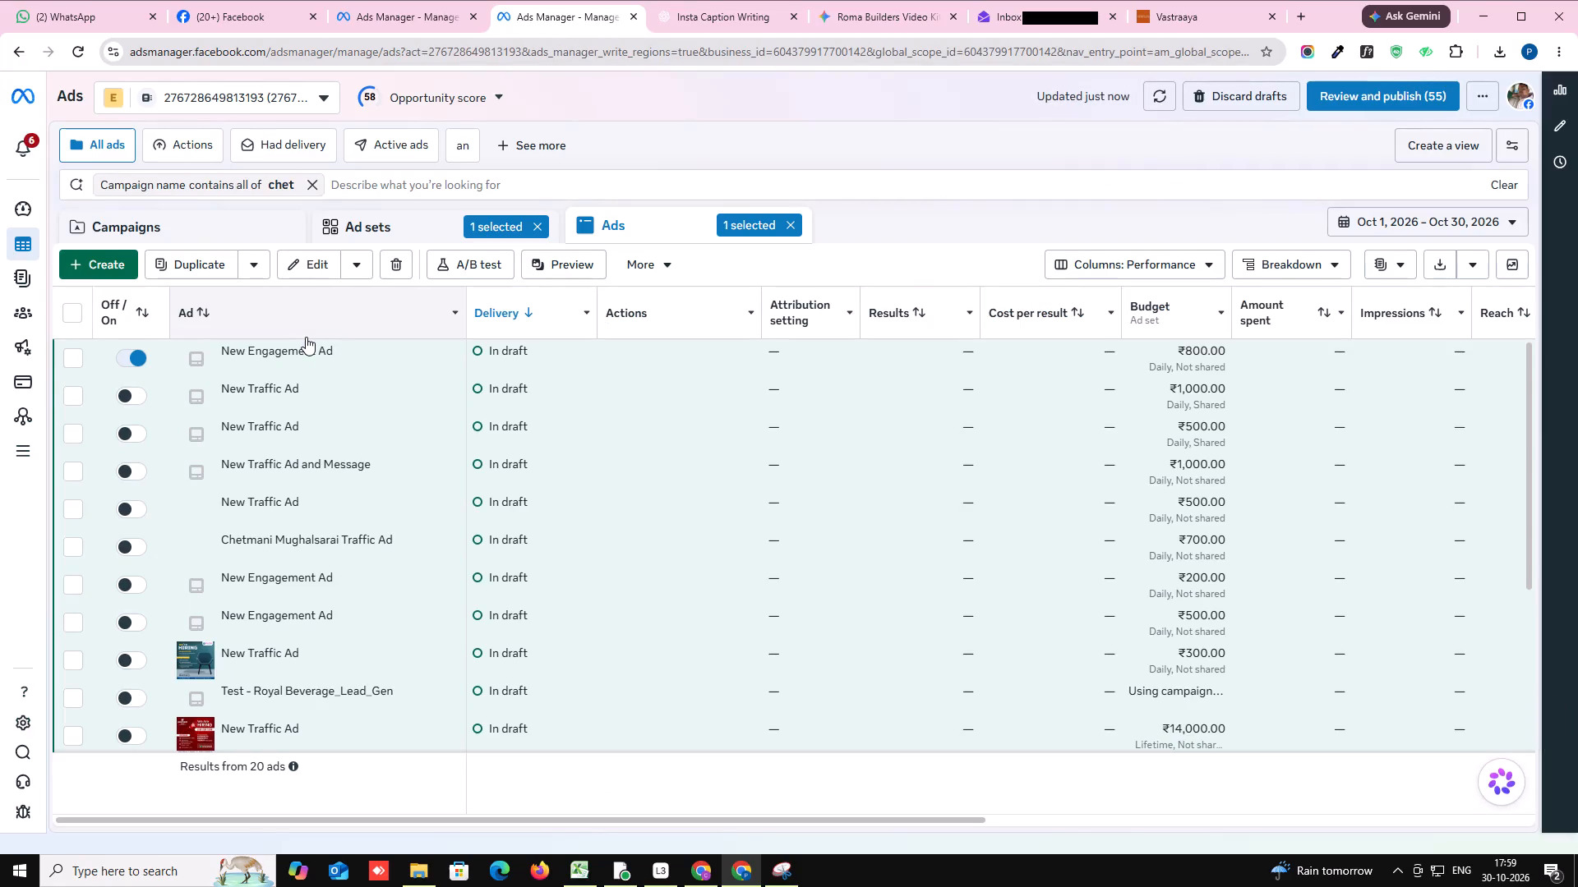
left_click(788, 224)
left_click(540, 228)
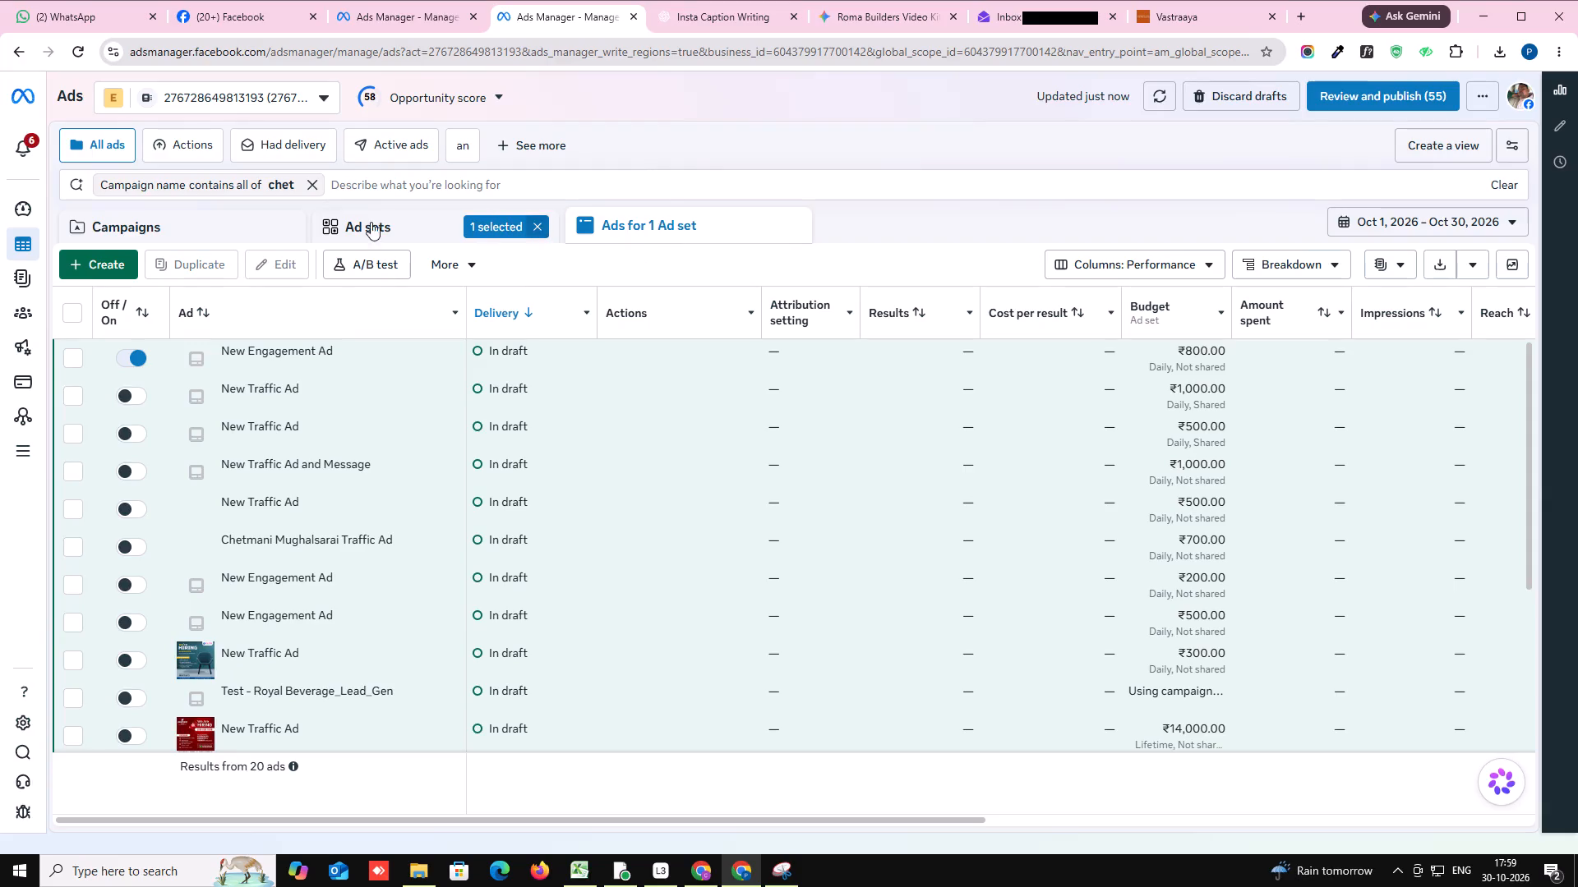
left_click(228, 220)
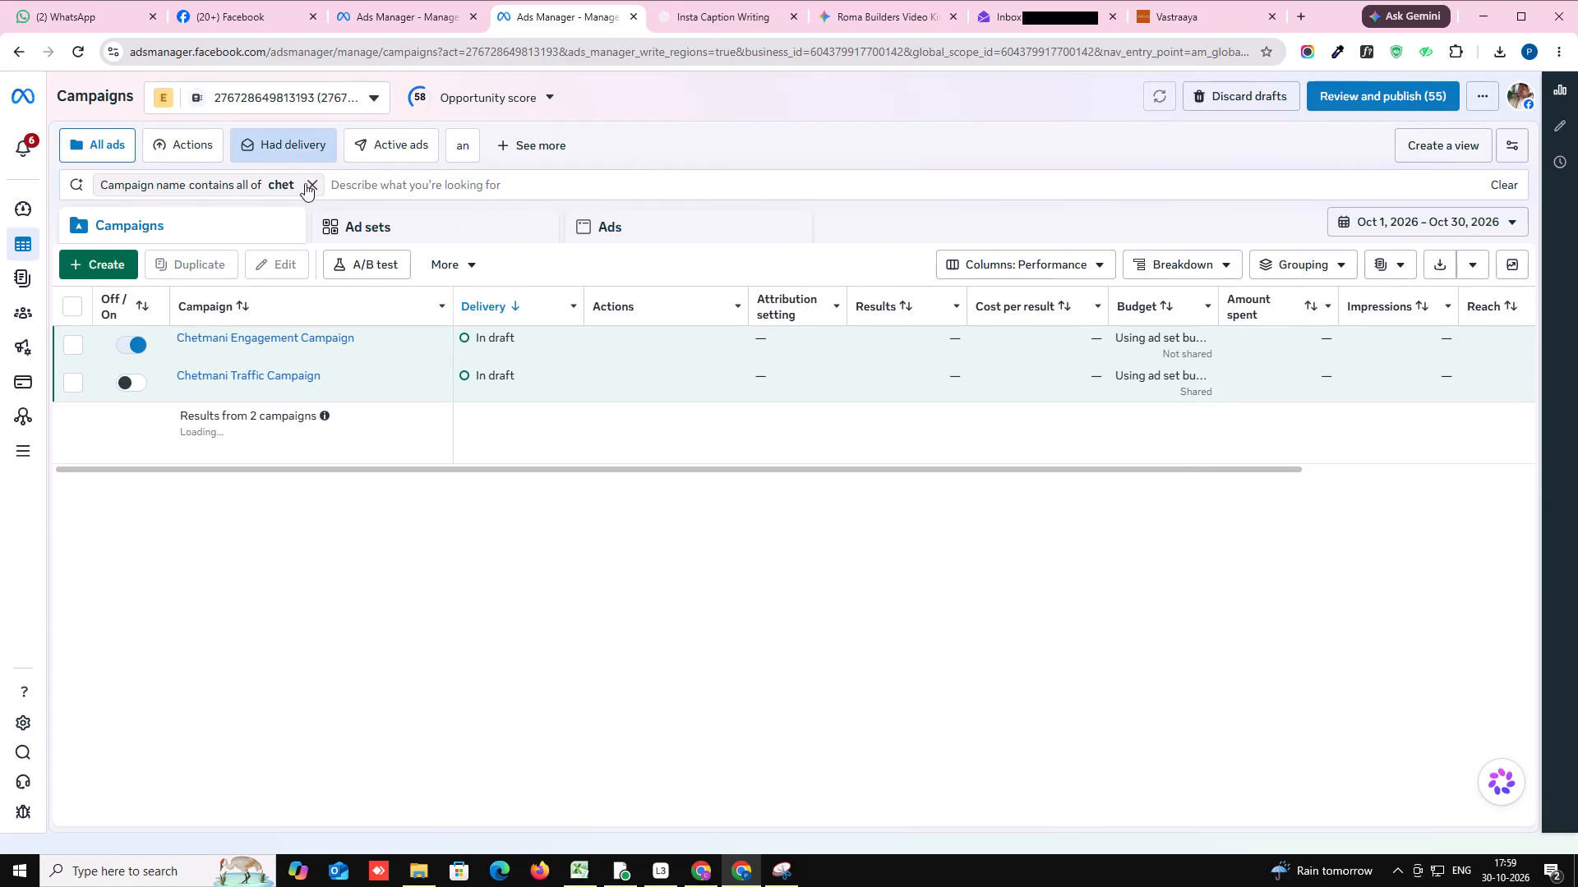
left_click(312, 186)
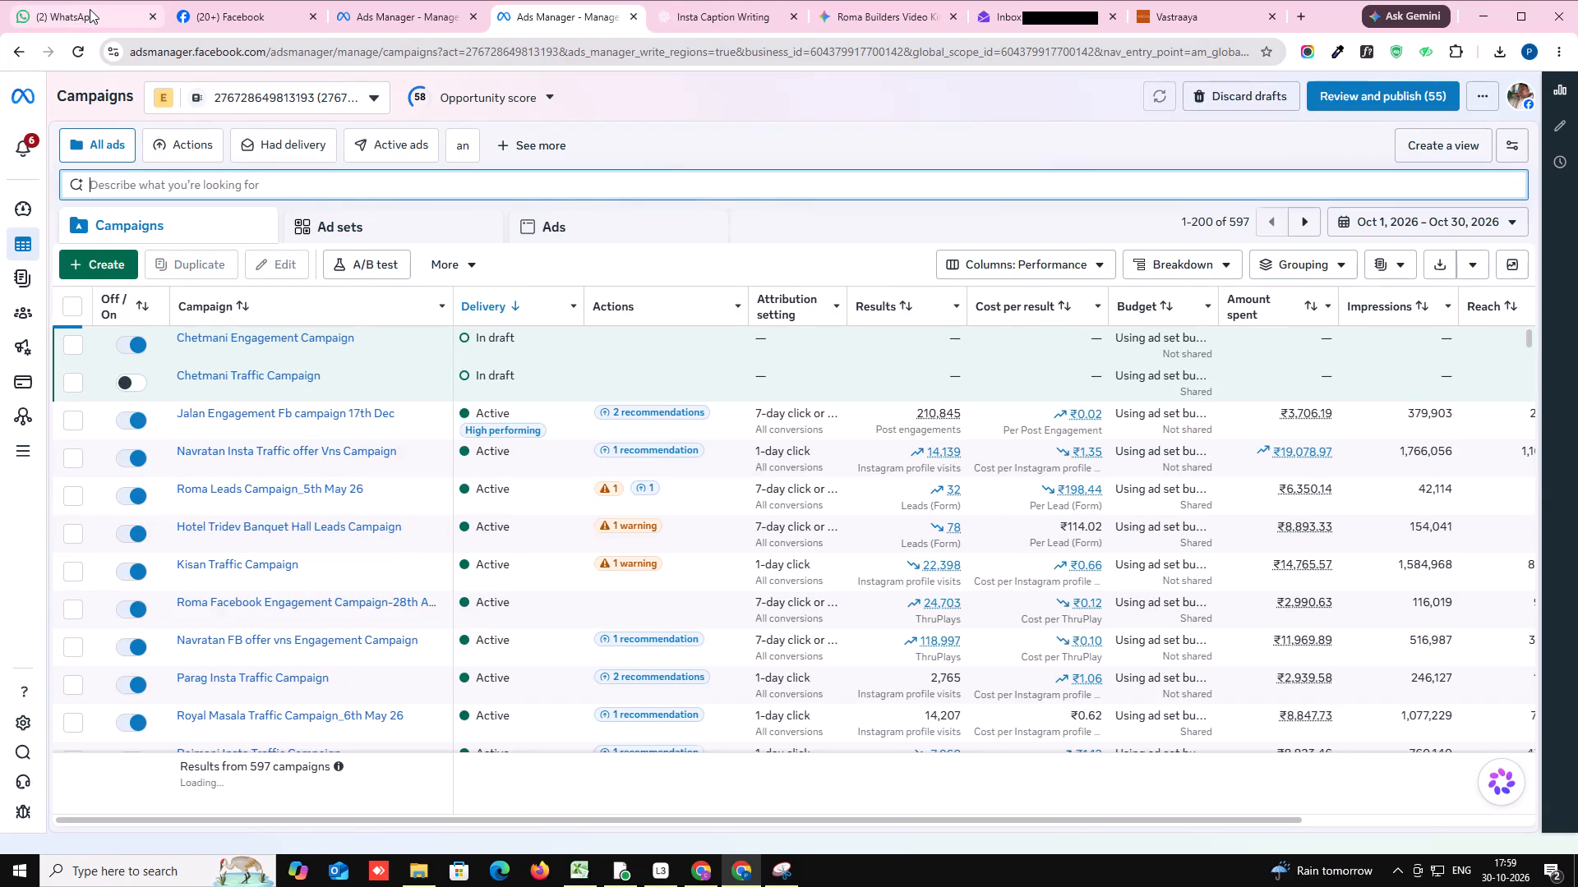
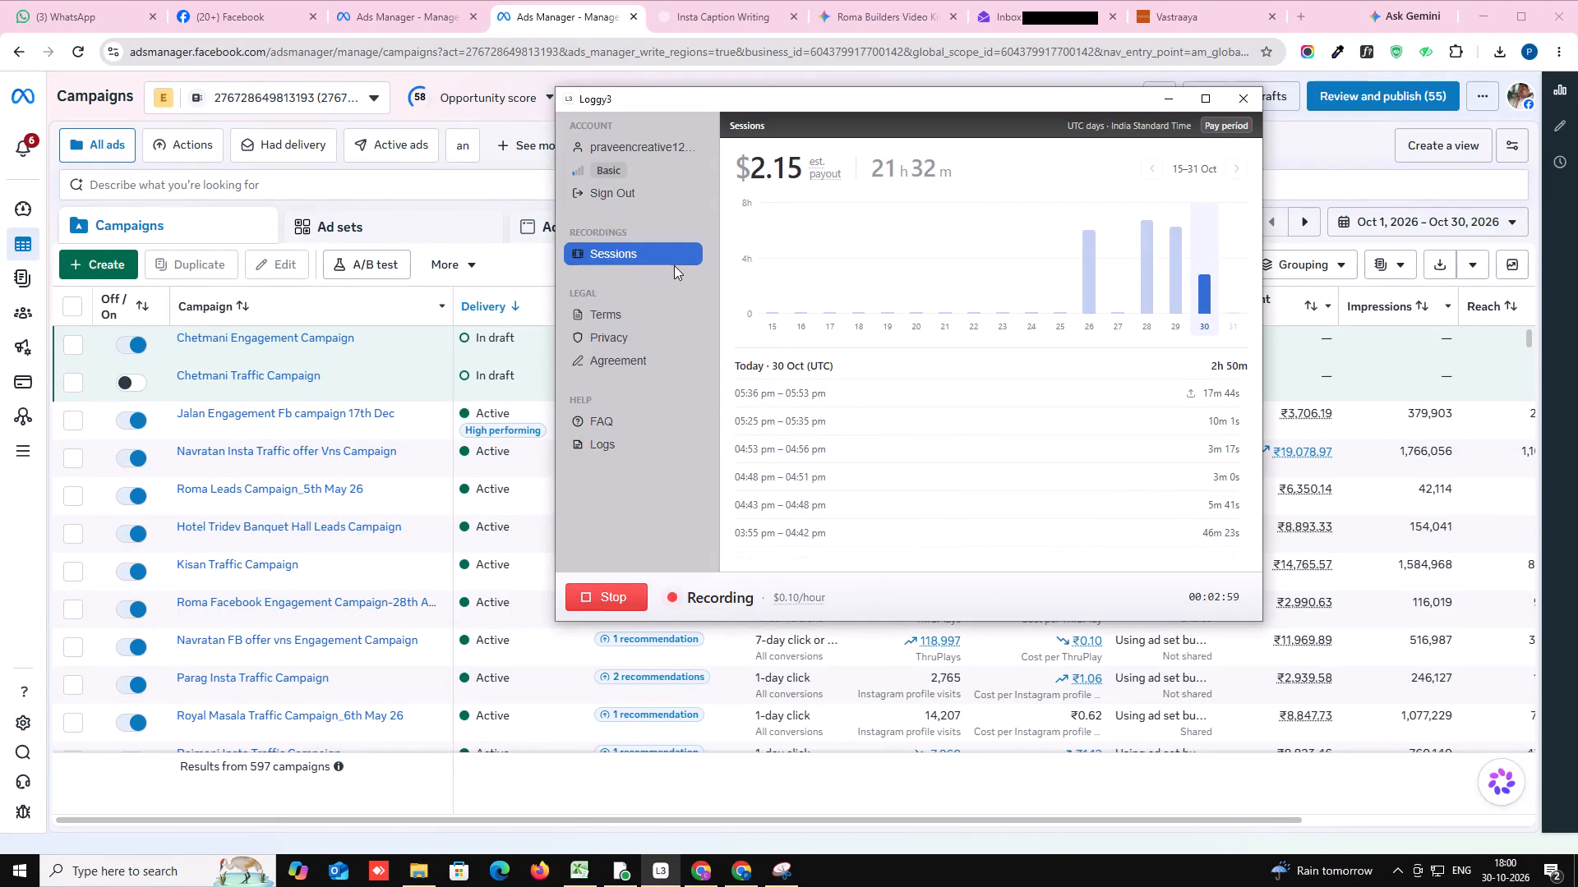
Stop the running Loggy3 recording session and return to the campaigns list in Ads Manager.
left_click(602, 600)
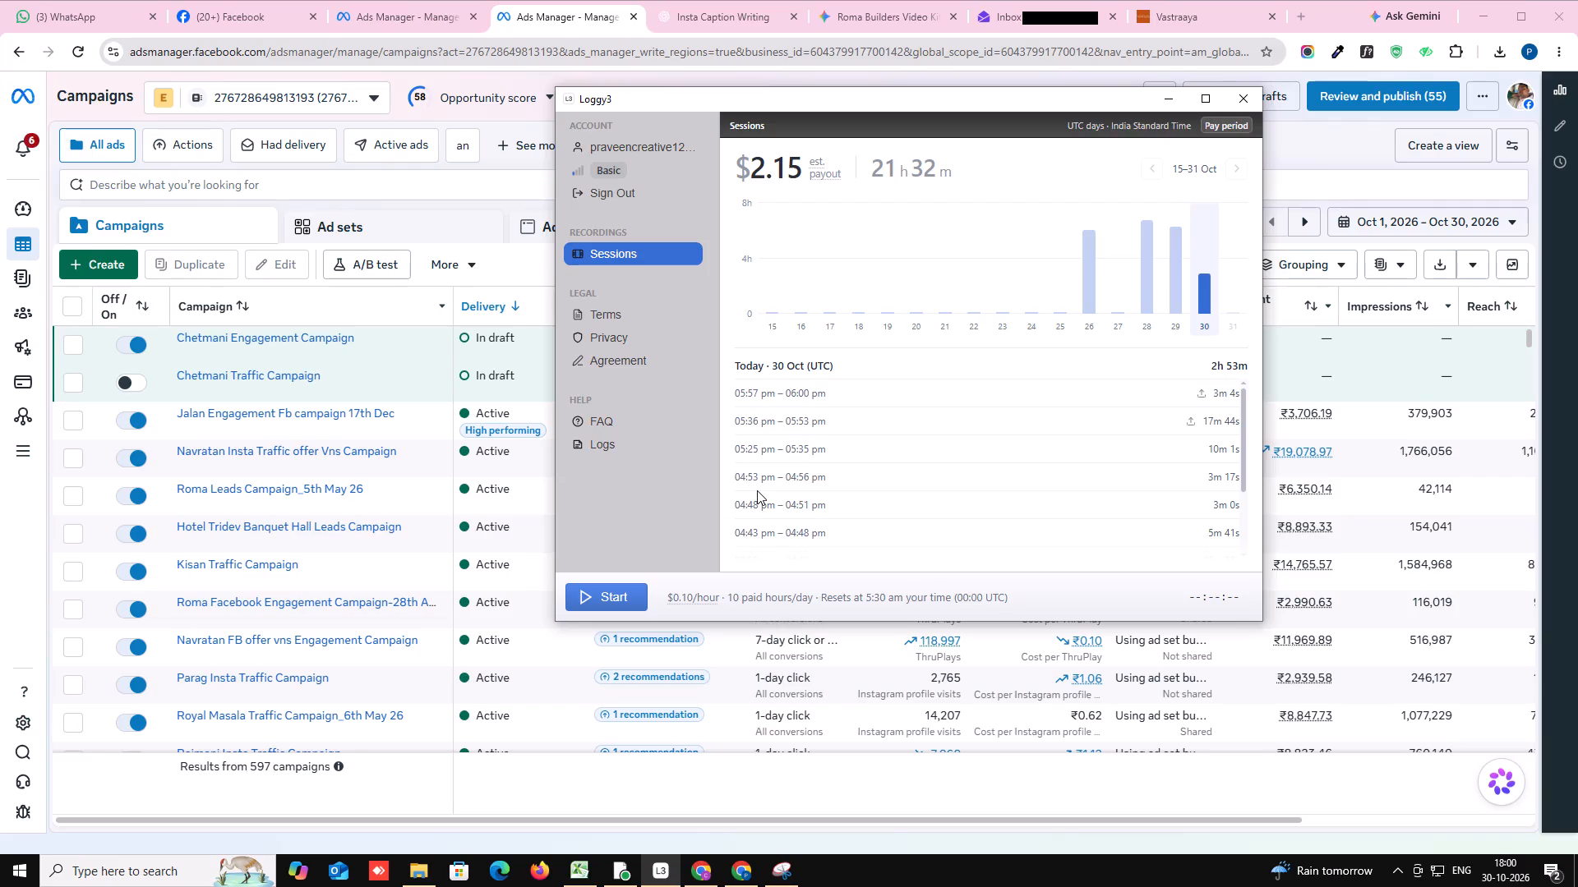
left_click(1319, 149)
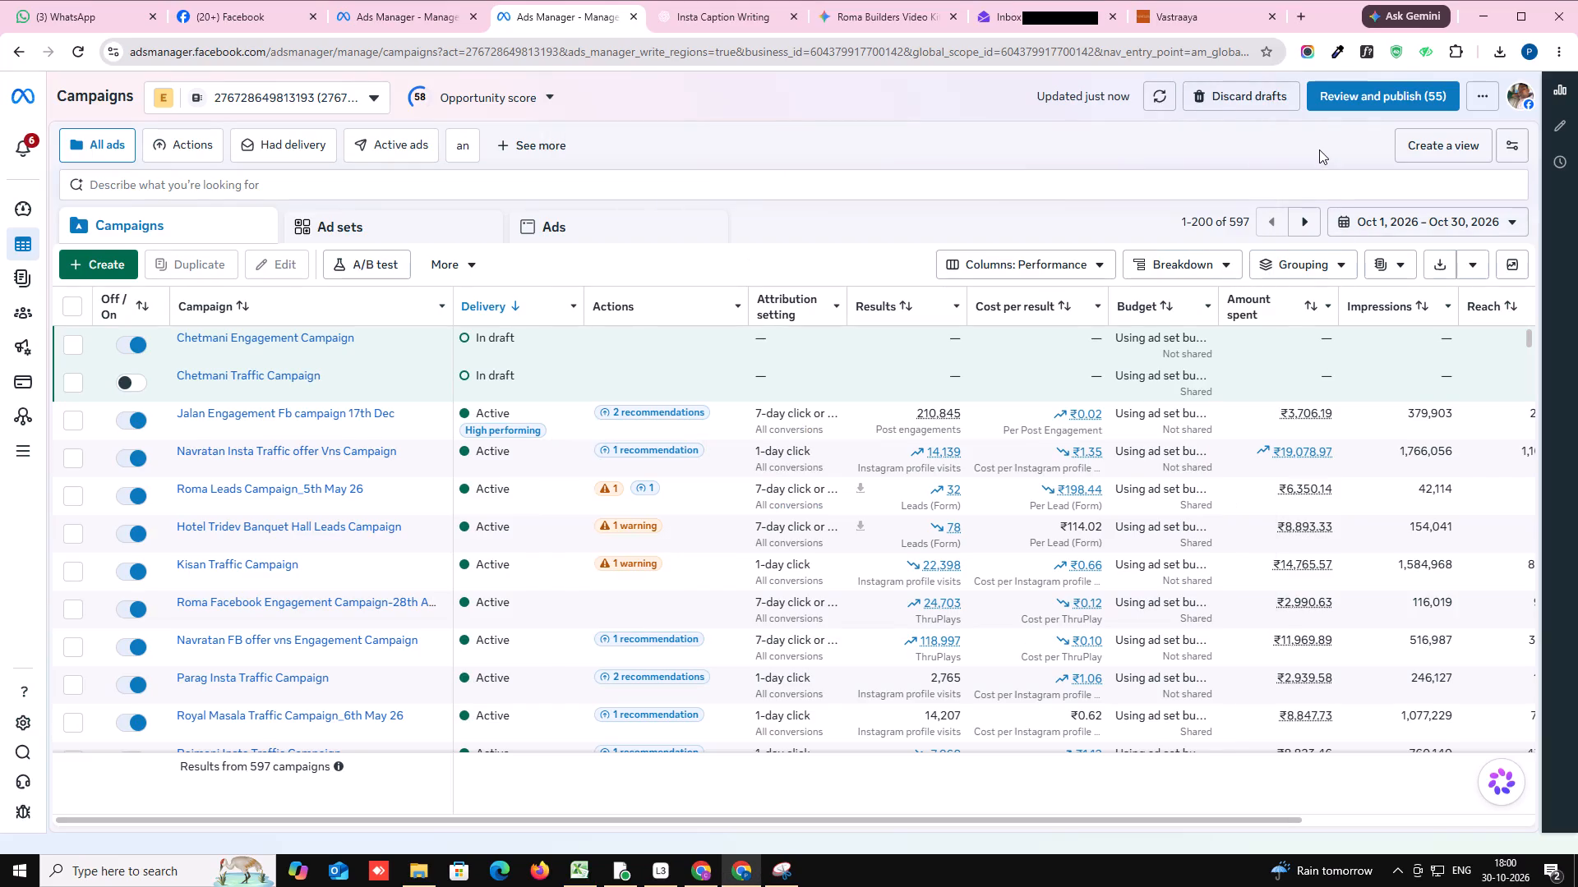
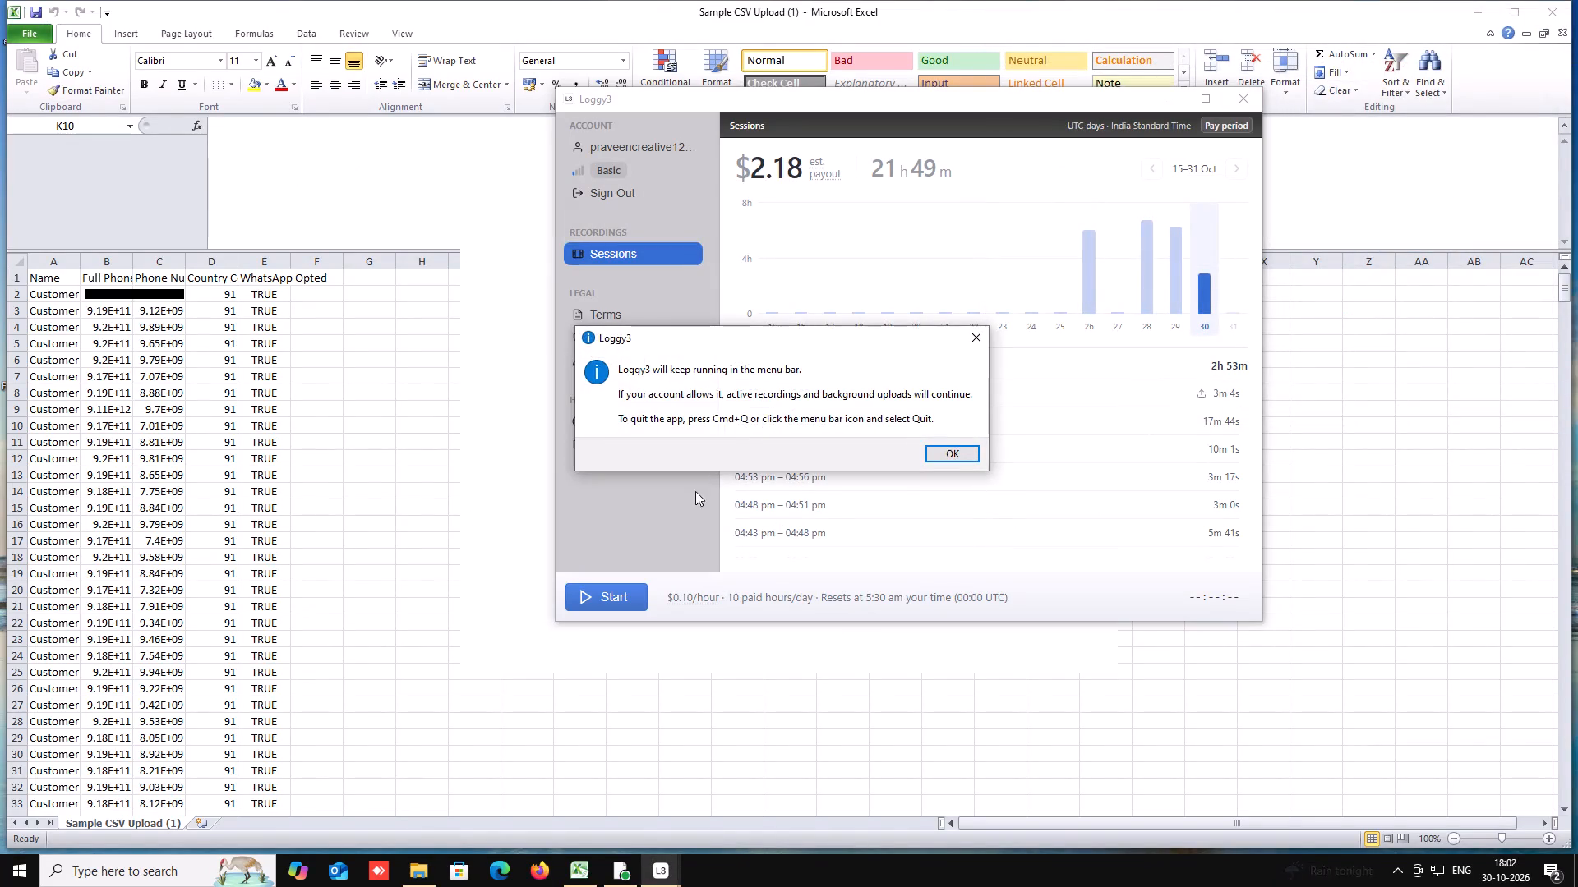
Acknowledge the Loggy3 notice about the app continuing to run in the menu bar.
left_click(959, 464)
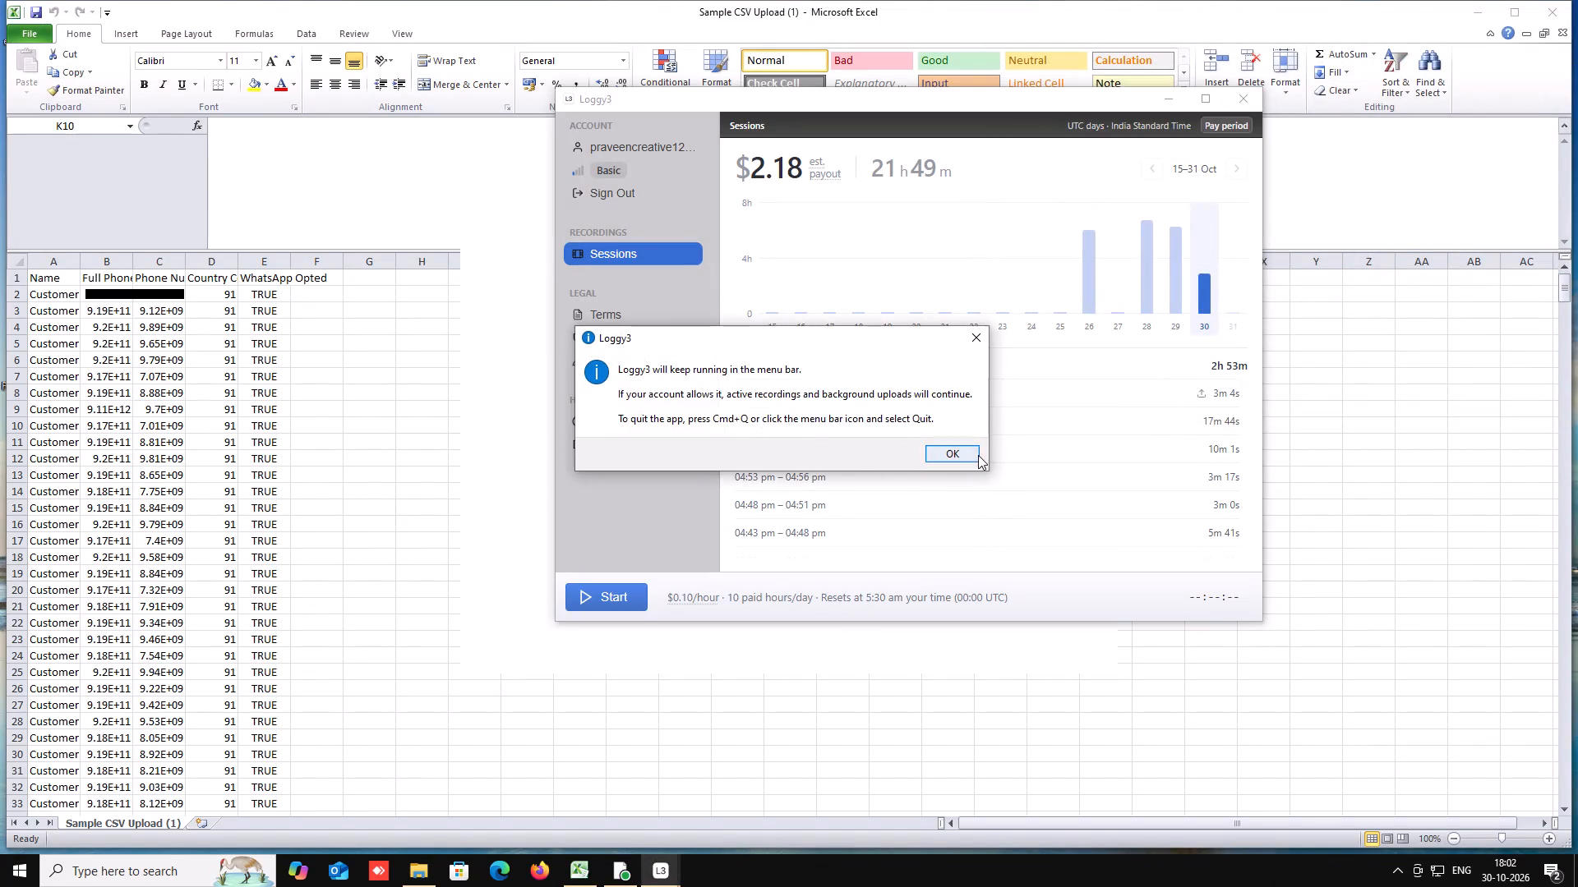